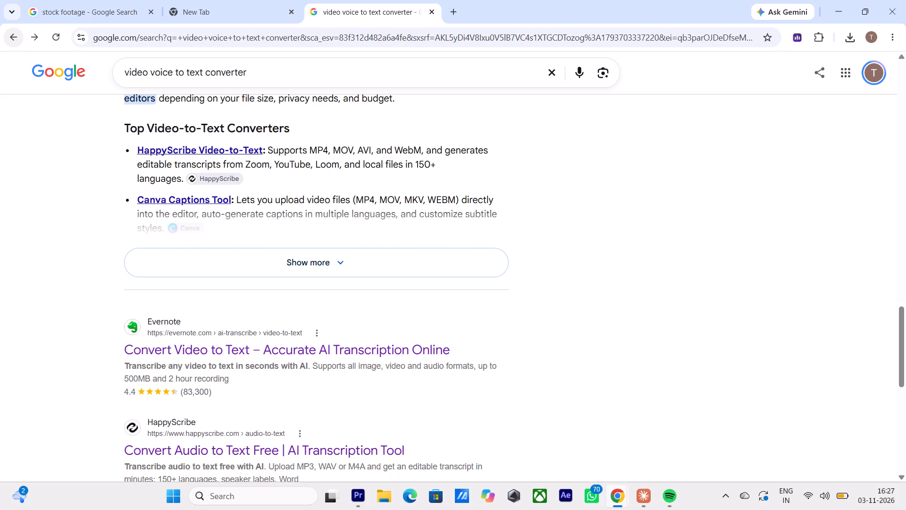
scroll(282, 272, "up", 6)
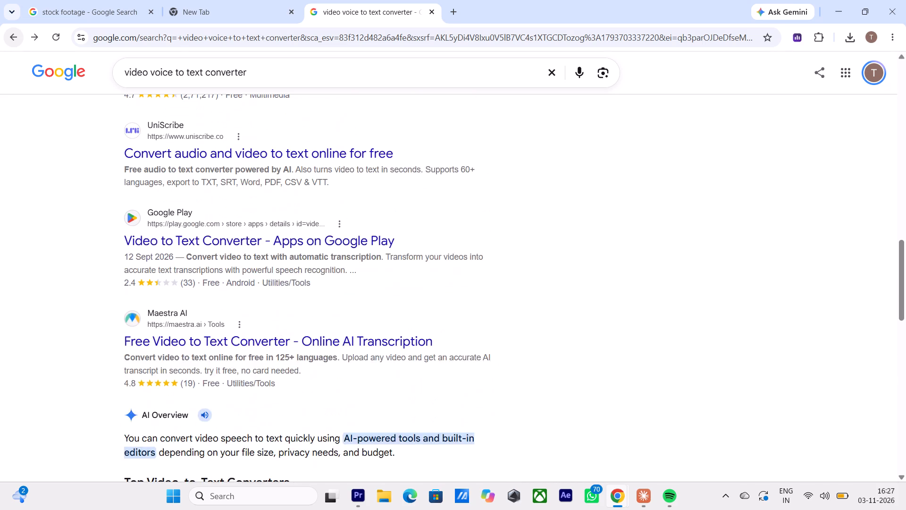
scroll(286, 254, "up", 8)
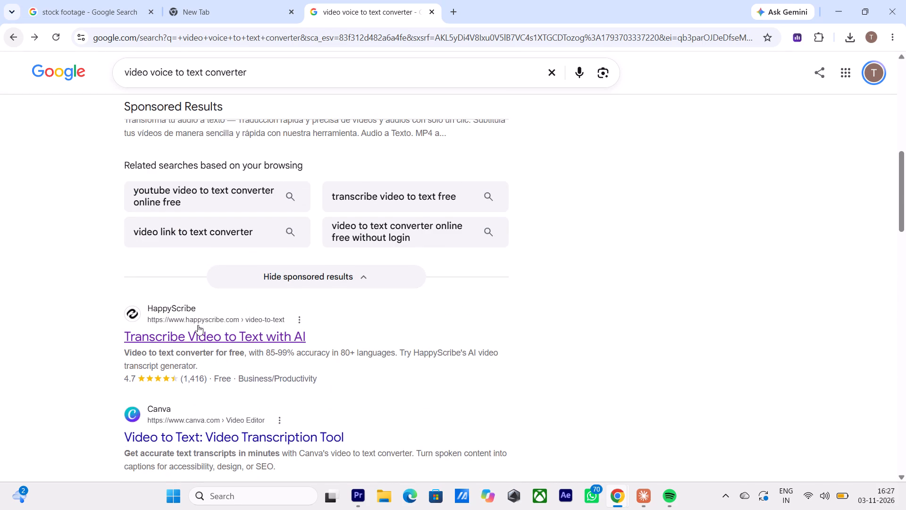
scroll(196, 362, "down", 3)
left_click(242, 261)
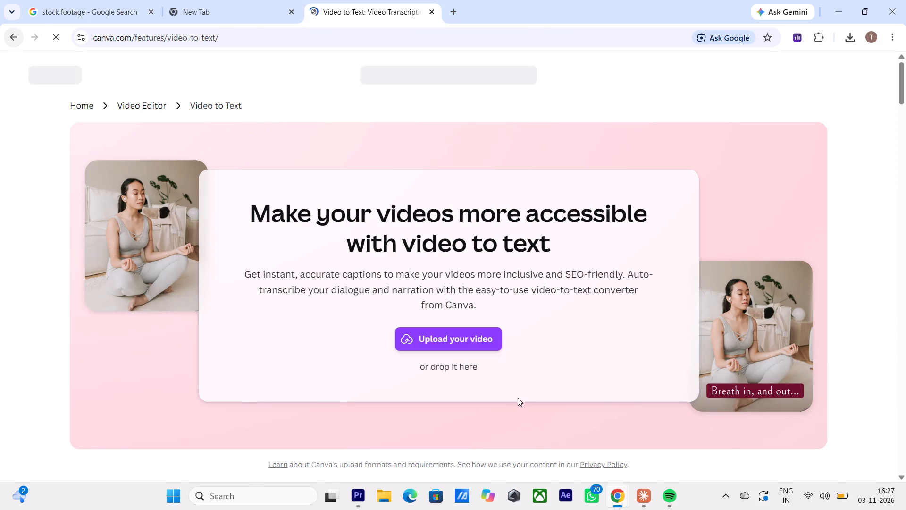
Start a video upload in Canva and look through the video editing classes folder for the ad film.
left_click(452, 340)
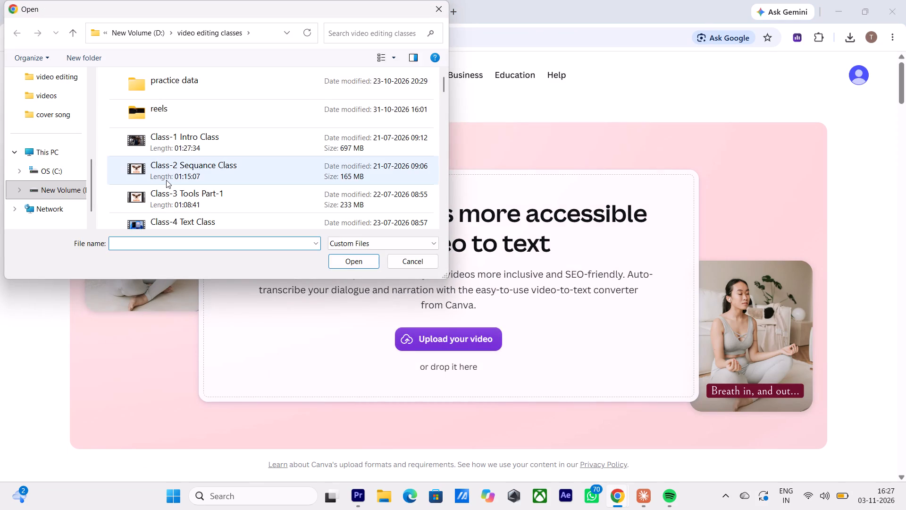
scroll(166, 180, "down", 6)
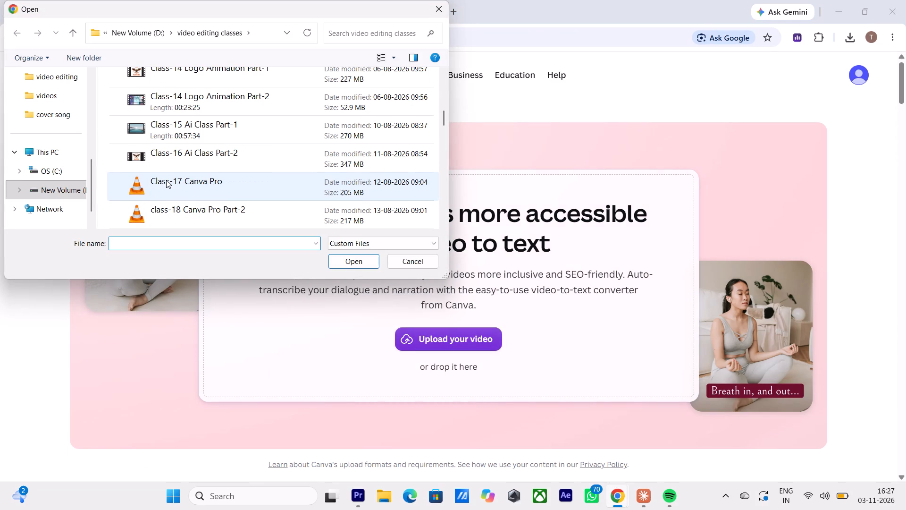
scroll(166, 180, "down", 2)
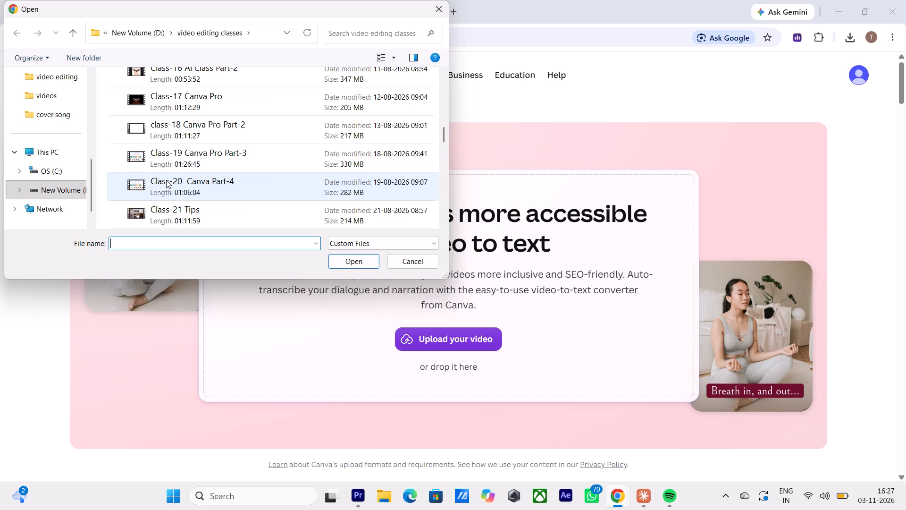
scroll(166, 180, "down", 5)
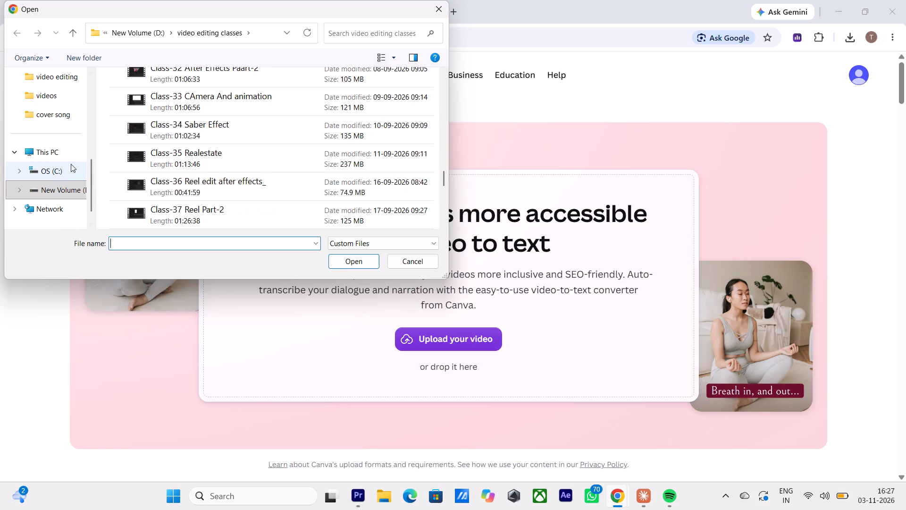
Upload the "Bank Loans Ad Film by Garuda" video from the Downloads folder to Canva.
left_click(54, 153)
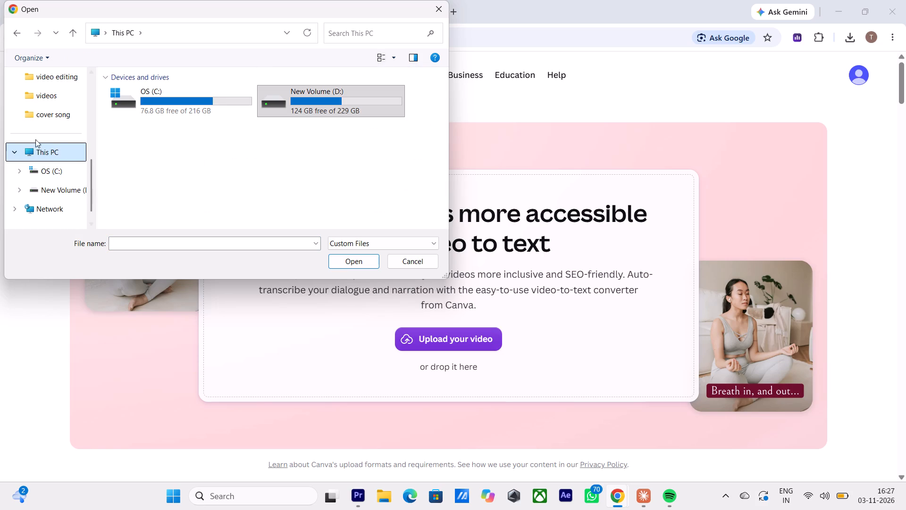
scroll(74, 109, "down", 4)
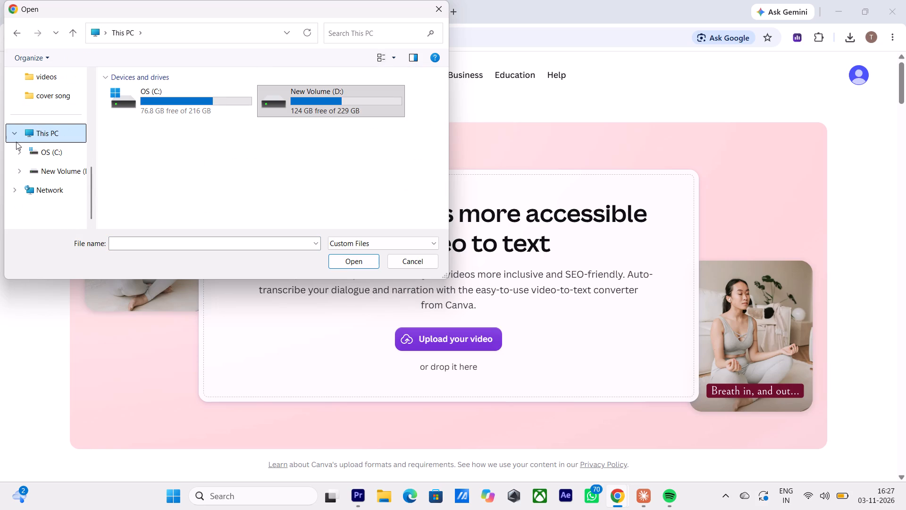
left_click(11, 131)
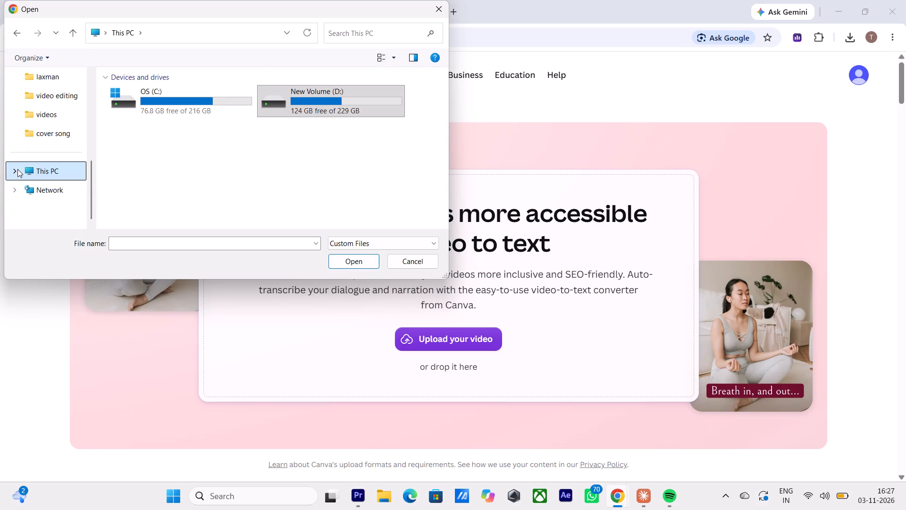
scroll(61, 138, "up", 3)
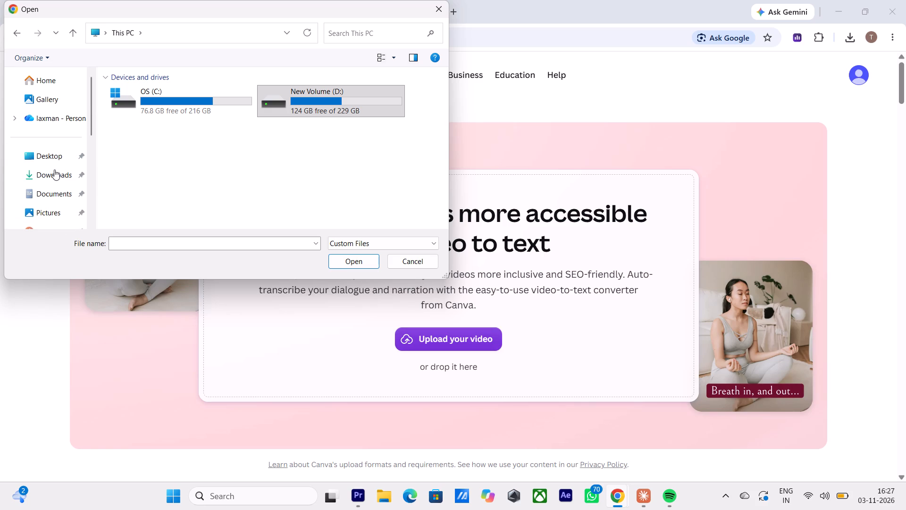
scroll(54, 170, "up", 2)
left_click(54, 170)
scroll(195, 159, "down", 2)
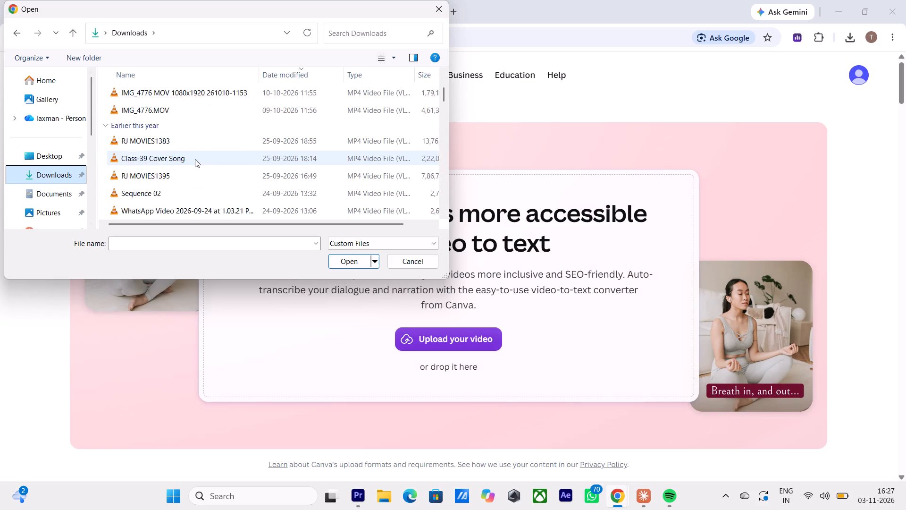
scroll(195, 159, "down", 12)
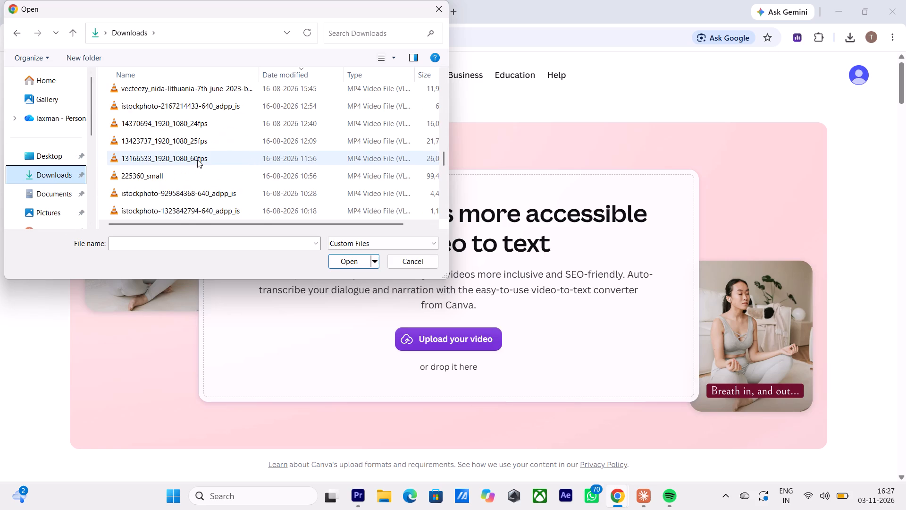
scroll(197, 160, "down", 6)
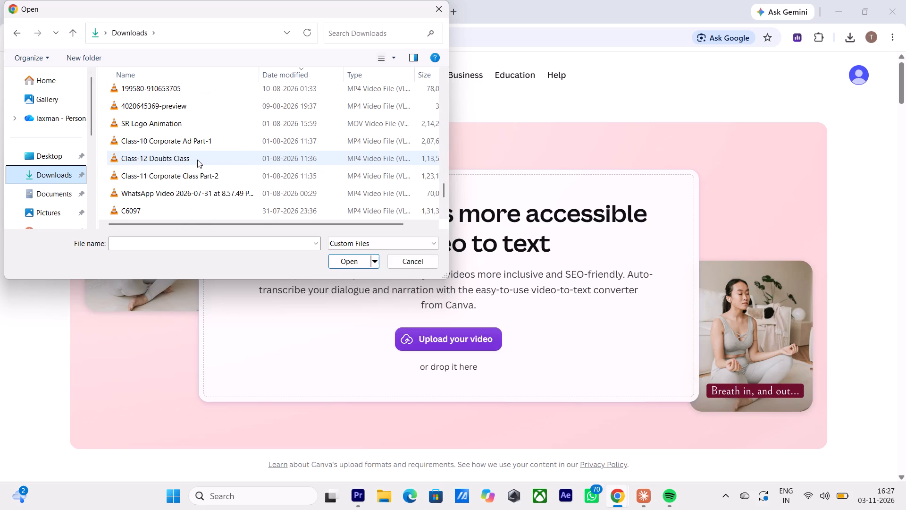
scroll(197, 160, "down", 2)
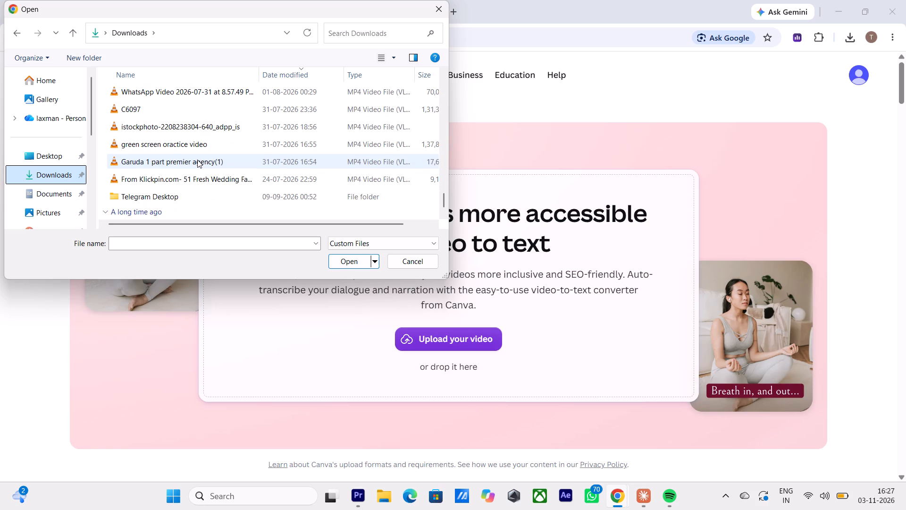
scroll(189, 161, "up", 1)
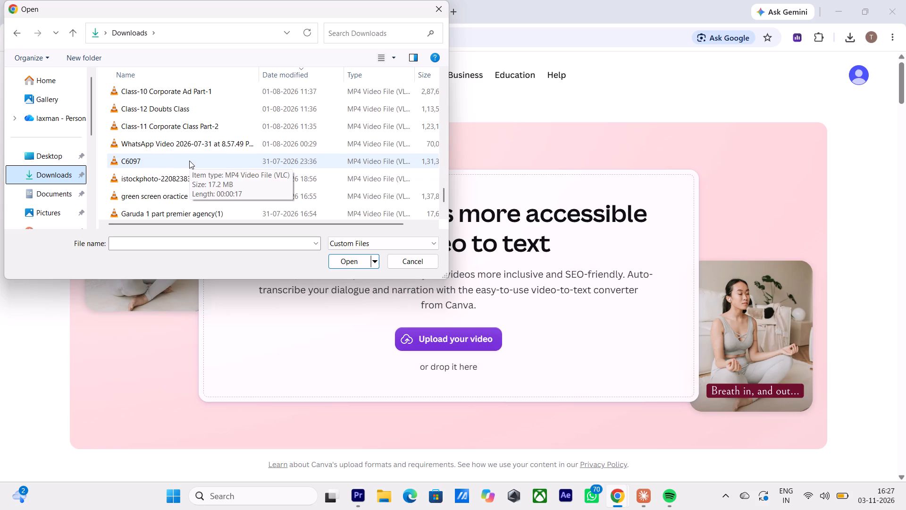
scroll(189, 161, "up", 3)
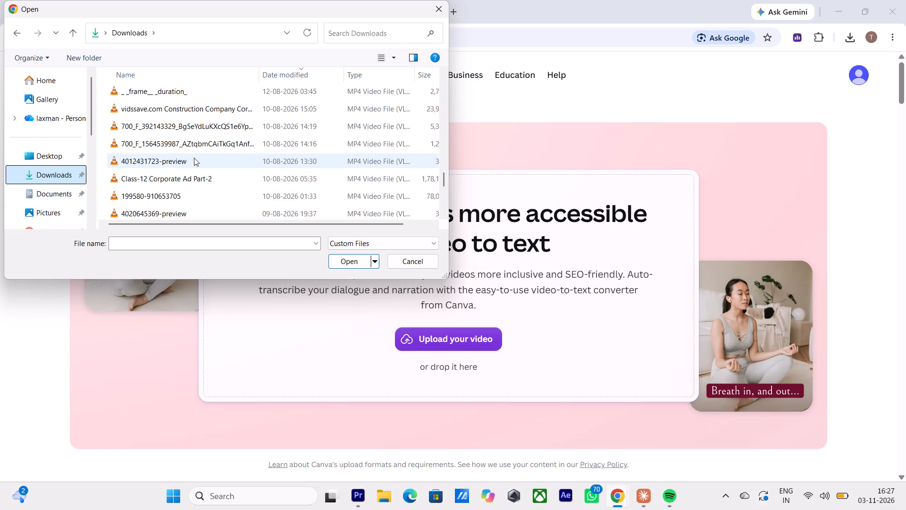
scroll(211, 131, "up", 1)
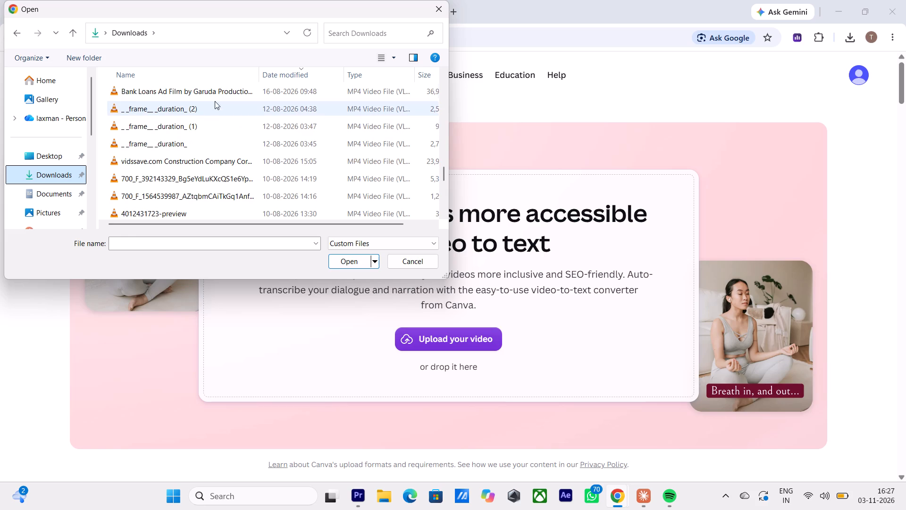
left_click(215, 88)
left_click(342, 258)
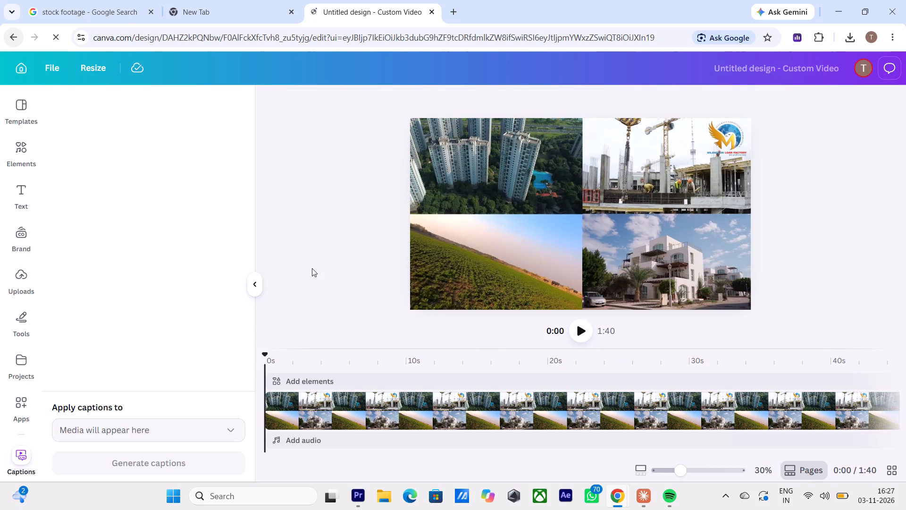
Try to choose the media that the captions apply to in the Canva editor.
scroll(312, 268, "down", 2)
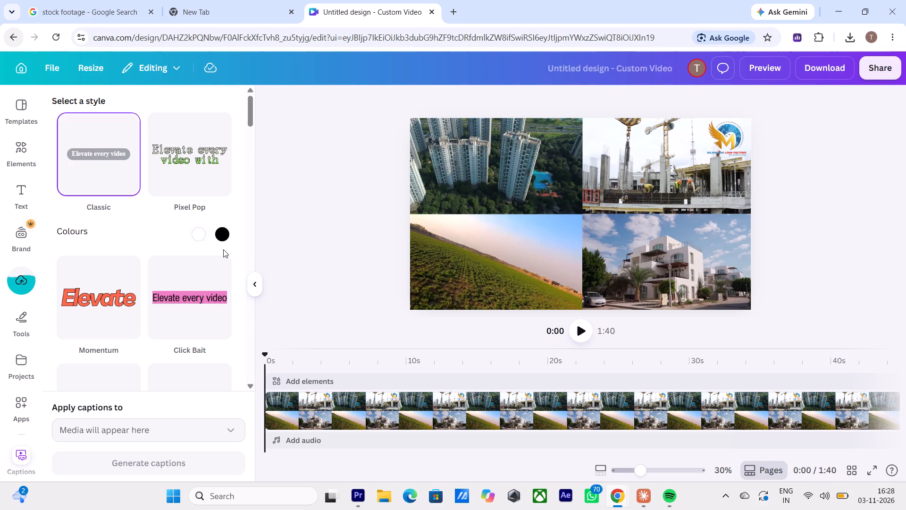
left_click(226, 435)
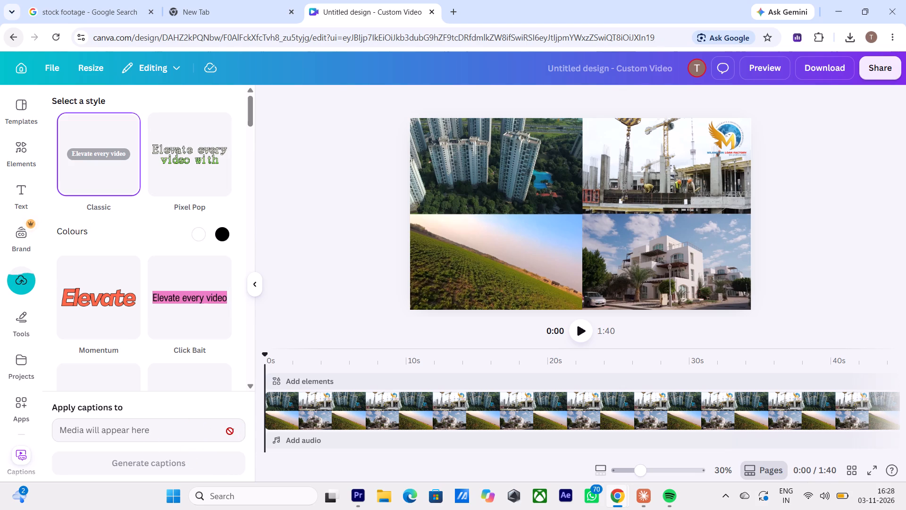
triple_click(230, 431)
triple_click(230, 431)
Try the Pixel Pop caption style and select Momentum instead.
left_click(210, 169)
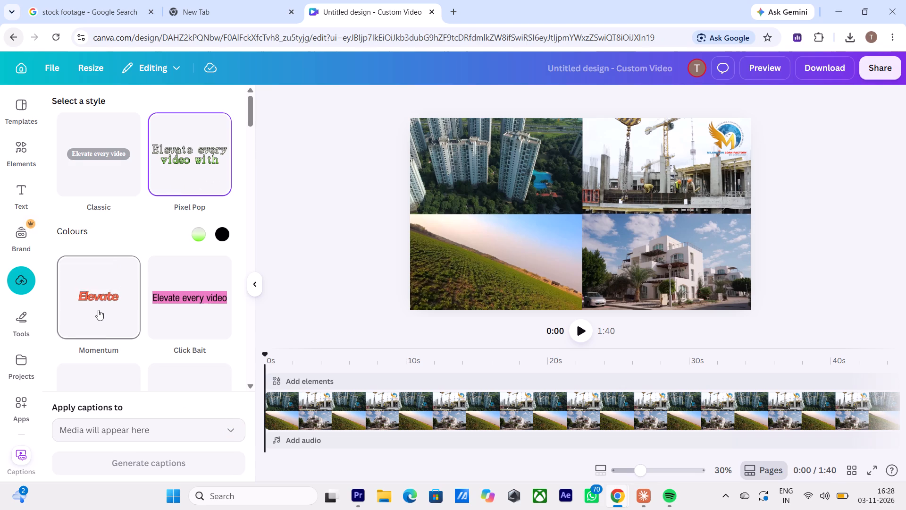
left_click(98, 309)
Look through the available caption styles down to Bold Move and try to choose the media for the captions.
scroll(191, 405, "down", 1)
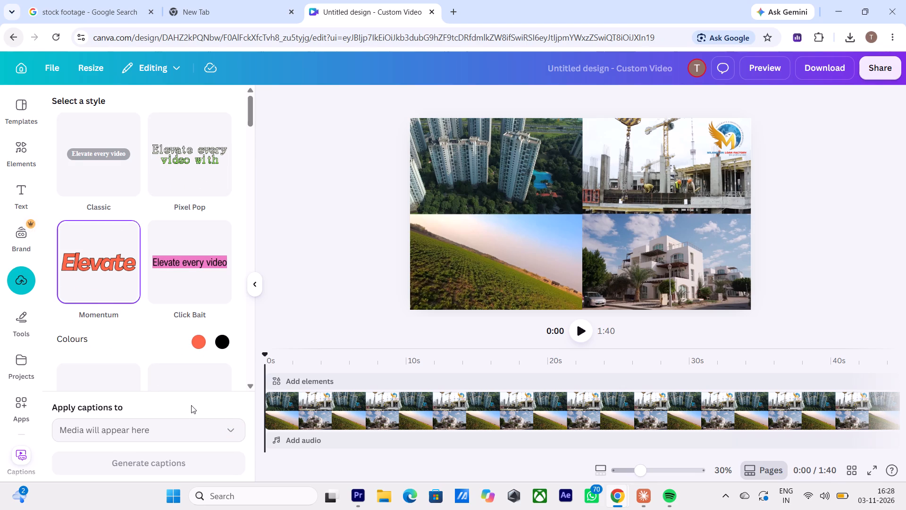
scroll(192, 406, "down", 1)
scroll(128, 331, "down", 9)
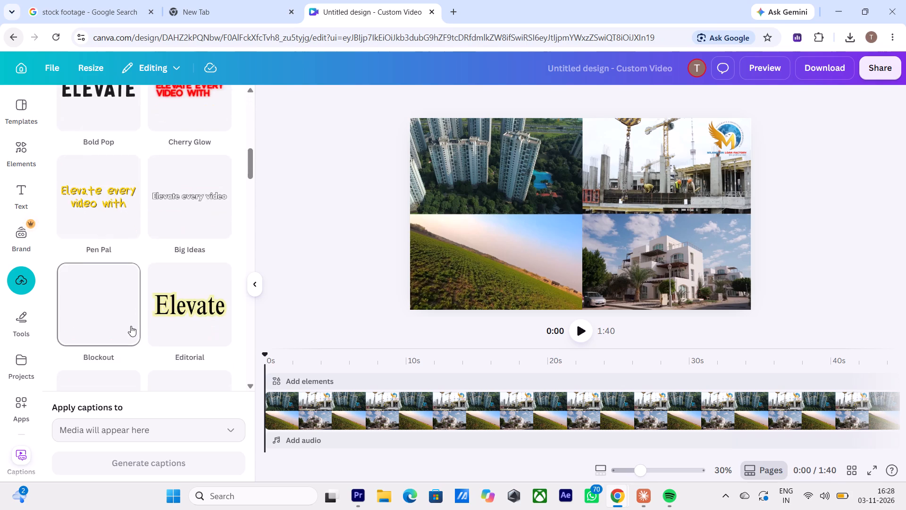
scroll(131, 326, "down", 15)
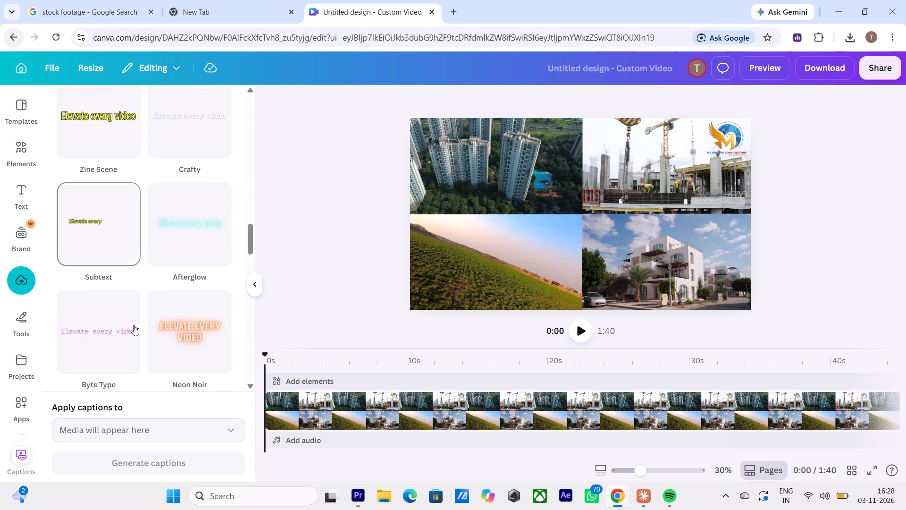
scroll(134, 325, "down", 7)
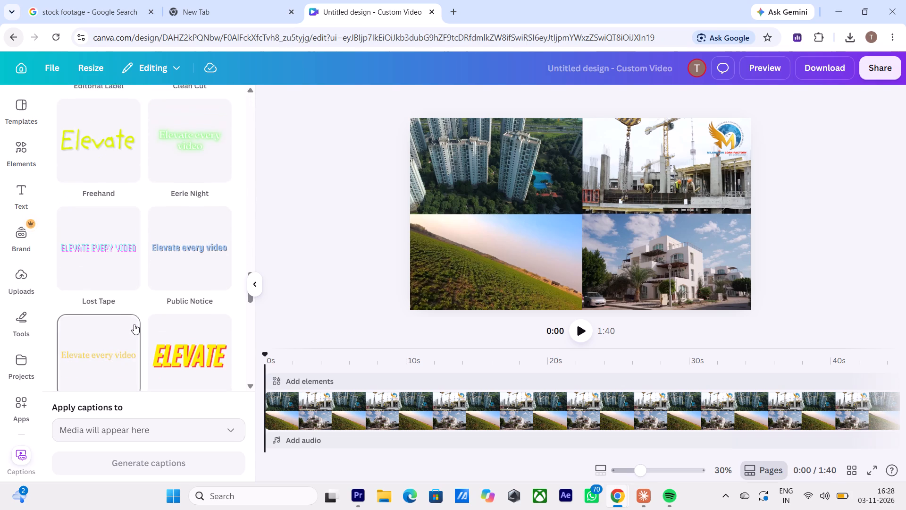
scroll(134, 324, "down", 13)
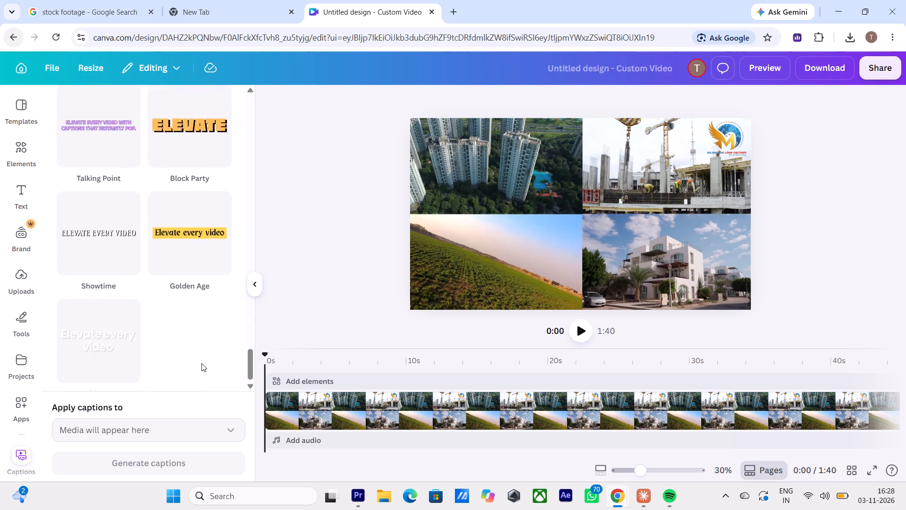
left_click(233, 435)
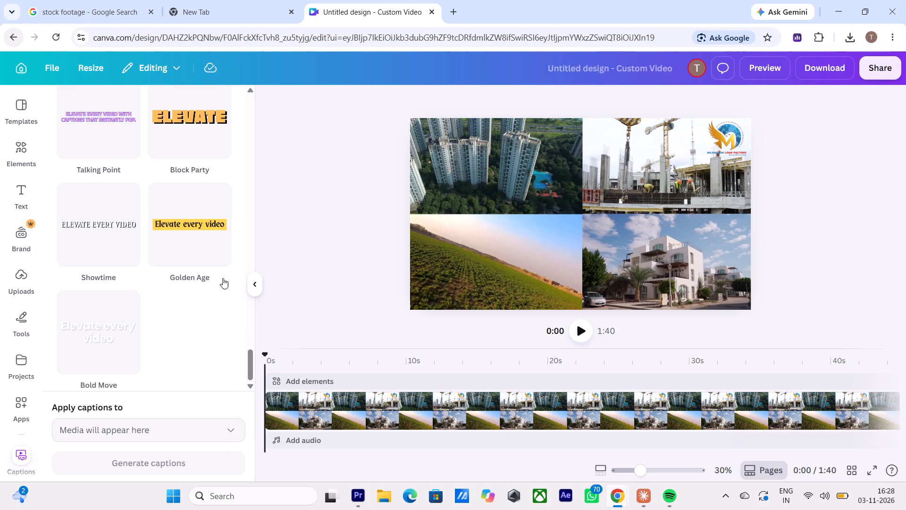
scroll(174, 364, "up", 7)
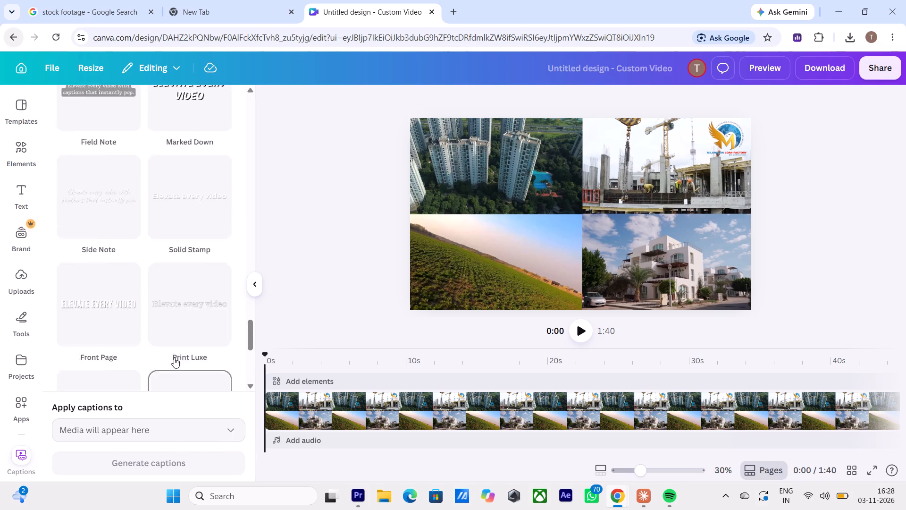
scroll(174, 357, "up", 12)
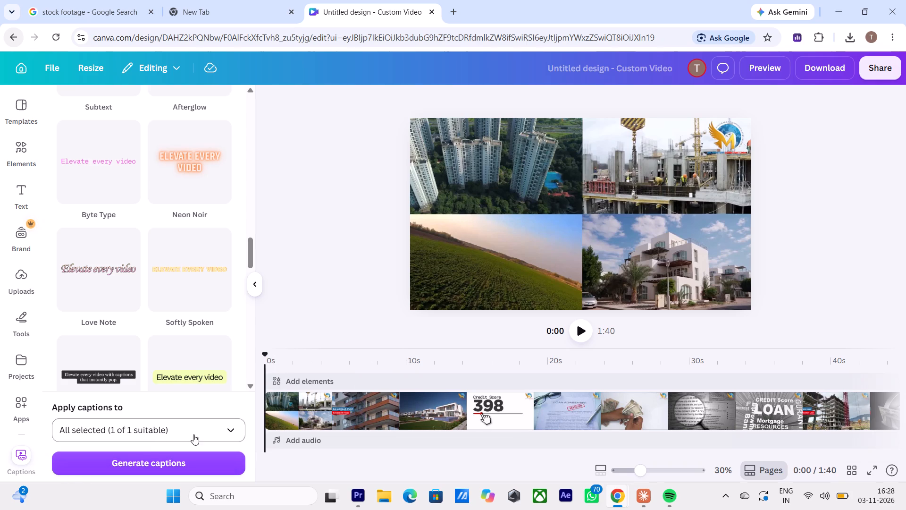
Toggle the All videos selection off and on, and generate captions for the Bank Loans Ad Film.
left_click(230, 428)
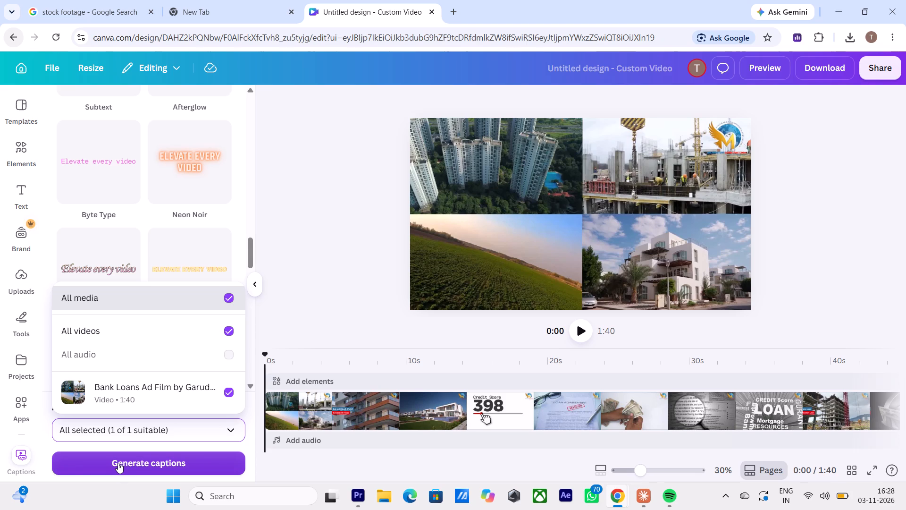
left_click(231, 357)
left_click(231, 326)
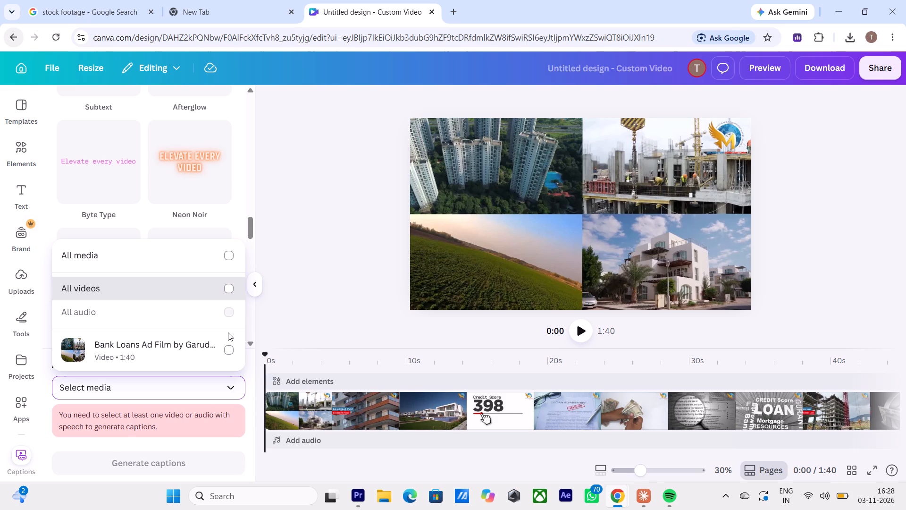
left_click(228, 313)
left_click(229, 286)
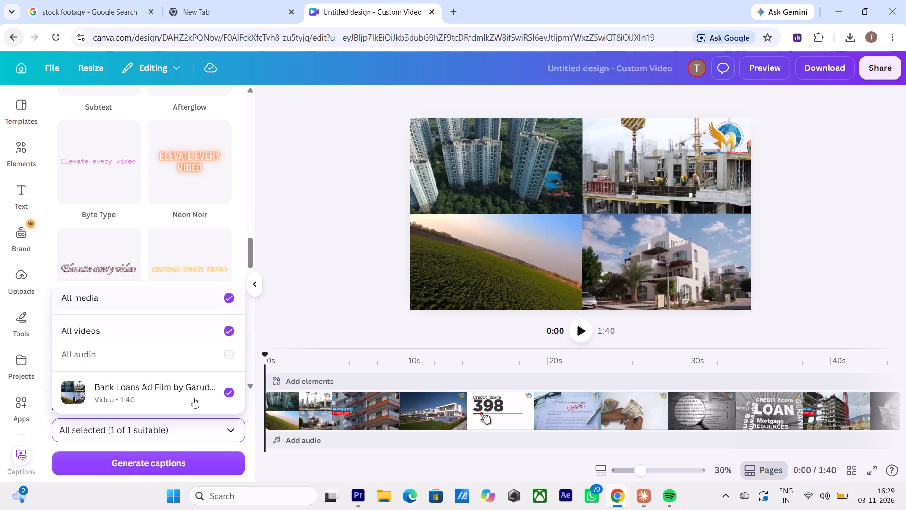
left_click(162, 465)
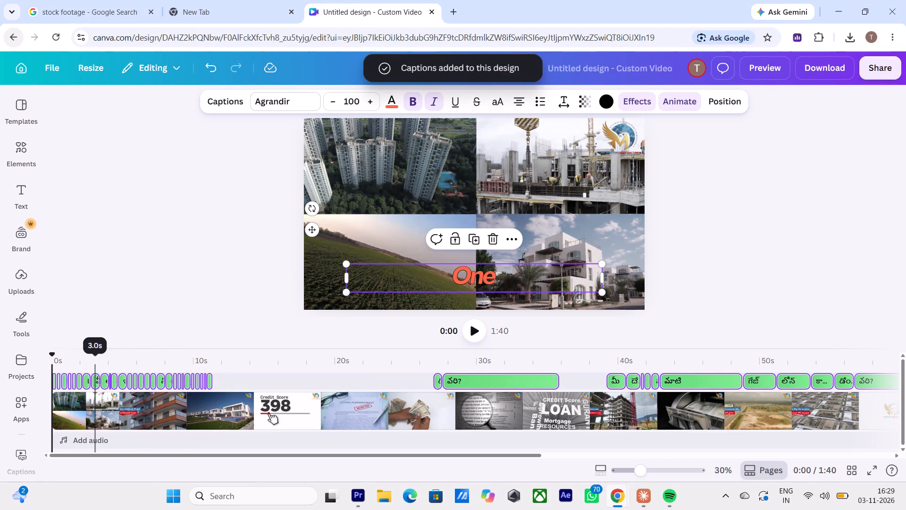
Play back the captioned video and recheck the section from about 0:25 to review the generated captions.
left_click(472, 330)
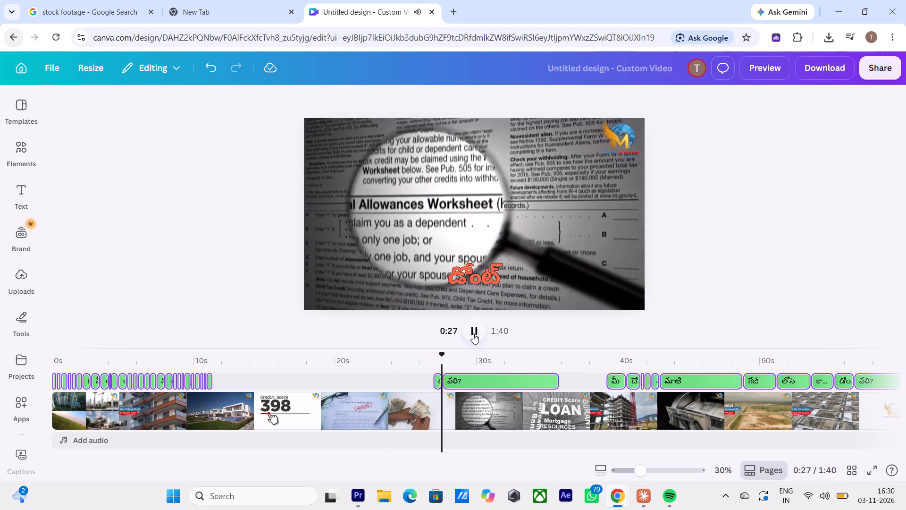
left_click(473, 333)
left_click(473, 333)
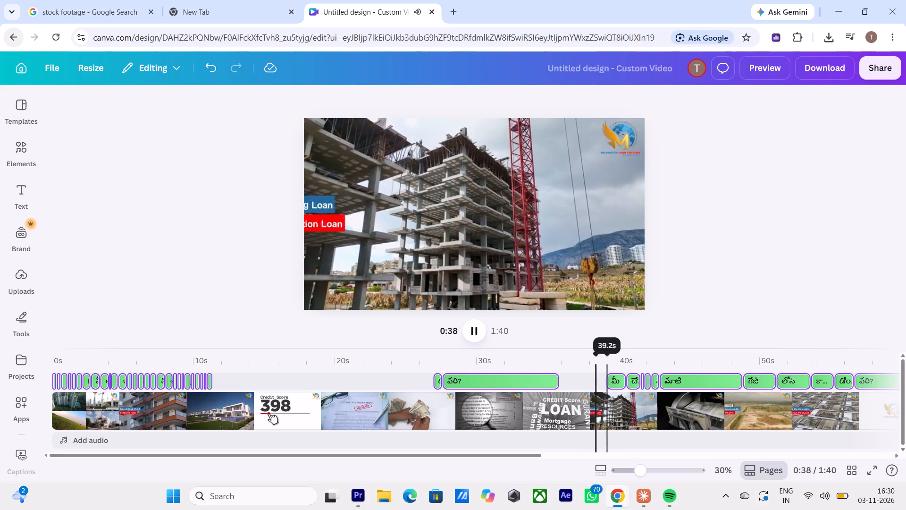
left_click_drag(602, 356, 377, 367)
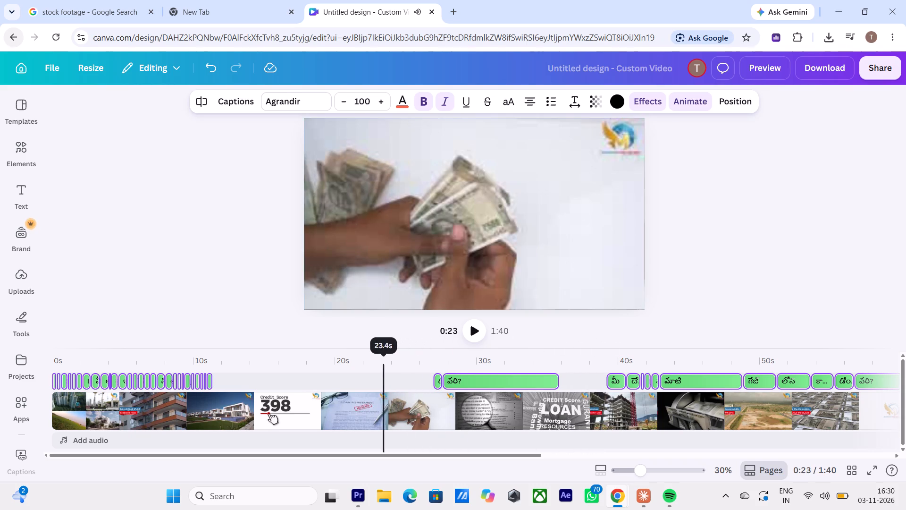
left_click_drag(377, 367, 313, 380)
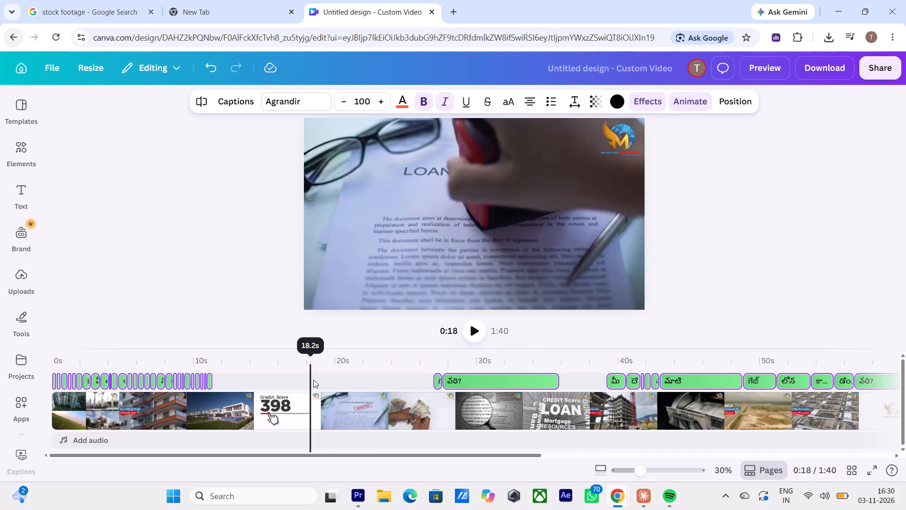
left_click_drag(313, 380, 408, 362)
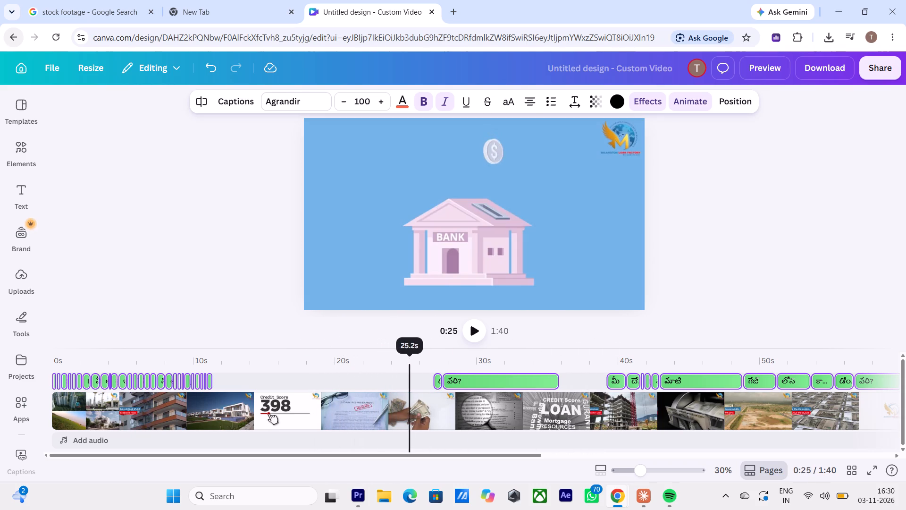
left_click_drag(408, 362, 410, 368)
left_click(474, 332)
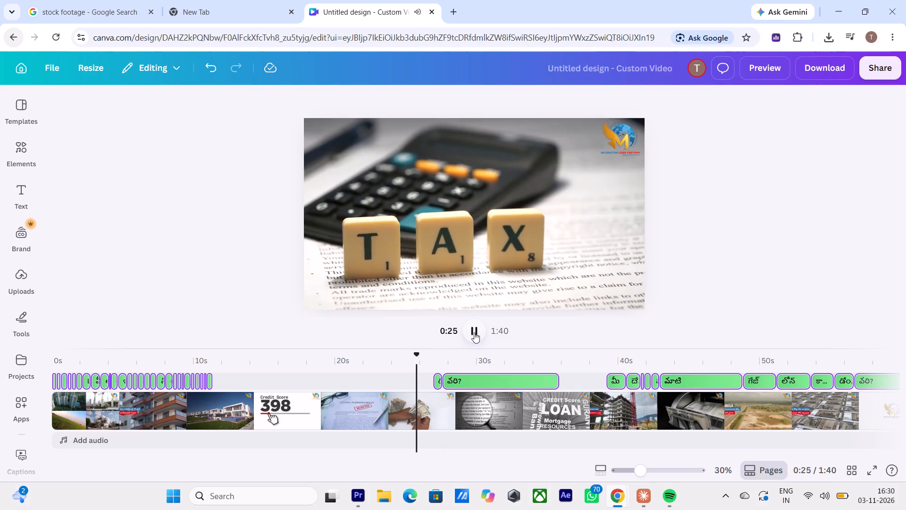
left_click(472, 336)
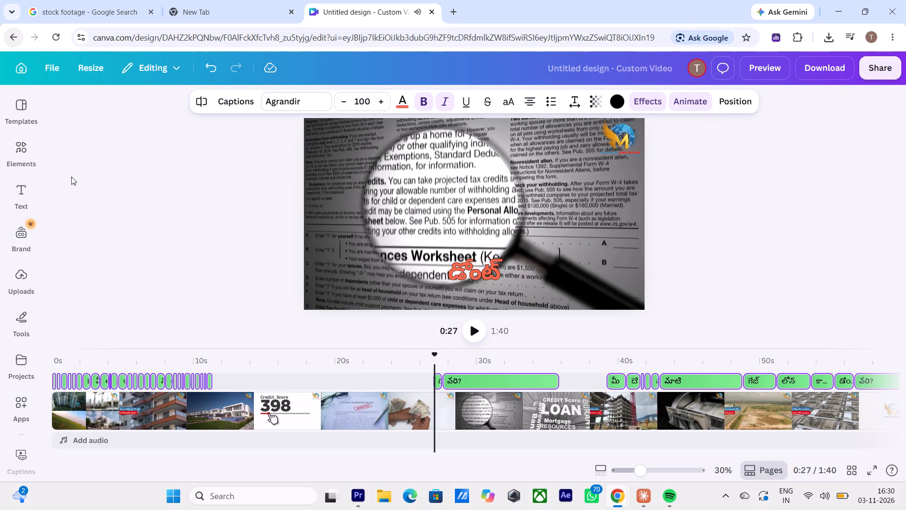
Return to Canva's Video to Text page and upload the "Bank Loans Ad Film by Garuda" video from Downloads again.
left_click(11, 34)
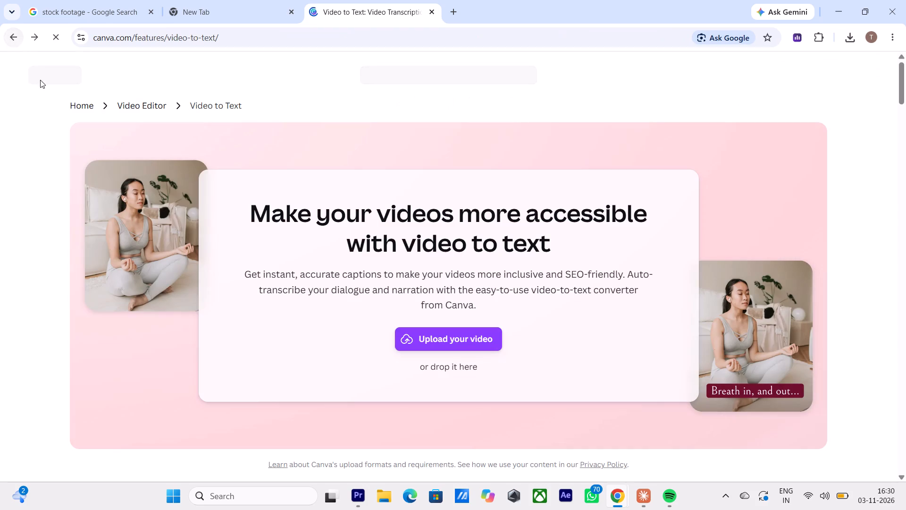
left_click(450, 344)
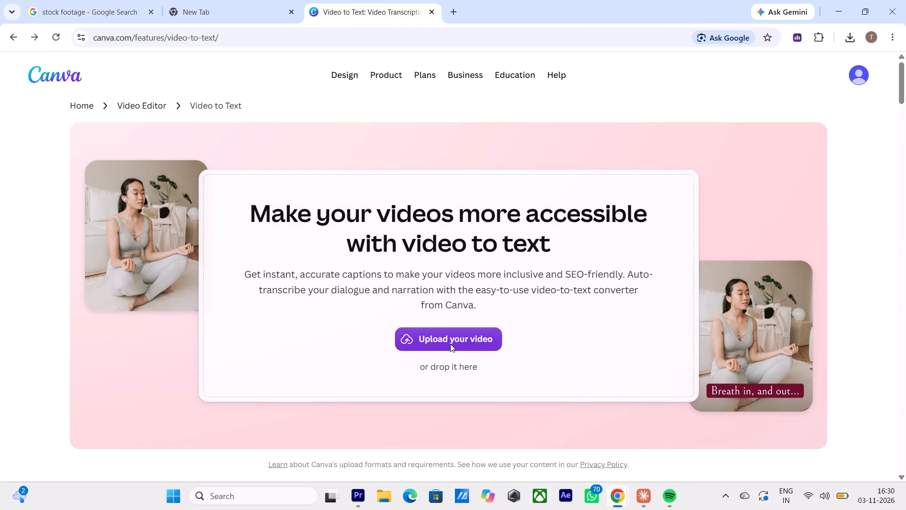
scroll(176, 137, "down", 1)
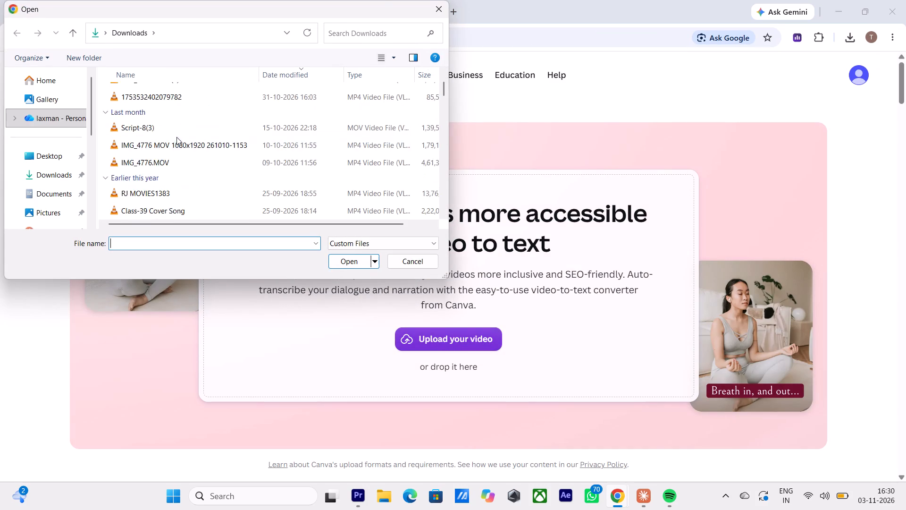
scroll(176, 137, "down", 11)
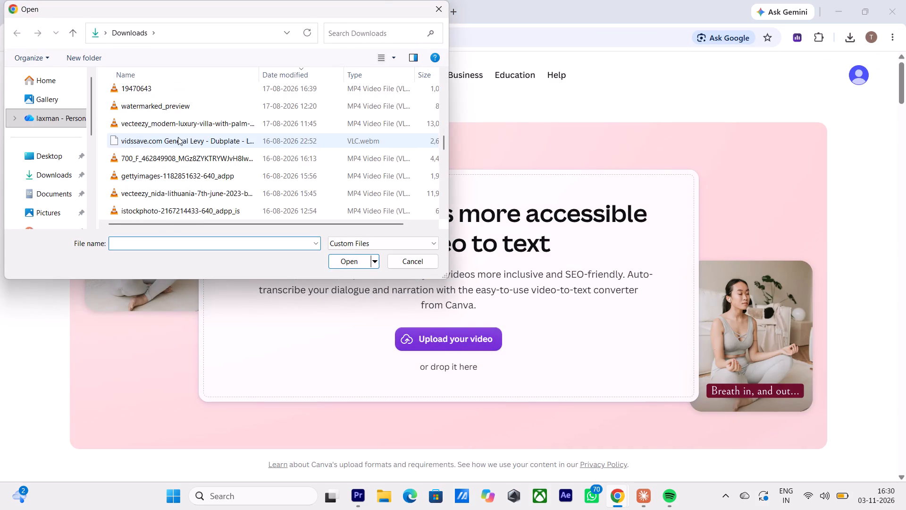
scroll(178, 137, "down", 6)
scroll(178, 137, "up", 3)
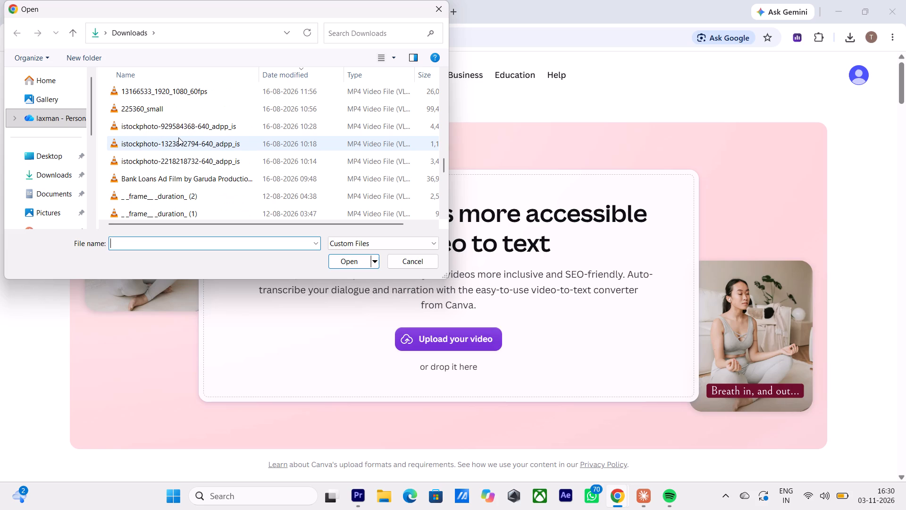
left_click(171, 179)
left_click(344, 262)
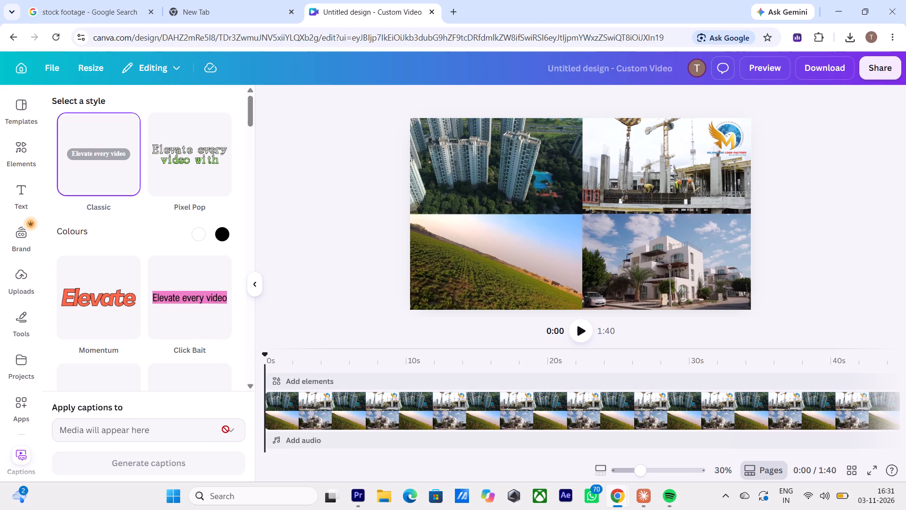
Try the Momentum caption style and select Highlighter instead.
left_click(75, 312)
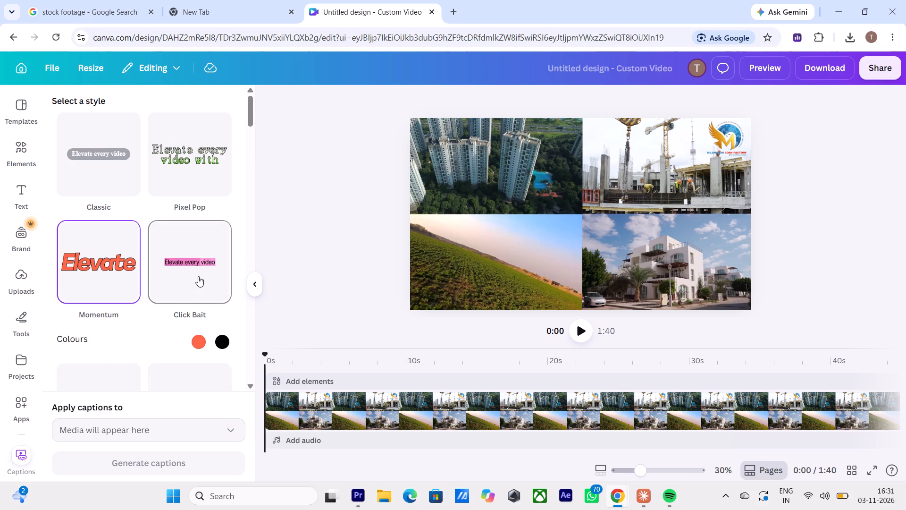
scroll(199, 275, "down", 3)
left_click(111, 238)
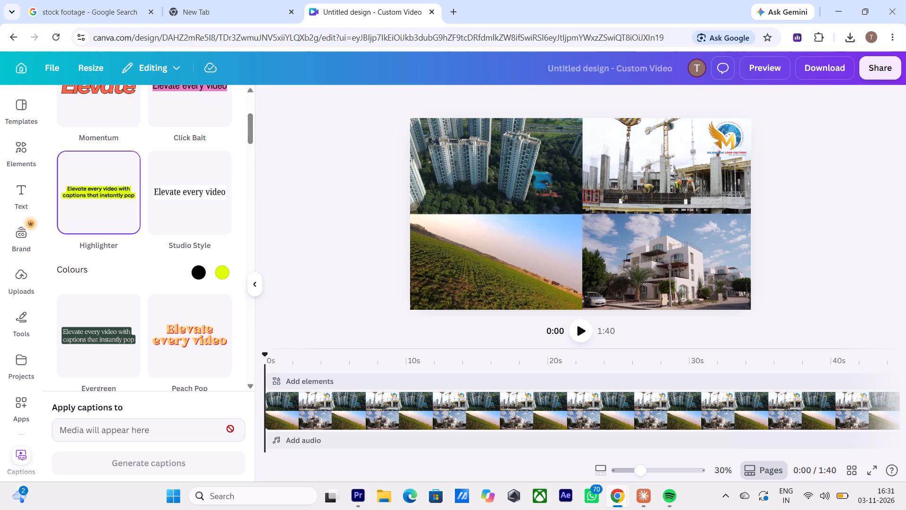
scroll(136, 371, "down", 1)
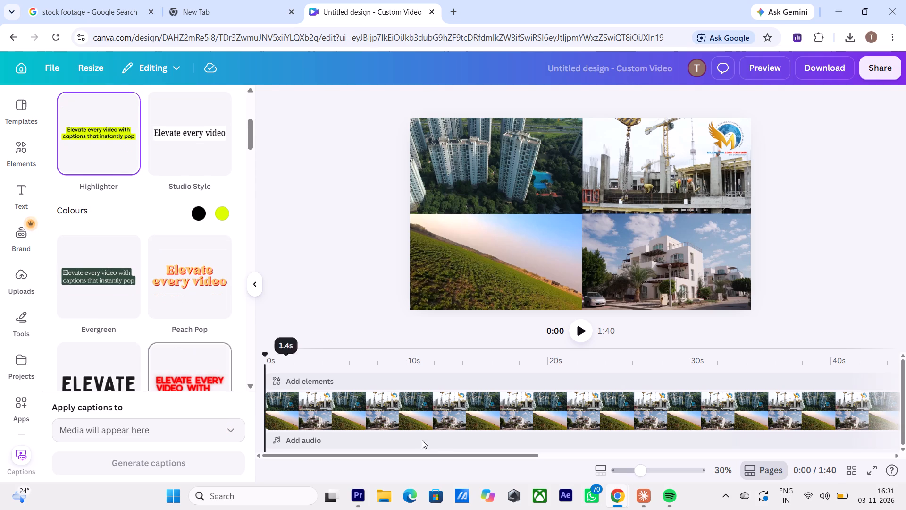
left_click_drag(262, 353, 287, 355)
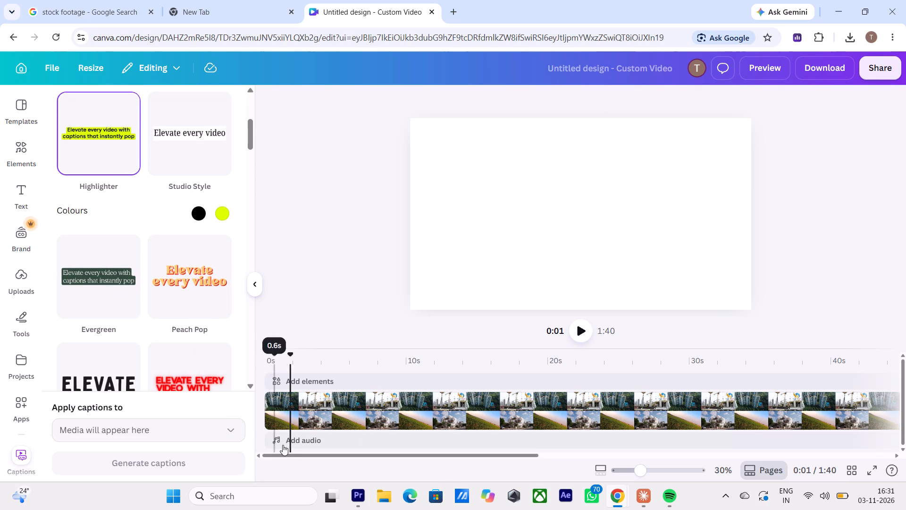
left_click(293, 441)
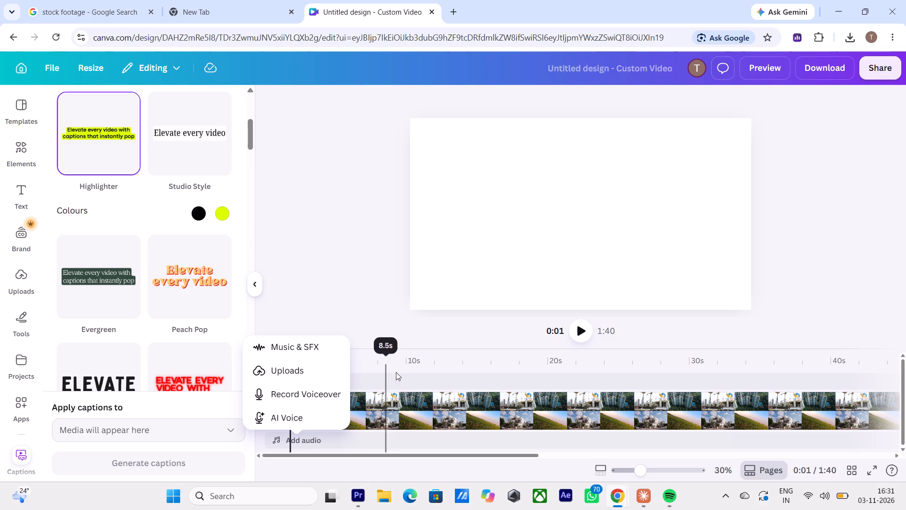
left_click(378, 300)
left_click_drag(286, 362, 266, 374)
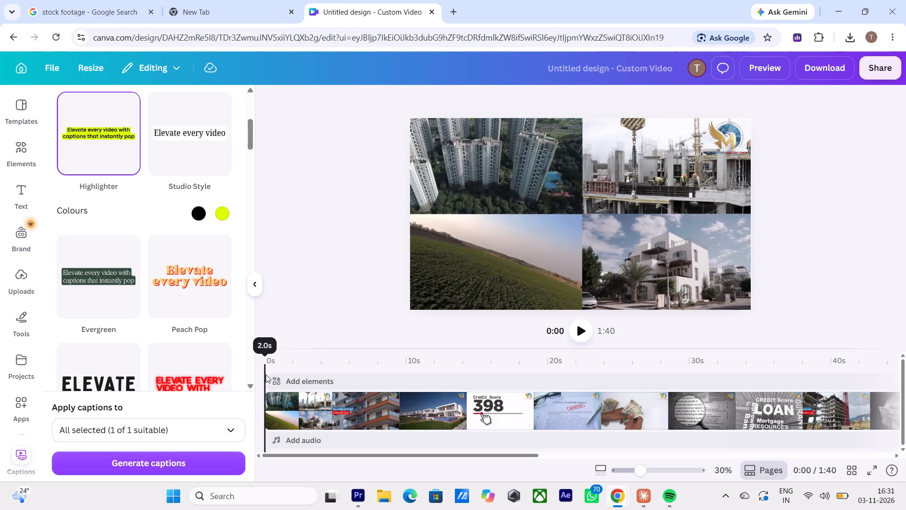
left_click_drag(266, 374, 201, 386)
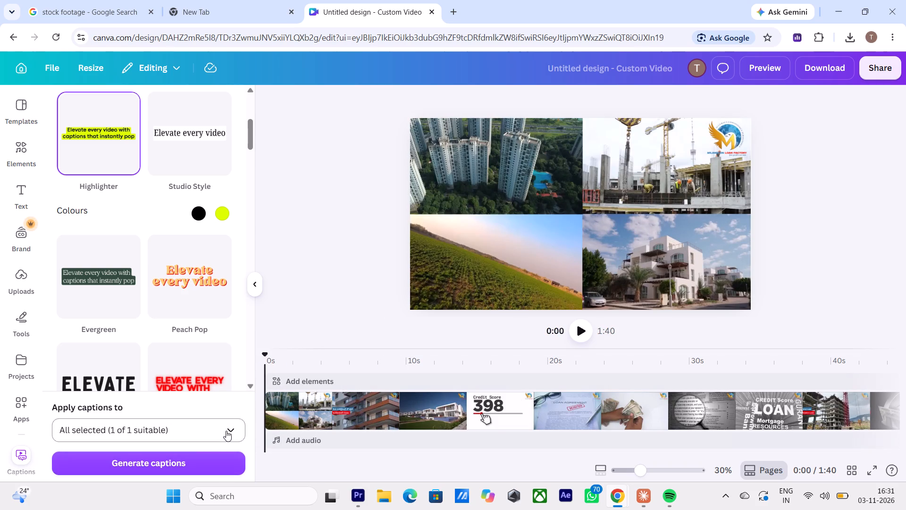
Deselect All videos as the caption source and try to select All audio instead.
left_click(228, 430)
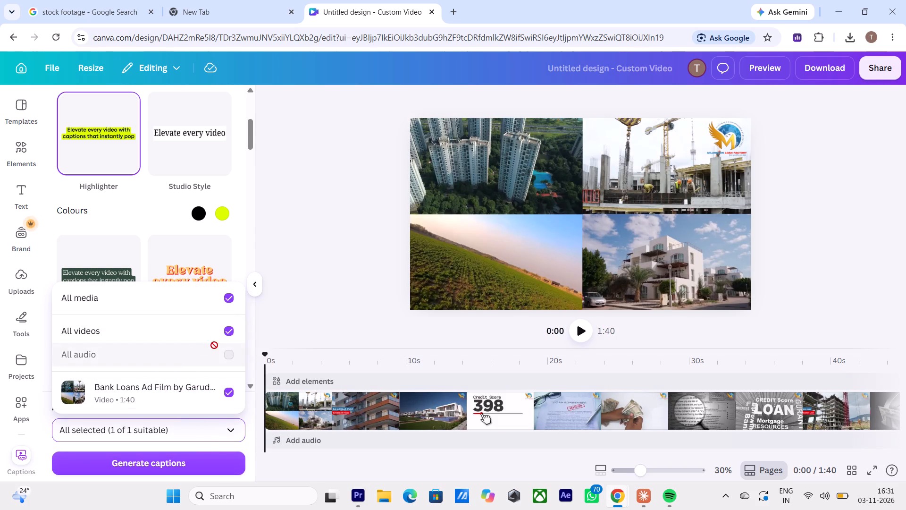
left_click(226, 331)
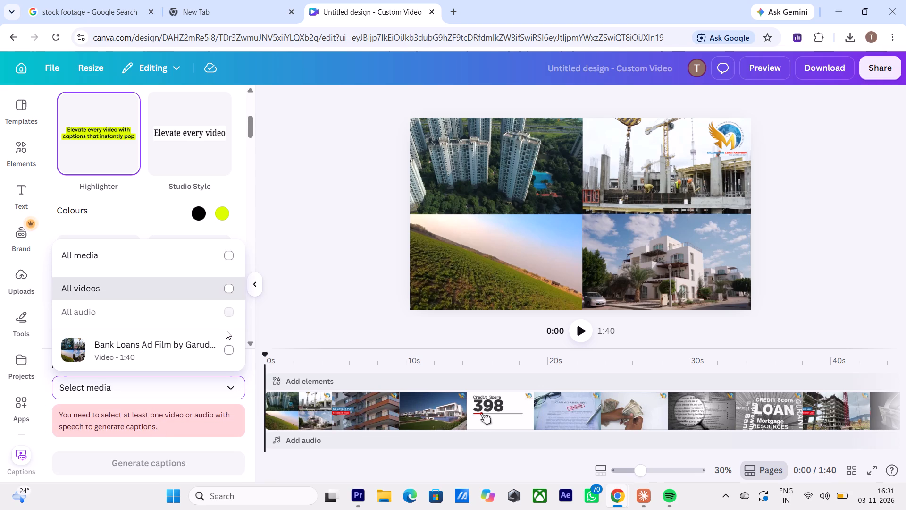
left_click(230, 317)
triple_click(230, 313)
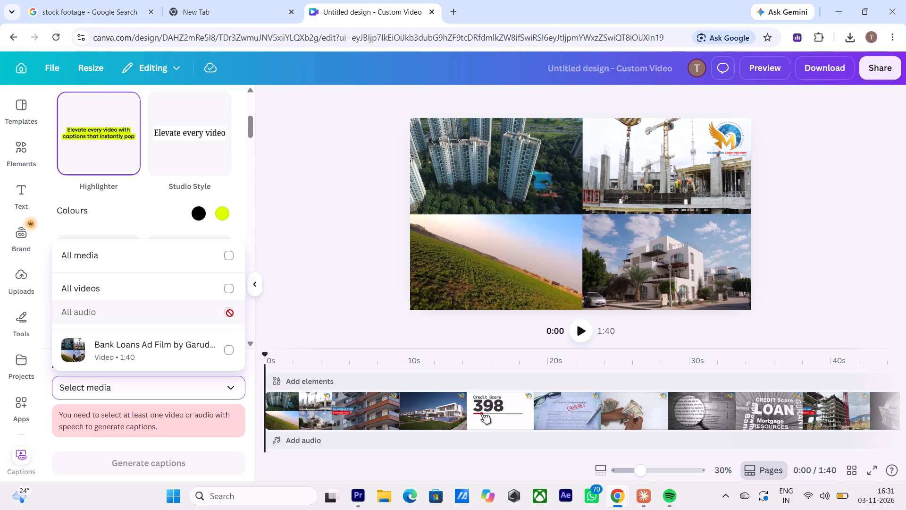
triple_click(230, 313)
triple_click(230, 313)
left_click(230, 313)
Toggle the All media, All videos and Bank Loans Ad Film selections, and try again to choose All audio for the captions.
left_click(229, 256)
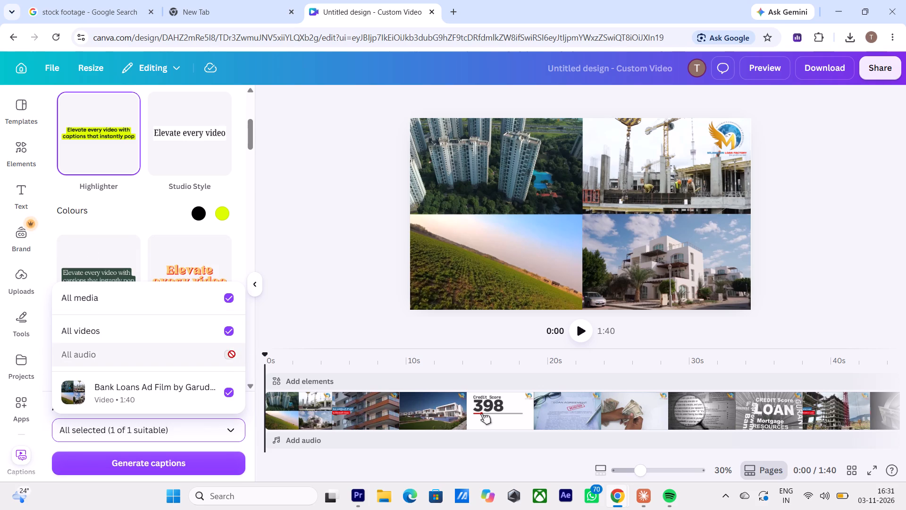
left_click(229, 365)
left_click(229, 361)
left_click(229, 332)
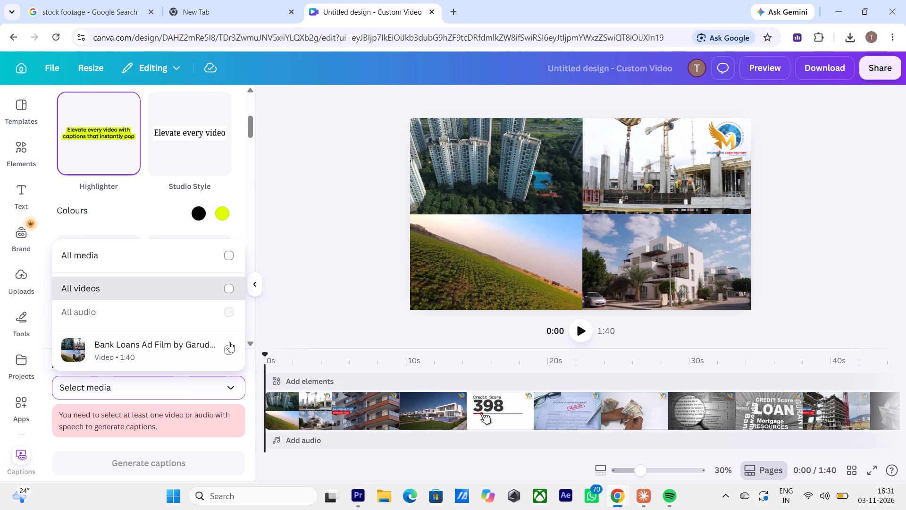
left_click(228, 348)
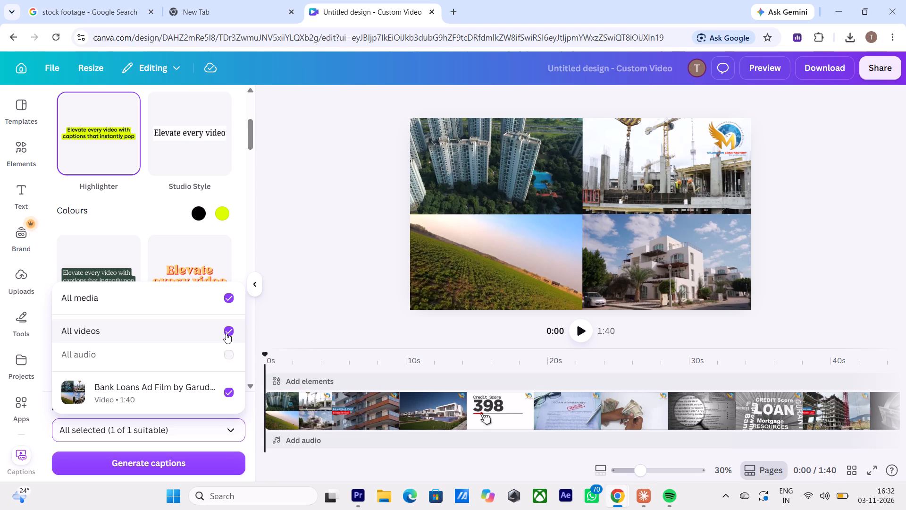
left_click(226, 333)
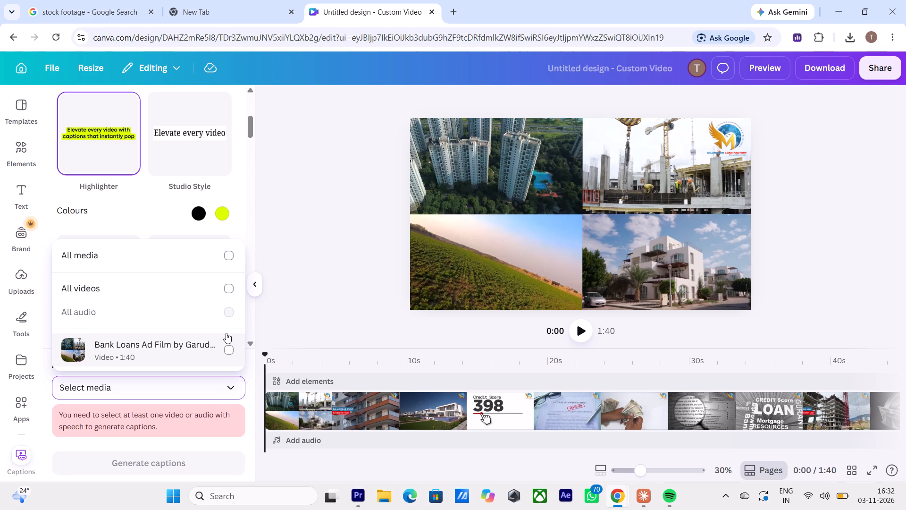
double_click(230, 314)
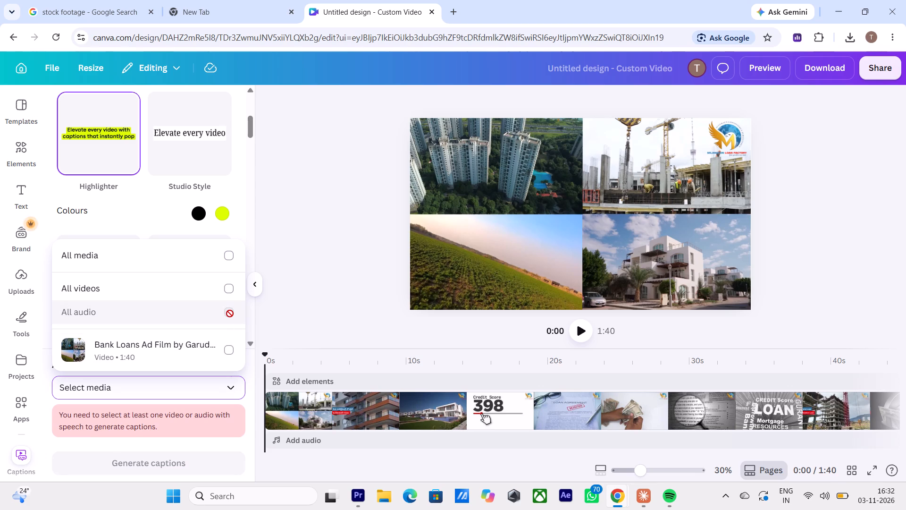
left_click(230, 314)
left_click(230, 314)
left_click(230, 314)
Leave the Canva design for the "video voice to text converter" search results and open HappyScribe's Transcribe Video to Text page.
left_click(6, 33)
left_click(10, 35)
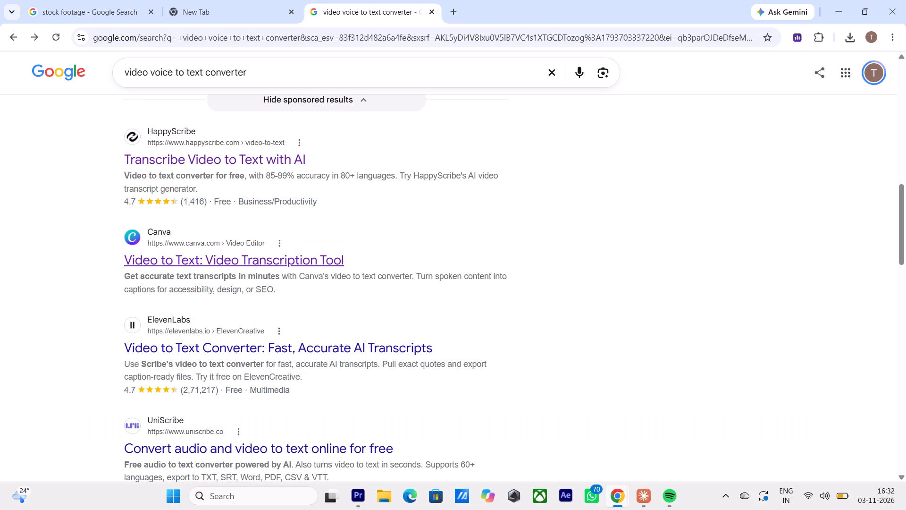
left_click(199, 161)
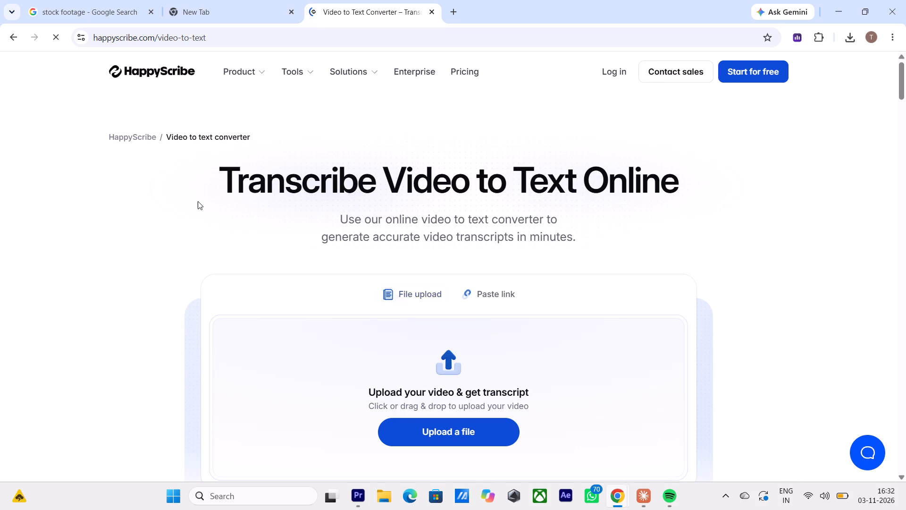
Upload the "Bank Loans Ad Film by Garuda Productions" MP4 video from Downloads to HappyScribe for transcription.
left_click(456, 434)
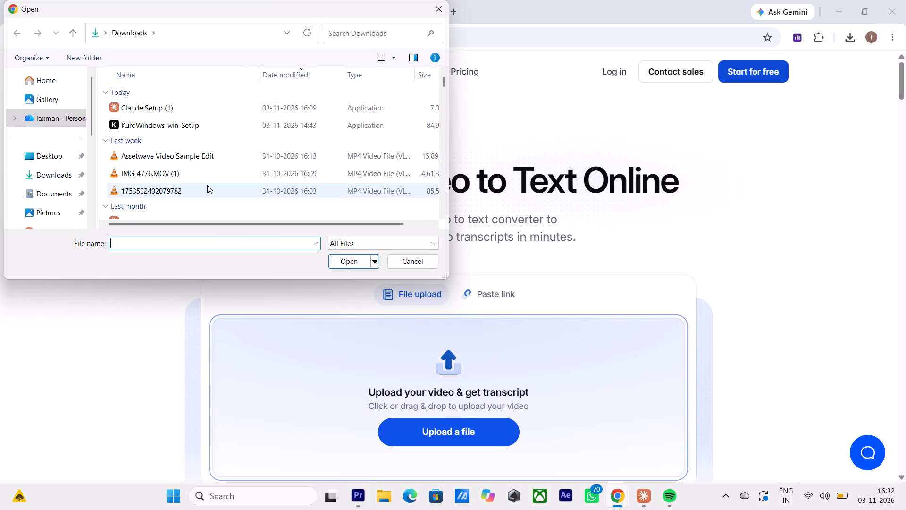
scroll(207, 185, "down", 14)
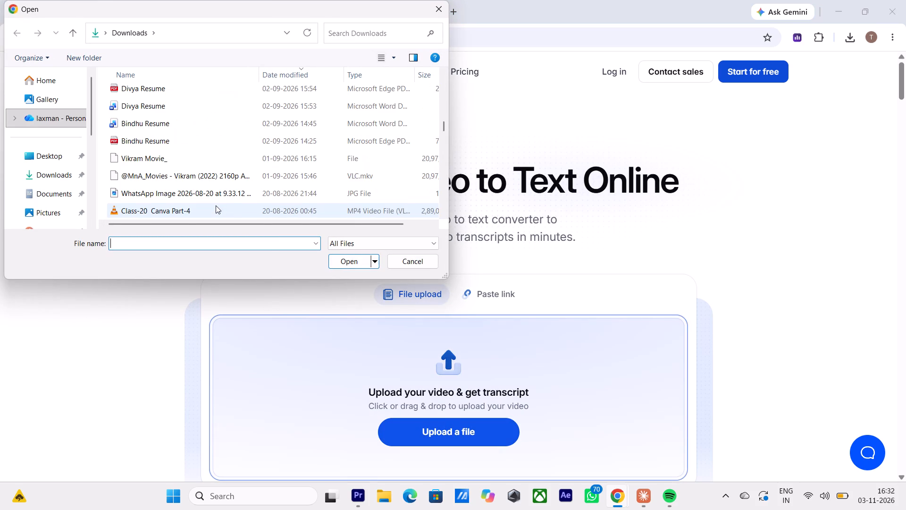
scroll(216, 205, "down", 6)
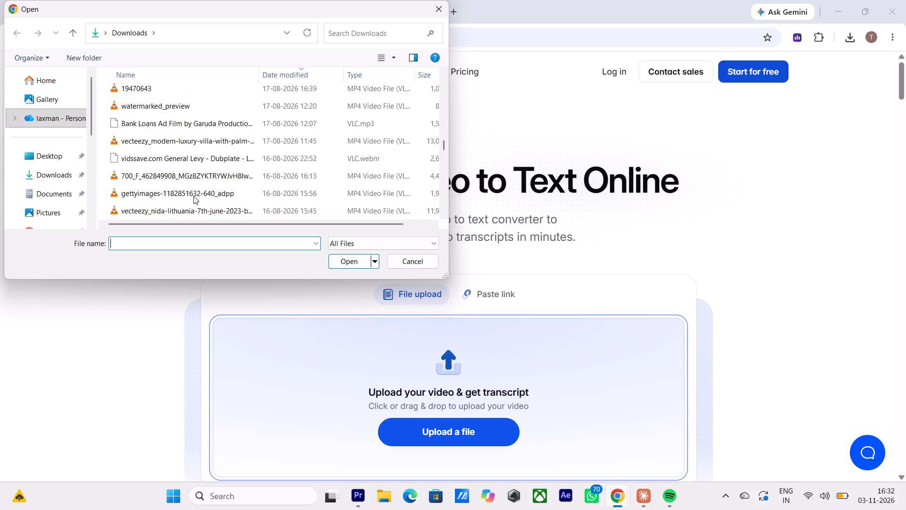
scroll(185, 194, "down", 3)
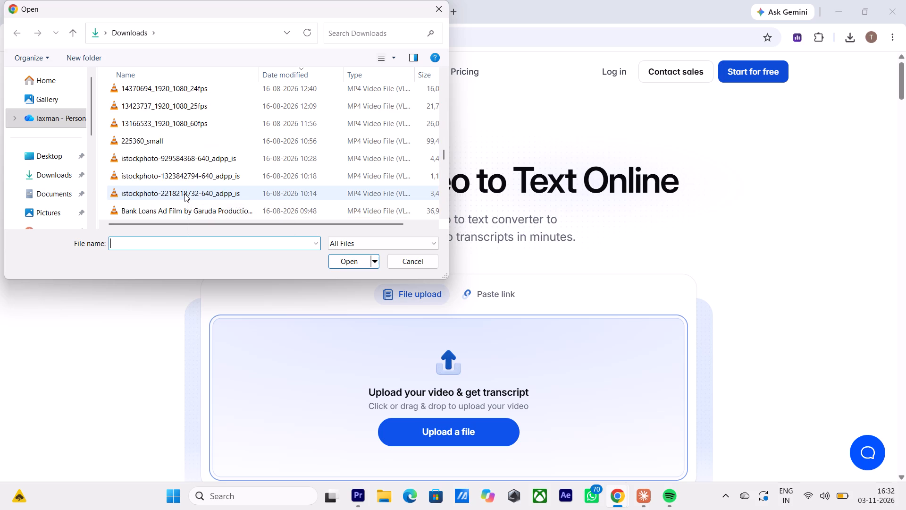
scroll(185, 194, "down", 1)
left_click(190, 157)
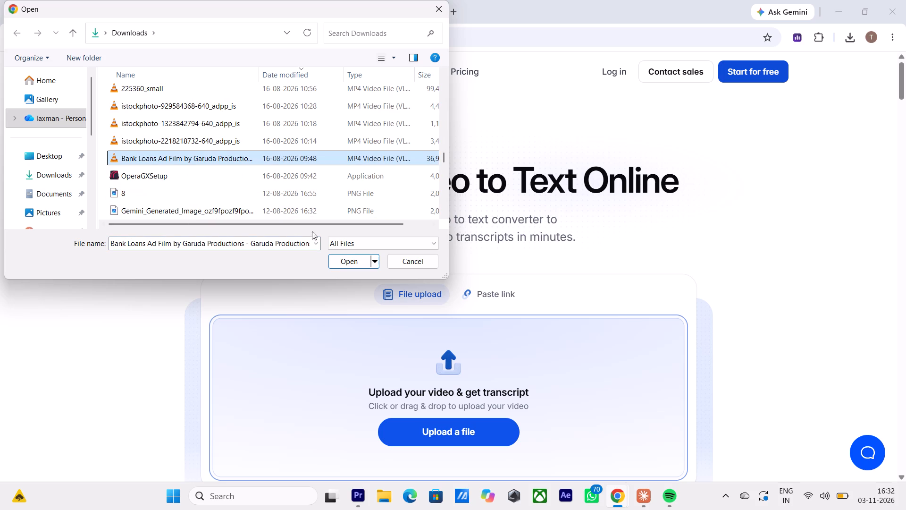
left_click(346, 260)
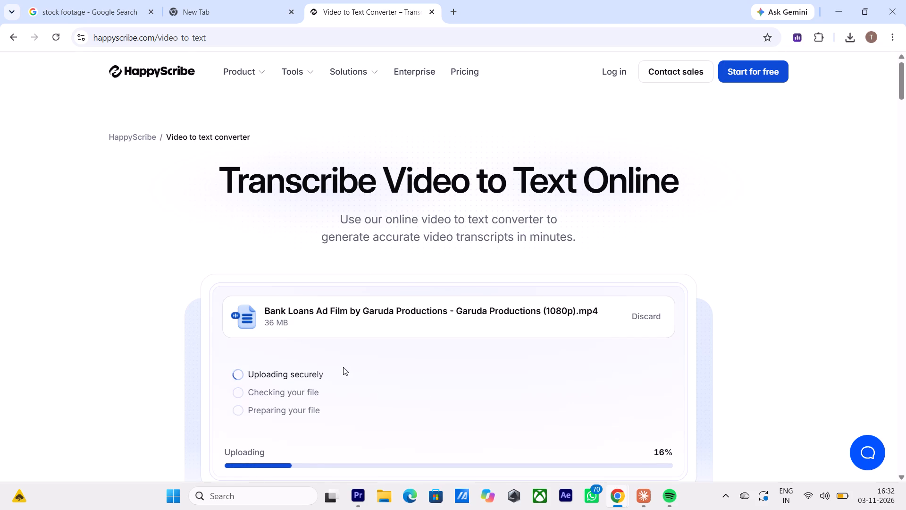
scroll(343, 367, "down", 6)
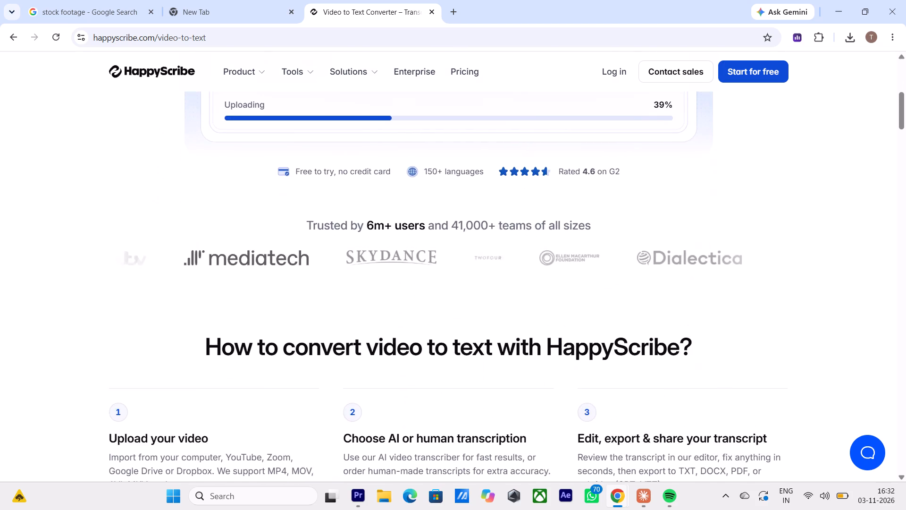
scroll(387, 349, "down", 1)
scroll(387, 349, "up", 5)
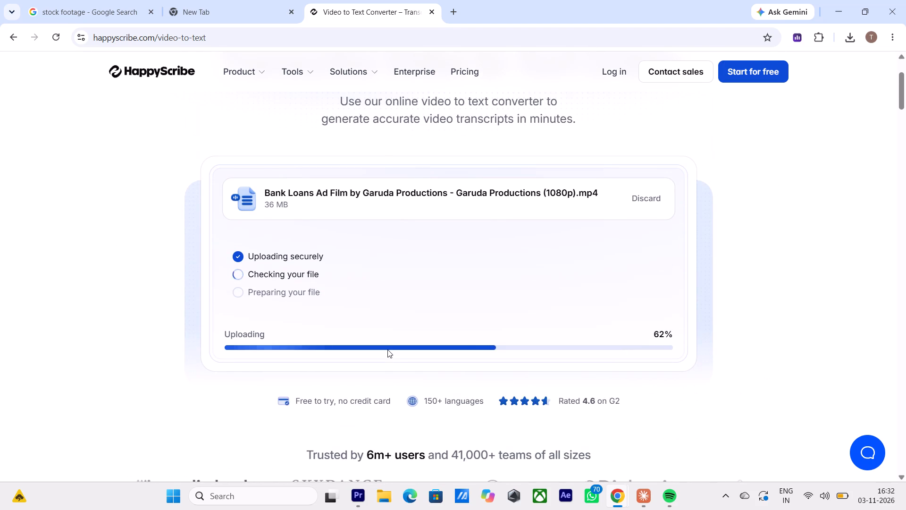
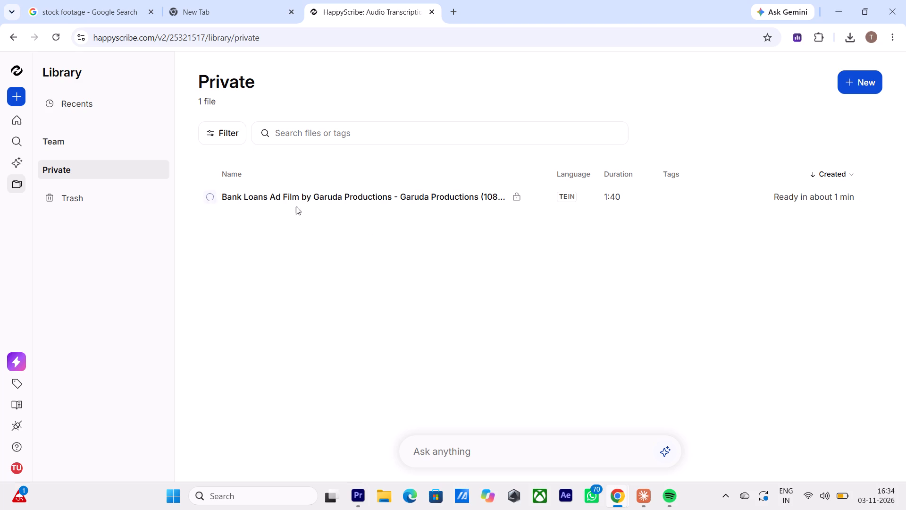
Export the Bank Loans Ad Film transcript from the Private library as a Word (.docx) file with timecodes and speaker labels included.
left_click(210, 193)
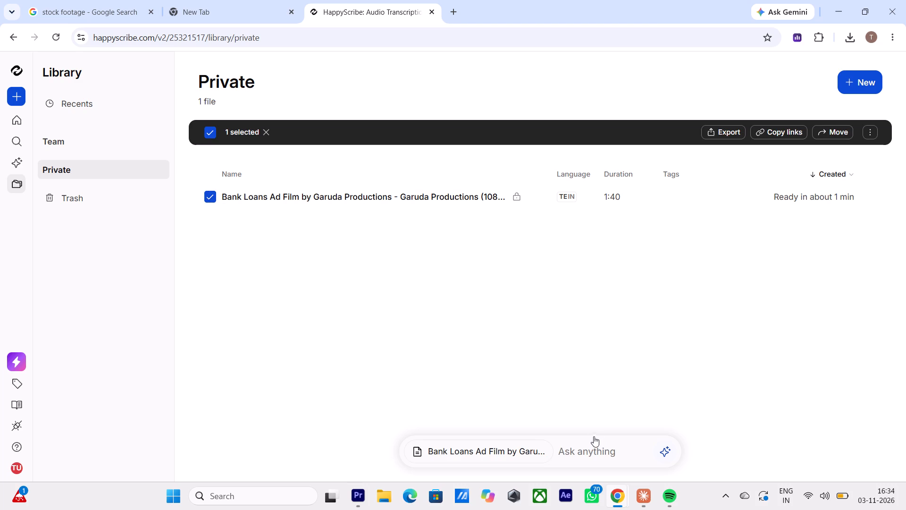
left_click(713, 132)
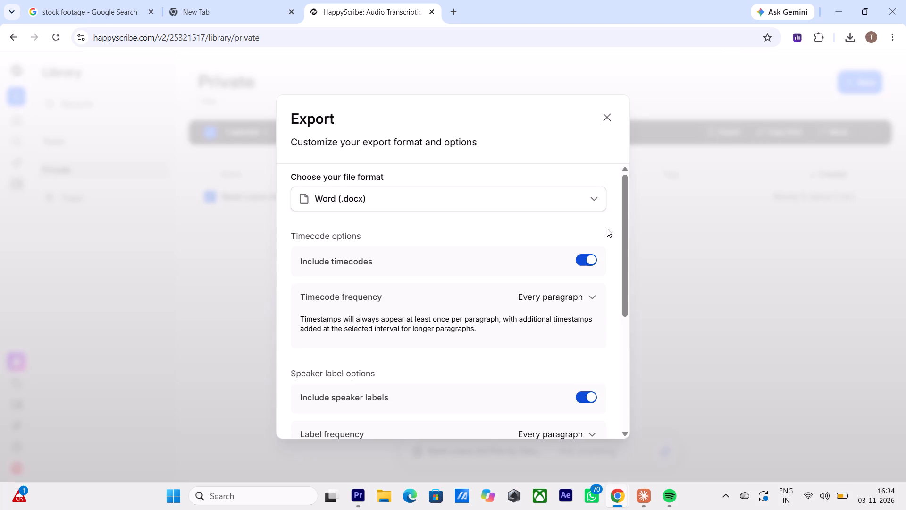
scroll(419, 306, "down", 4)
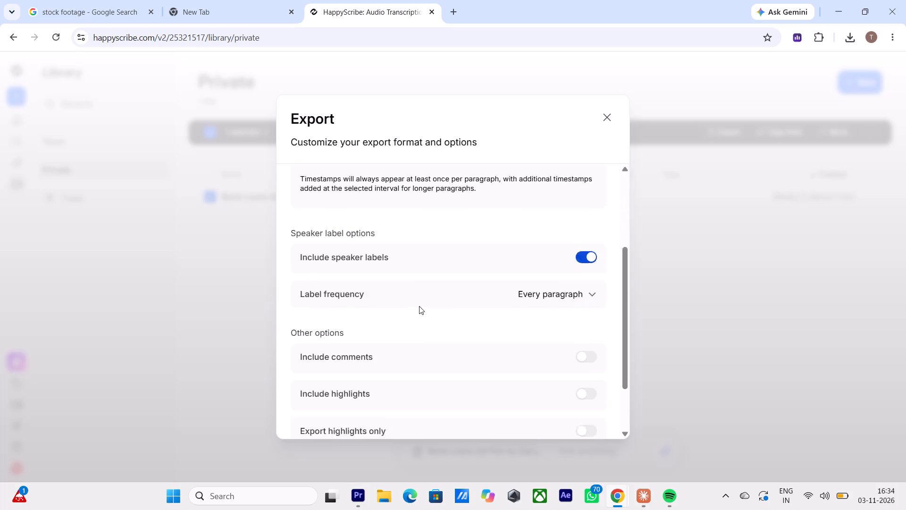
scroll(419, 306, "down", 6)
left_click(581, 414)
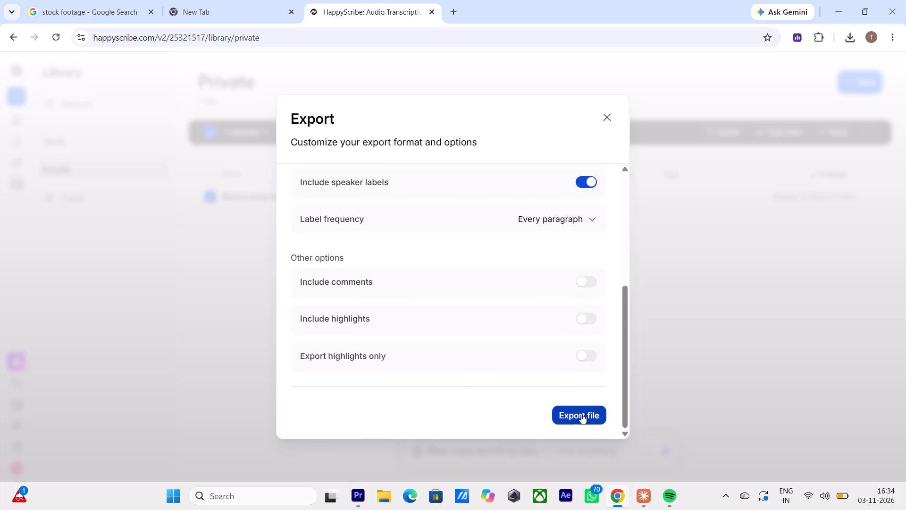
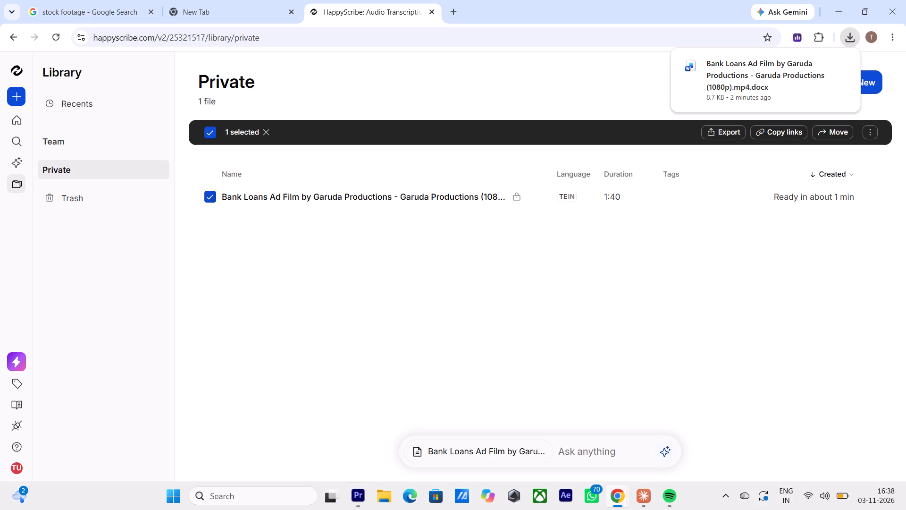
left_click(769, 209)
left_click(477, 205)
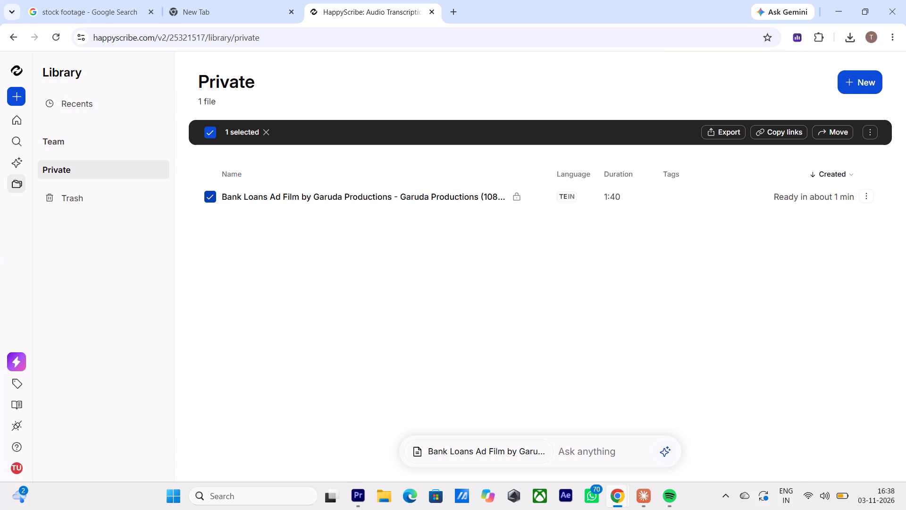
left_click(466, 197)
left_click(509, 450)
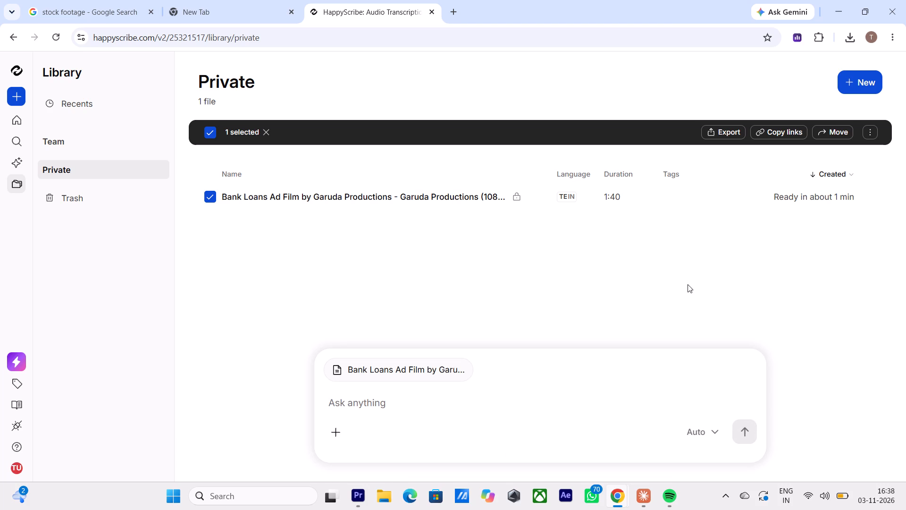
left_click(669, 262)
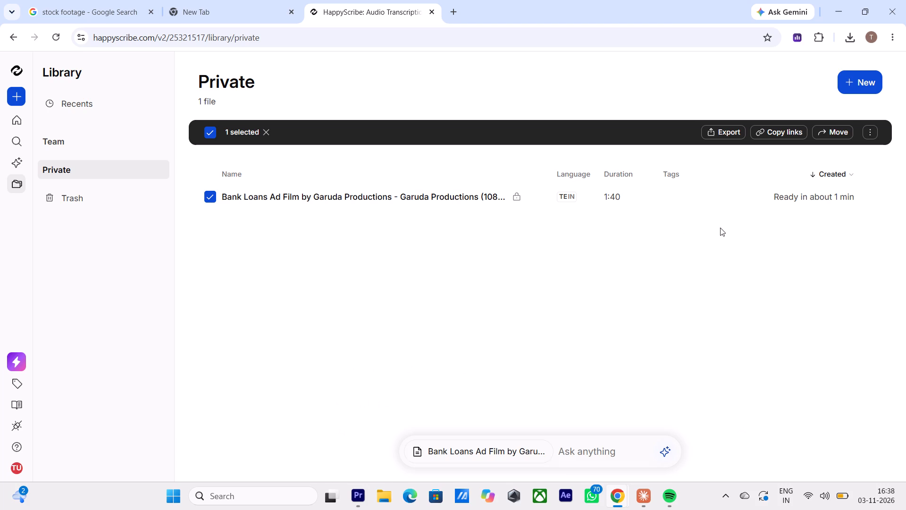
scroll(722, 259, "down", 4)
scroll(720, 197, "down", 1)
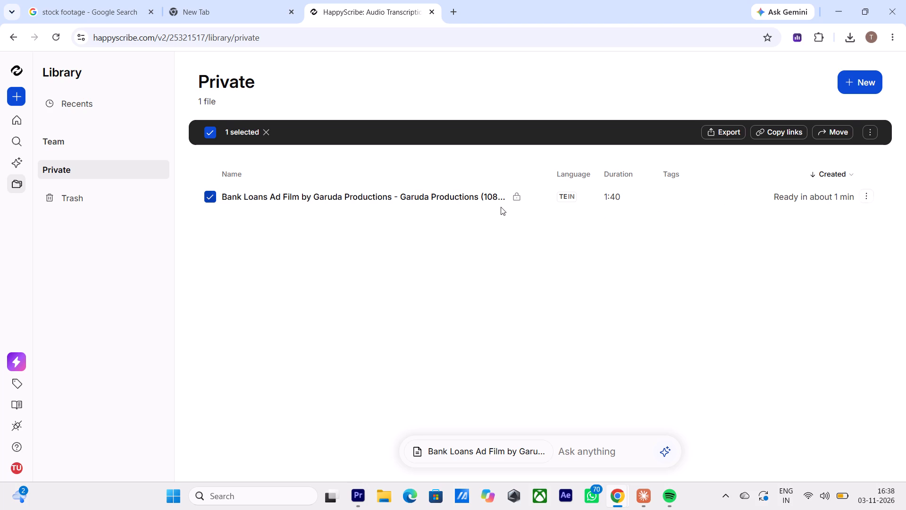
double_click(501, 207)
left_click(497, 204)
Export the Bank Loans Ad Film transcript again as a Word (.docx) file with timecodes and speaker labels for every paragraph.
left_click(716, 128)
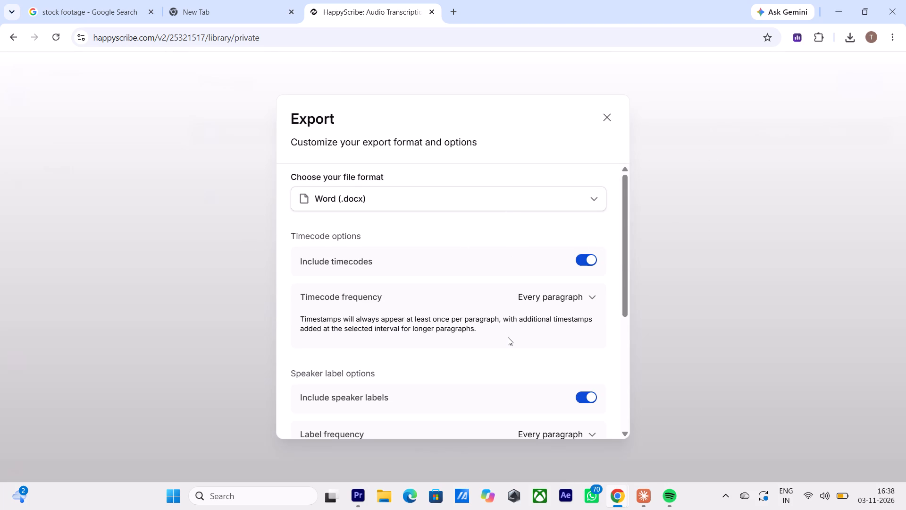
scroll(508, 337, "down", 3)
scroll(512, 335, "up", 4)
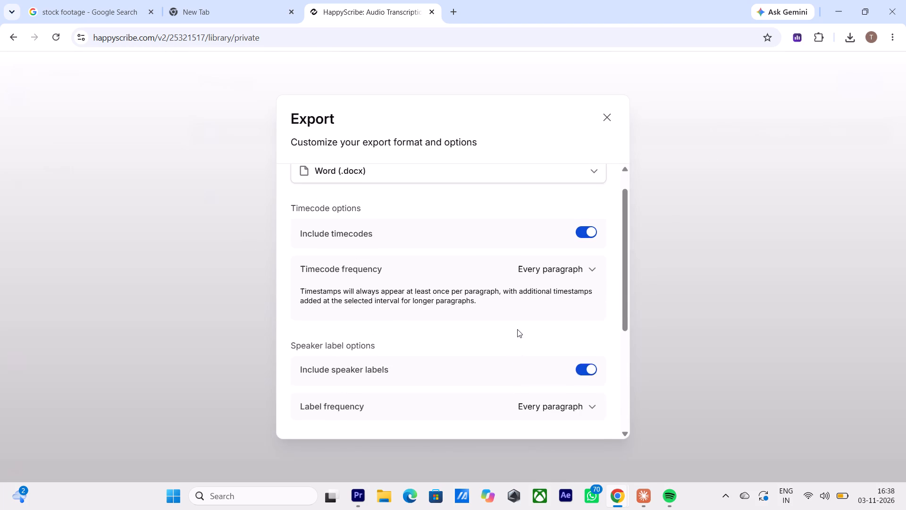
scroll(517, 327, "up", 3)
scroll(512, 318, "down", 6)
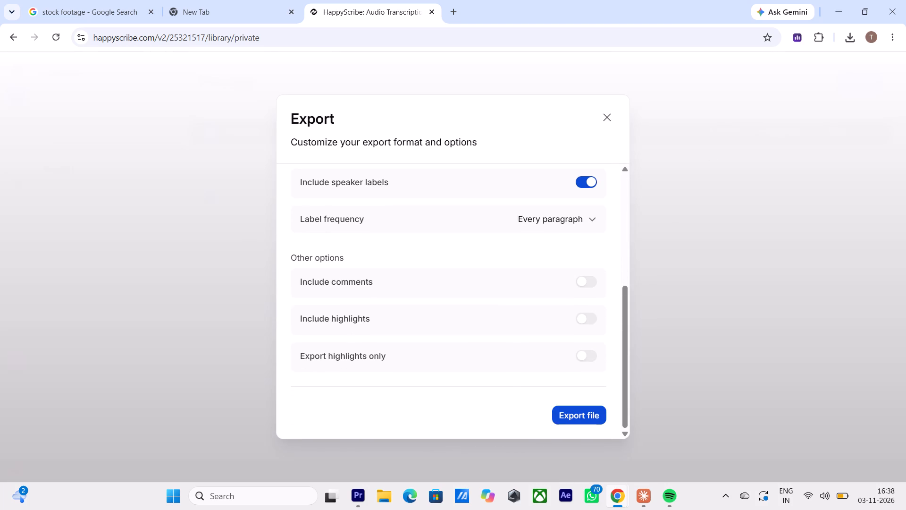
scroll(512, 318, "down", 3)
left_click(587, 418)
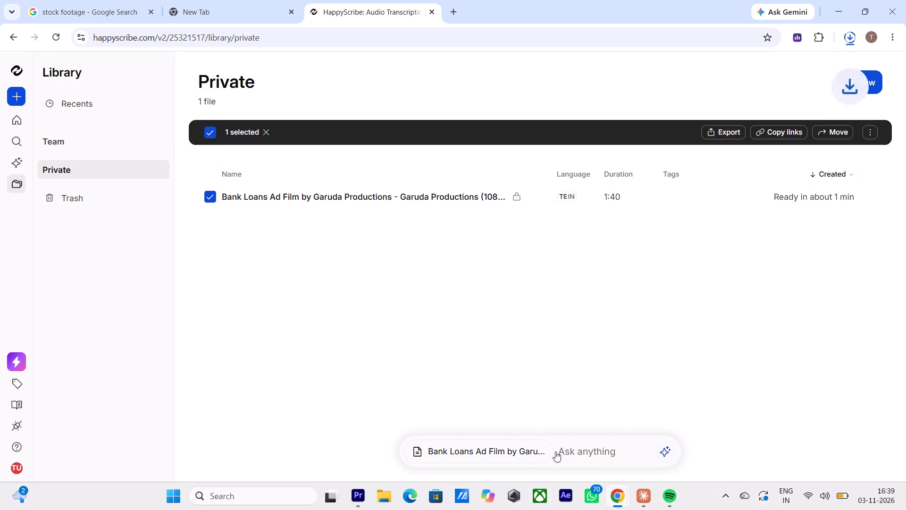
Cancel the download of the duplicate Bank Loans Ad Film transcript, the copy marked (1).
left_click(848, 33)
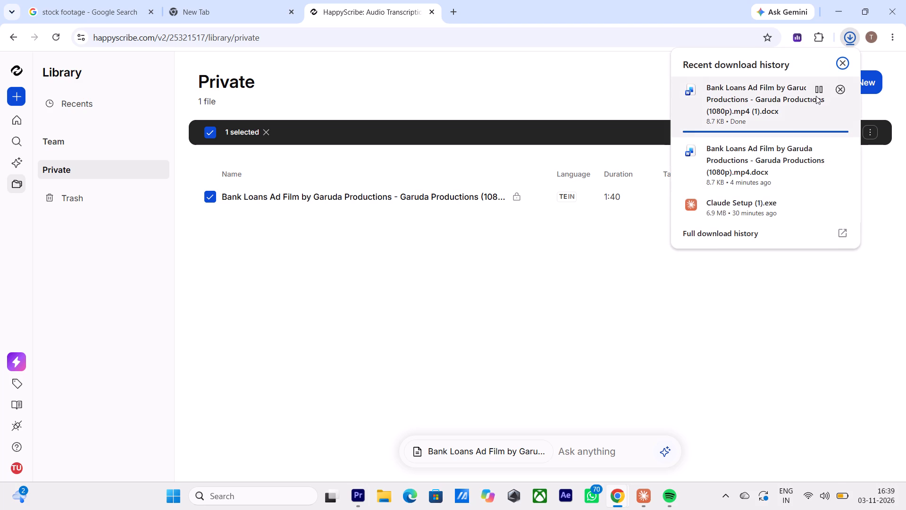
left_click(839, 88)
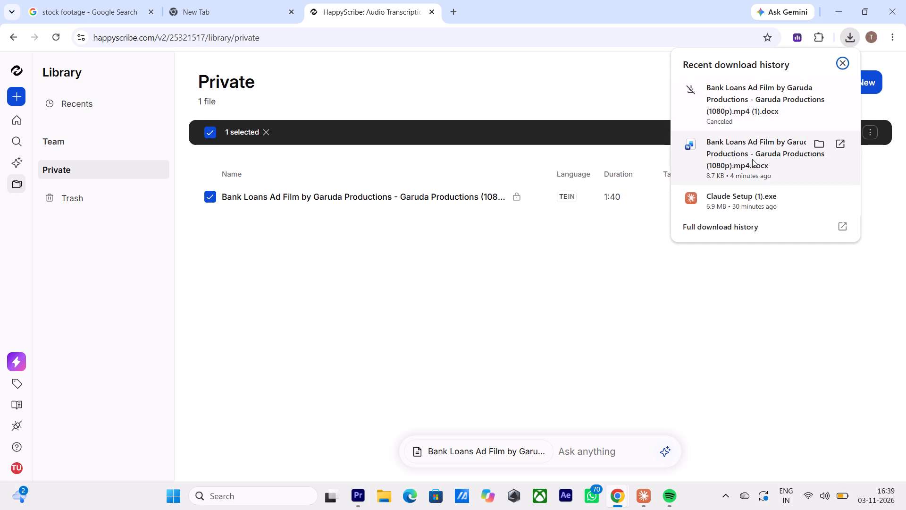
Show the first downloaded Bank Loans Ad Film .docx transcript in its File Explorer folder.
left_click(819, 141)
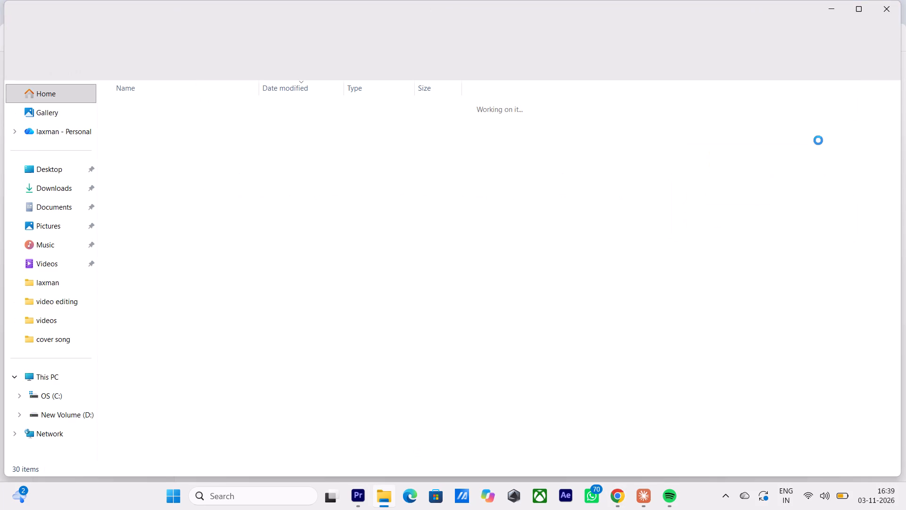
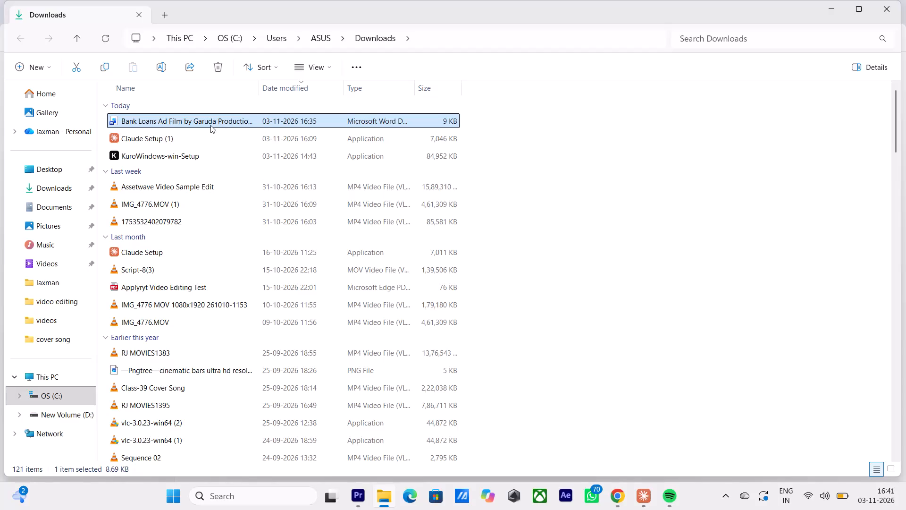
Open the downloaded Bank Loans Ad Film transcript in Word and maximize its window.
double_click(211, 120)
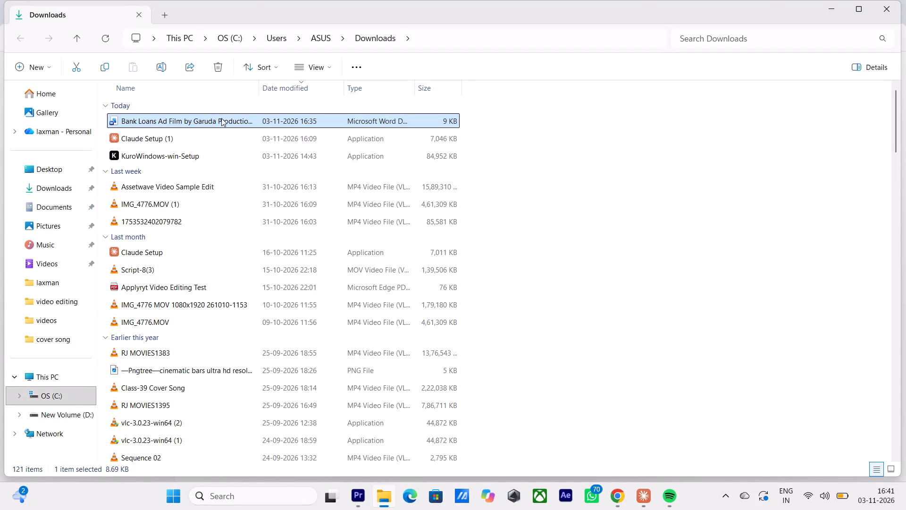
left_click(215, 123)
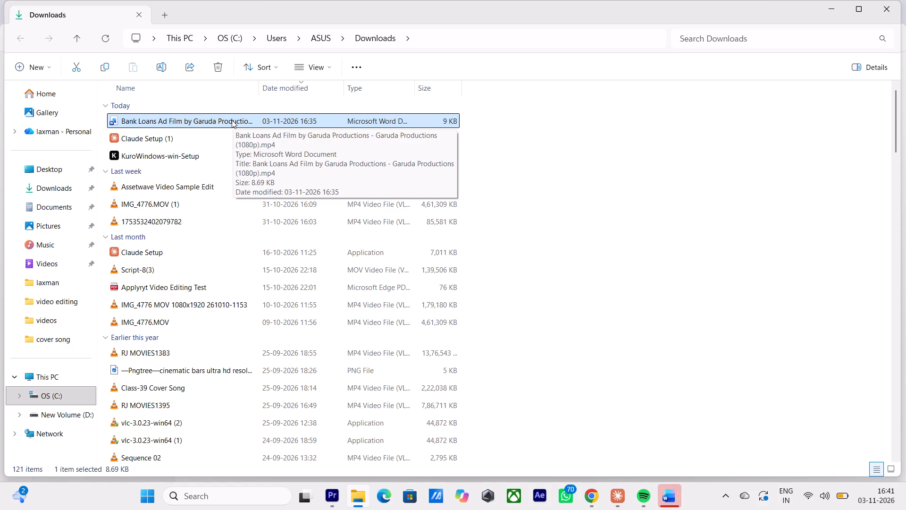
triple_click(226, 120)
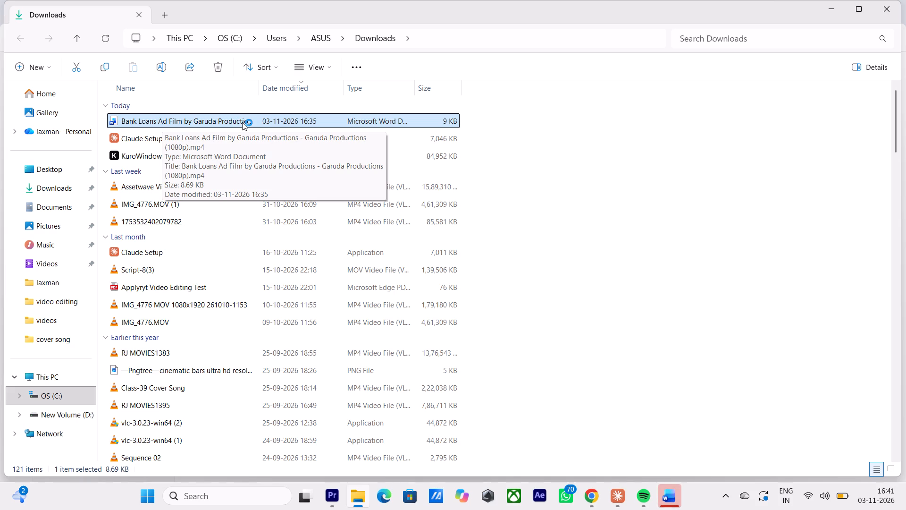
triple_click(332, 119)
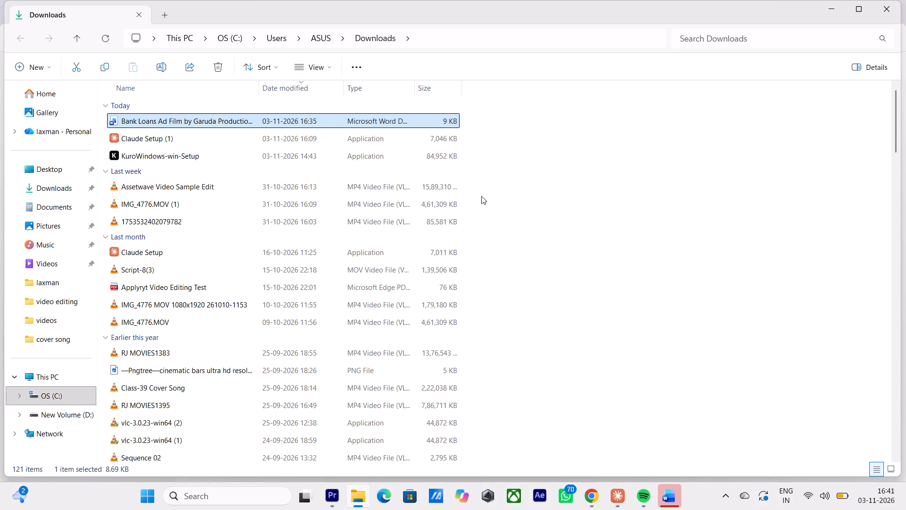
left_click(679, 501)
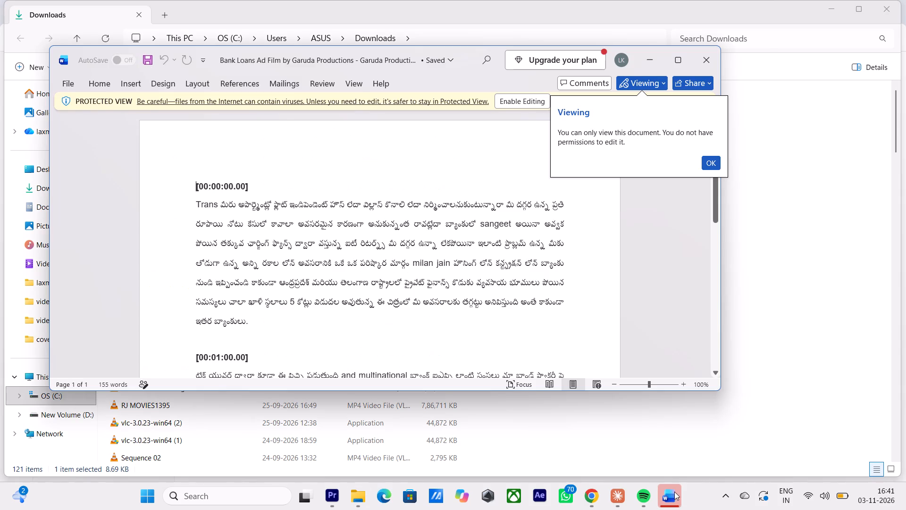
left_click(671, 60)
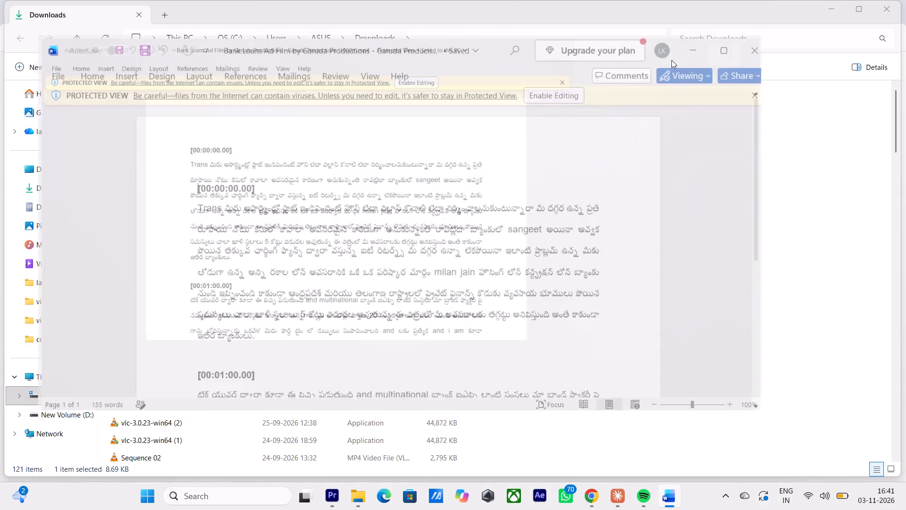
Read through the transcript's two timecoded paragraphs, highlighting the whole paragraph under [00:00:00.00].
scroll(355, 236, "down", 4)
scroll(355, 236, "up", 3)
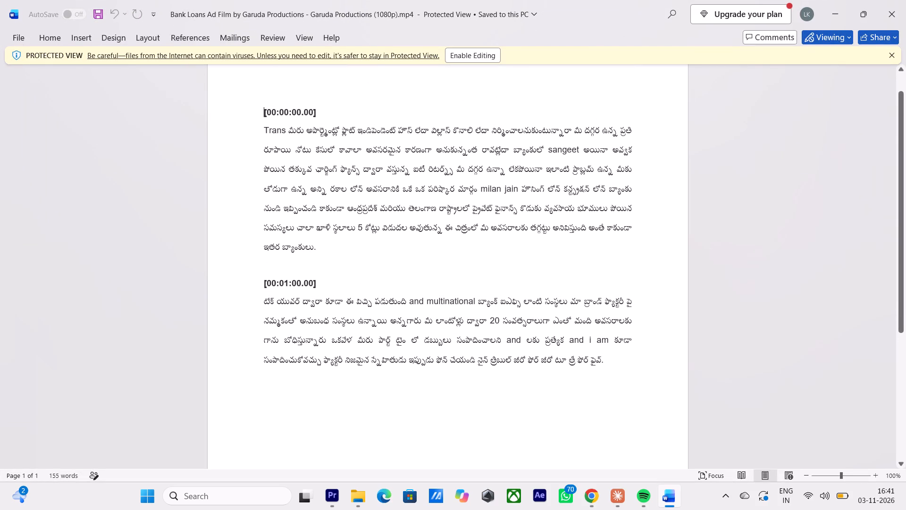
scroll(359, 193, "down", 3)
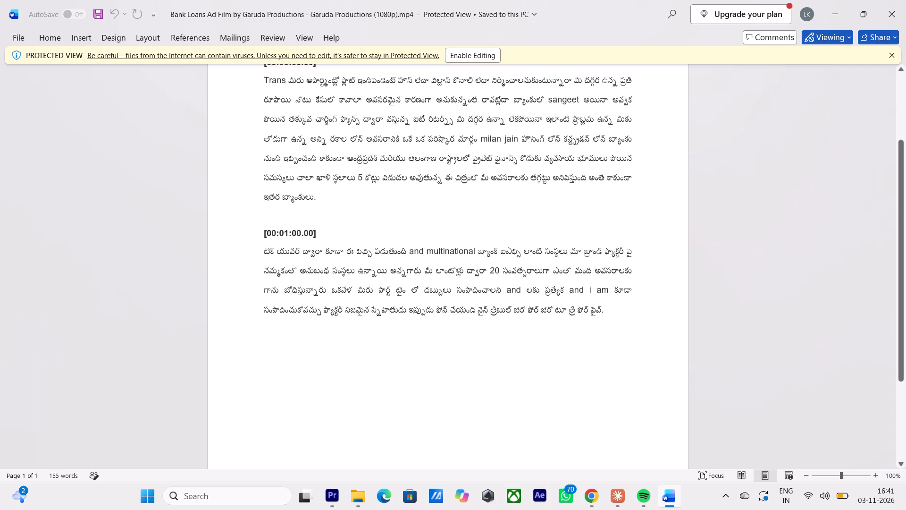
scroll(367, 209, "down", 4)
scroll(381, 242, "up", 9)
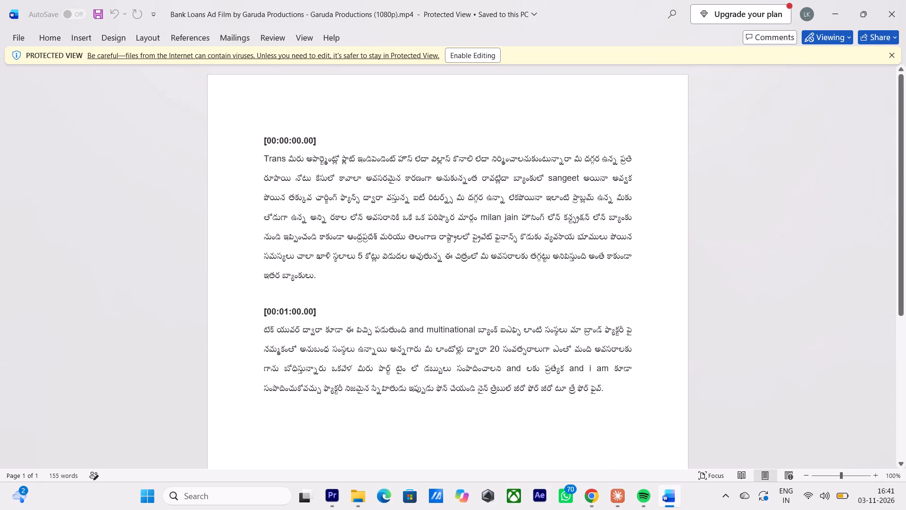
left_click_drag(259, 156, 416, 276)
scroll(320, 189, "up", 1)
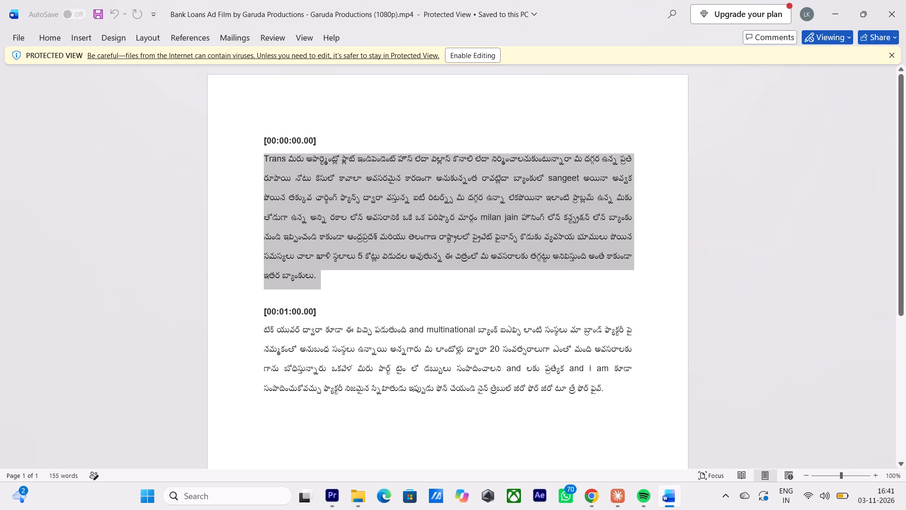
left_click_drag(416, 276, 417, 277)
Return to HappyScribe in Chrome and review the Bank Loans Ad Film's export options for timecodes, speaker labels and highlights, without exporting.
left_click(839, 0)
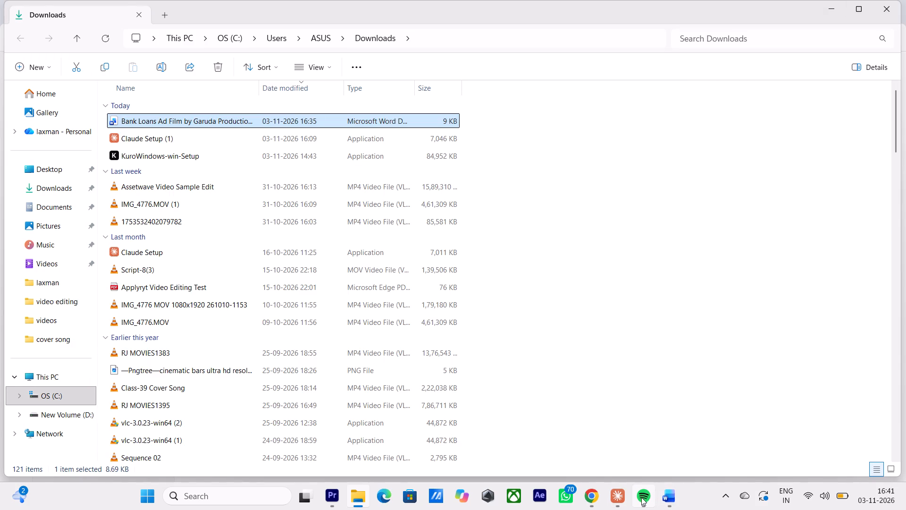
left_click(842, 14)
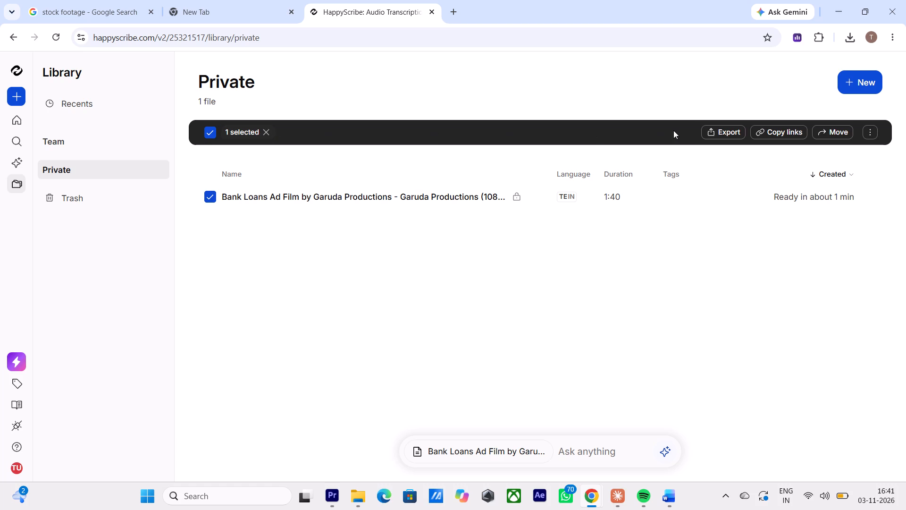
left_click(396, 197)
left_click(717, 130)
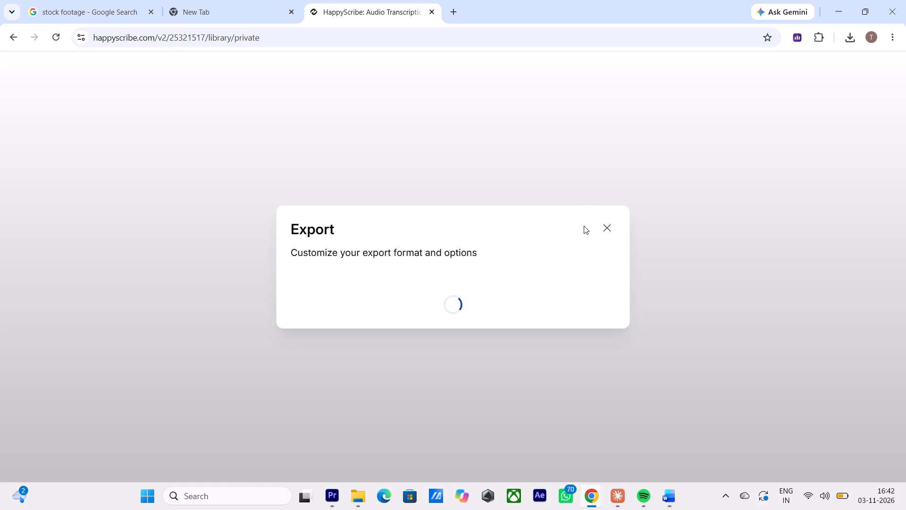
scroll(484, 243, "down", 5)
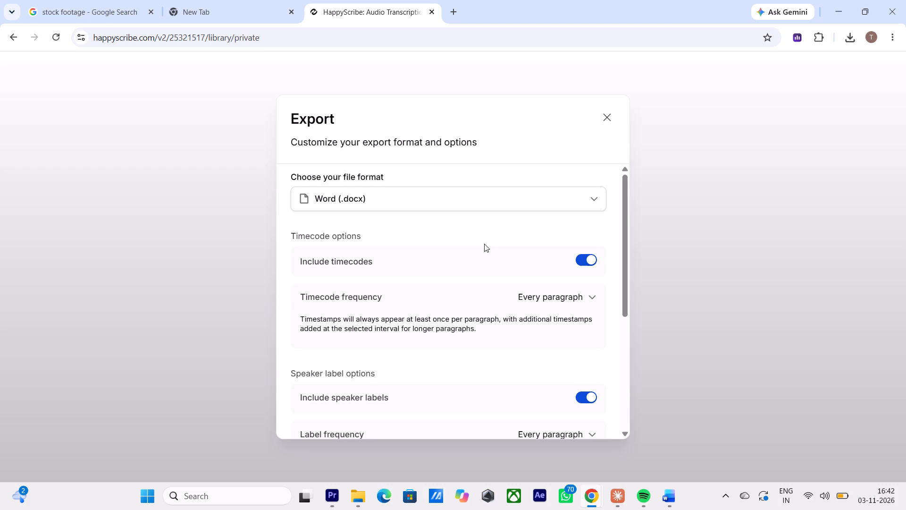
left_click(596, 297)
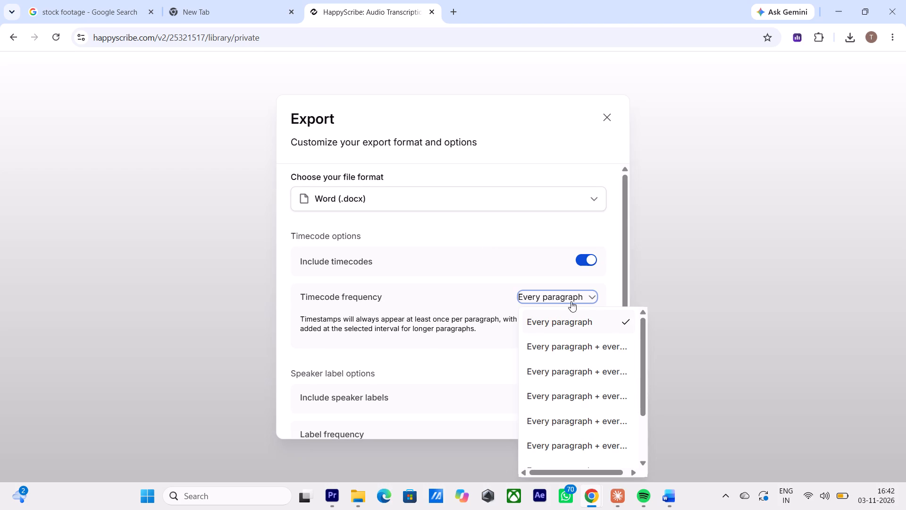
left_click(435, 303)
scroll(435, 302, "down", 3)
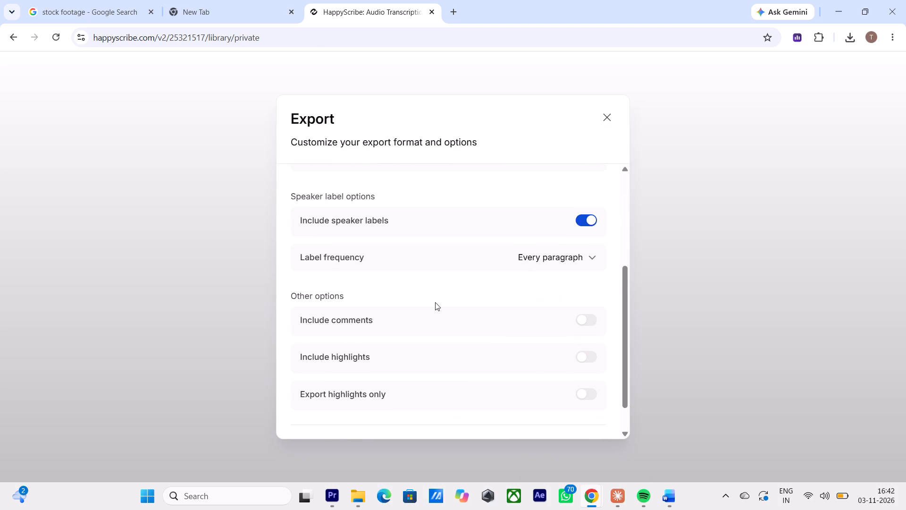
scroll(435, 302, "down", 2)
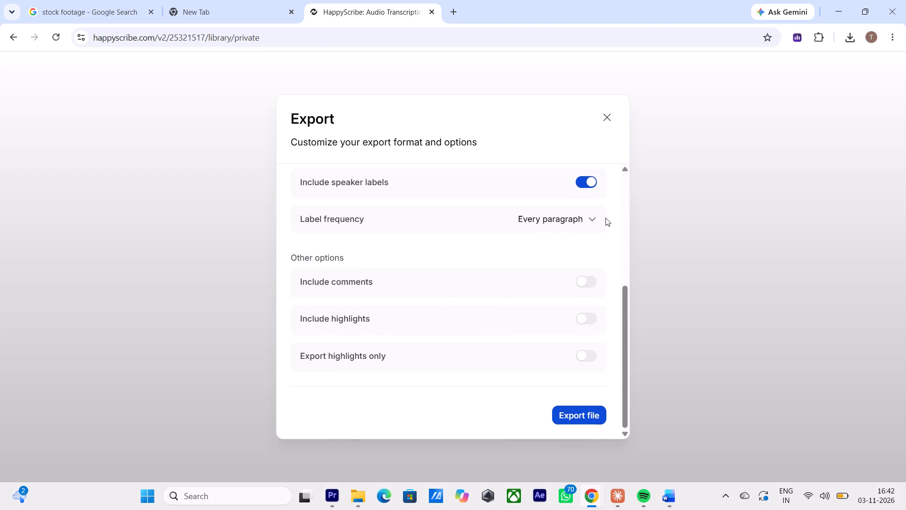
scroll(519, 248, "down", 2)
scroll(519, 250, "up", 2)
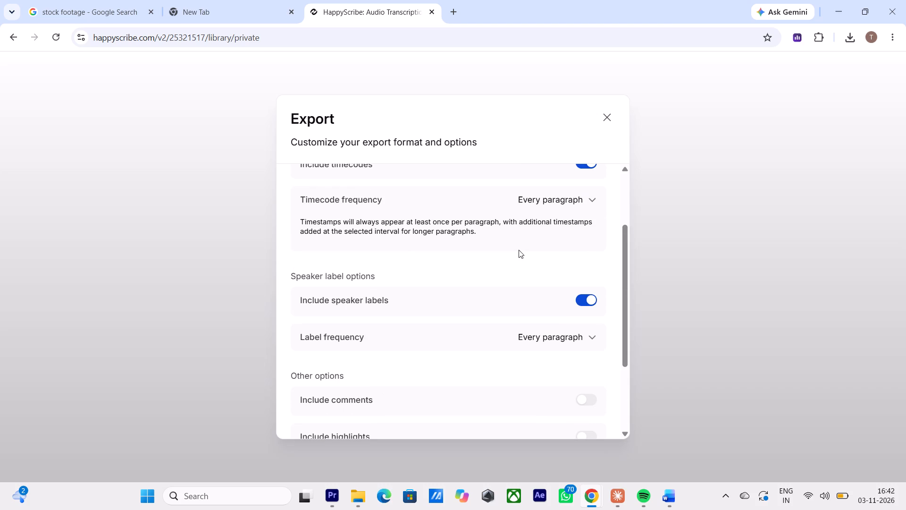
scroll(519, 250, "down", 5)
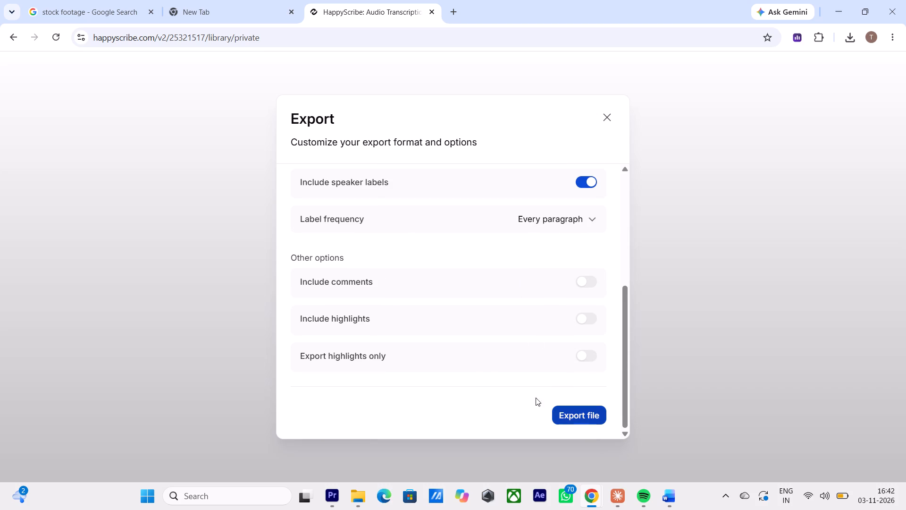
scroll(472, 373, "down", 3)
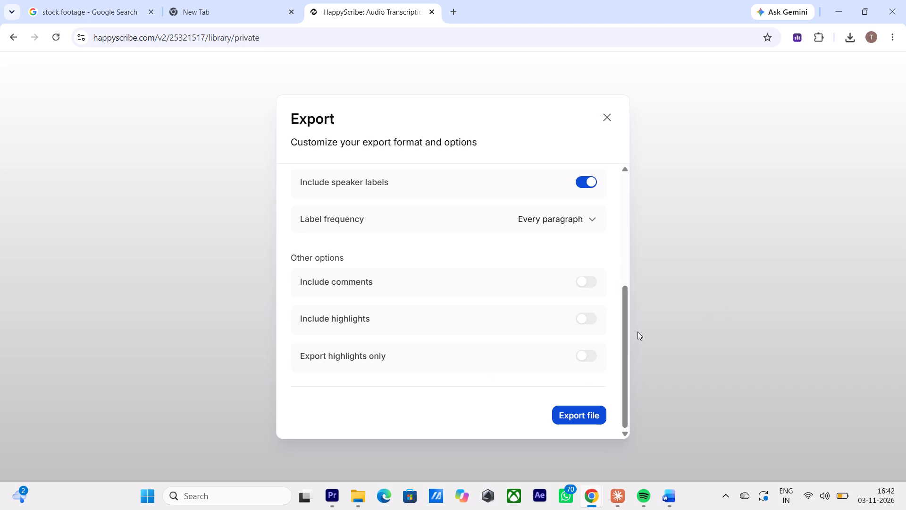
scroll(497, 316, "down", 5)
scroll(472, 344, "up", 12)
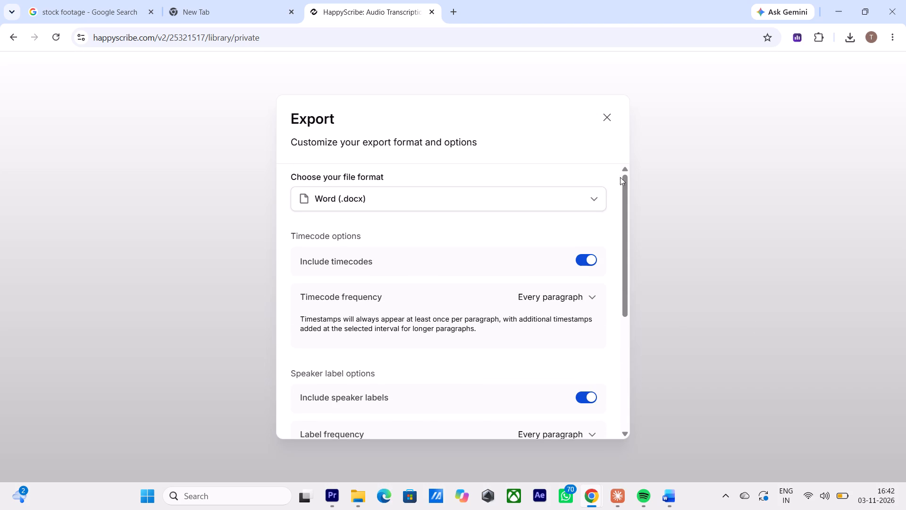
left_click(608, 113)
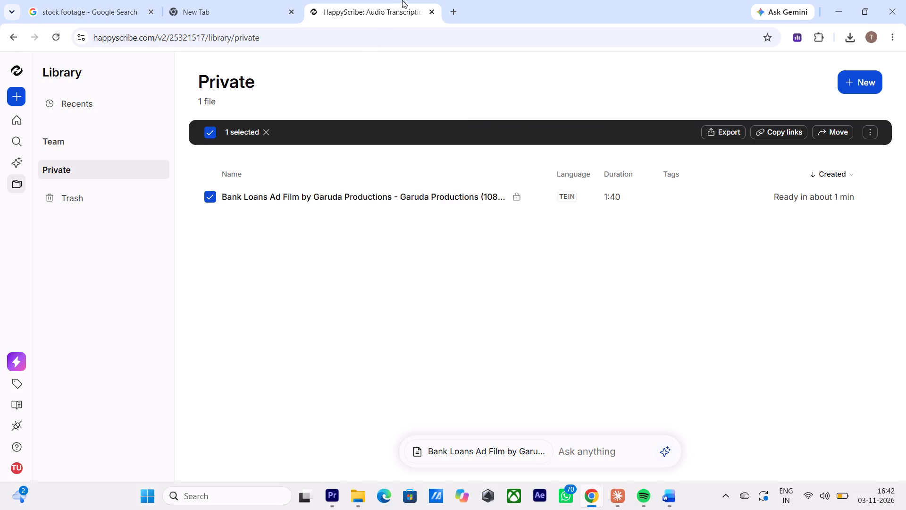
Go back from the Private library to the previous HappyScribe page.
left_click(5, 36)
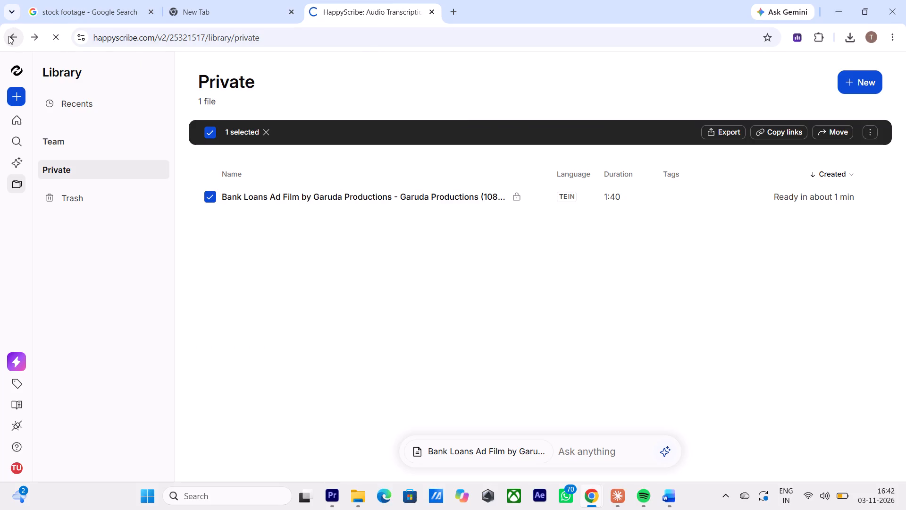
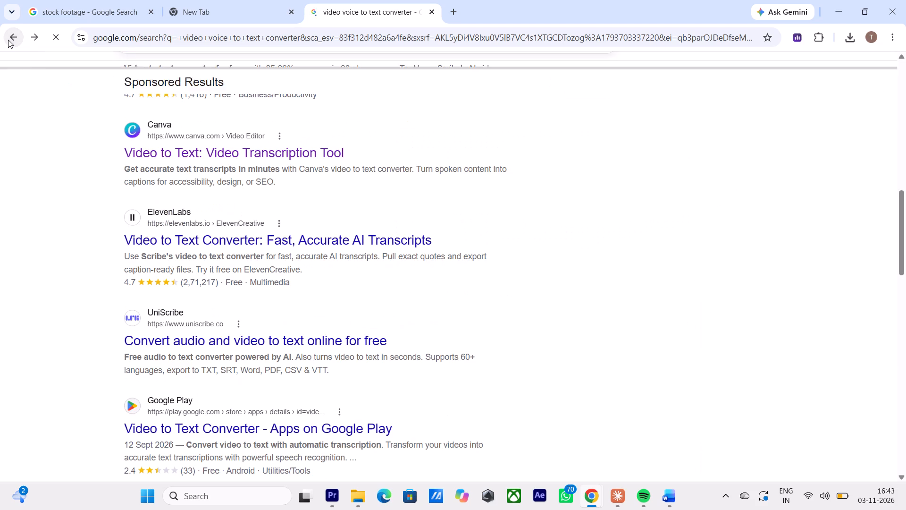
Open the sponsored Amazon Transcribe page from the Google results, and return to the results list.
scroll(166, 246, "up", 6)
scroll(233, 227, "up", 4)
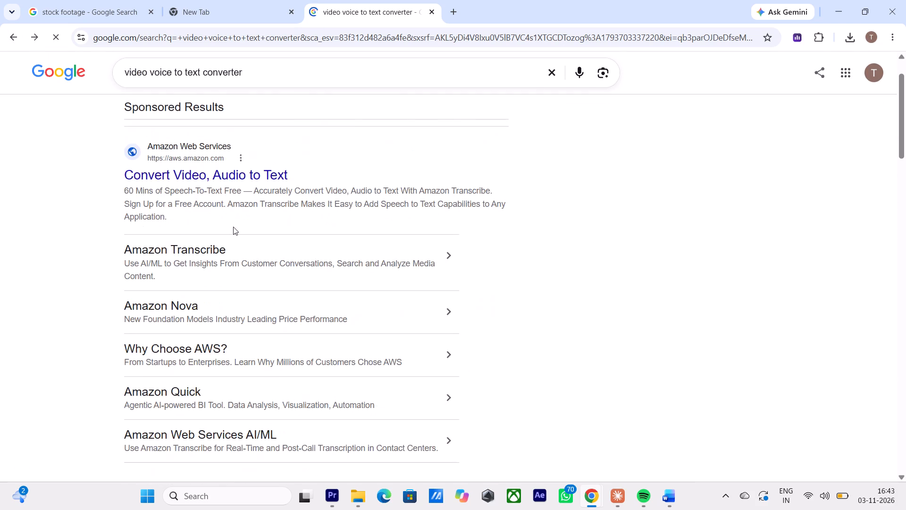
scroll(233, 227, "up", 3)
left_click(230, 235)
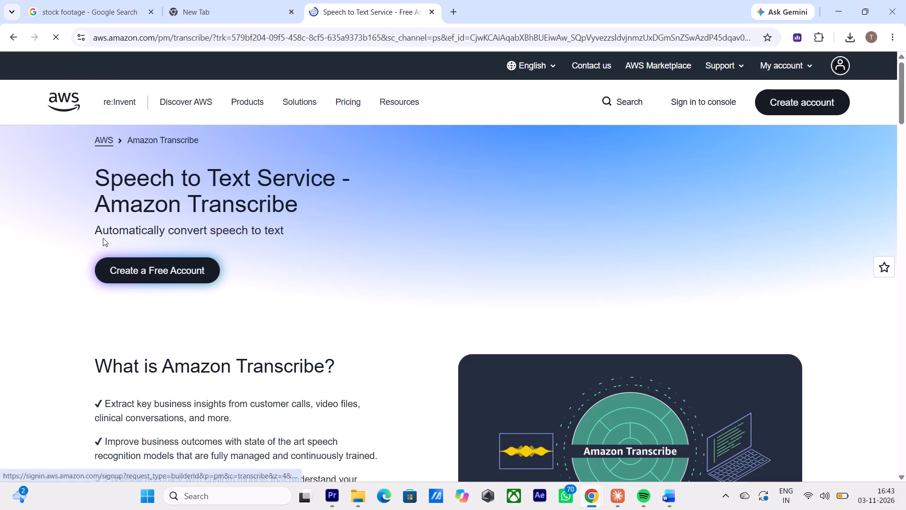
left_click(10, 35)
Look through the first page of Google results for "video voice to text converter" for another transcription tool.
scroll(164, 229, "down", 3)
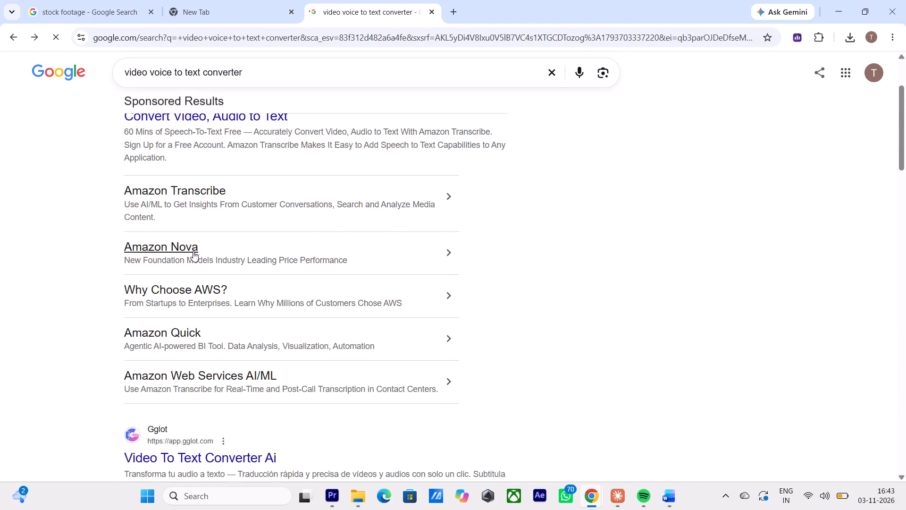
scroll(193, 251, "down", 5)
scroll(197, 252, "up", 1)
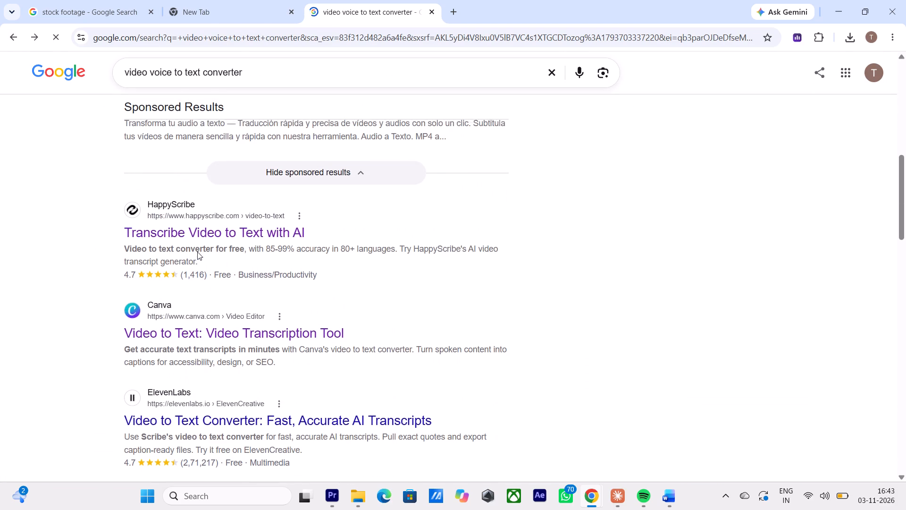
scroll(197, 252, "up", 1)
scroll(197, 252, "down", 18)
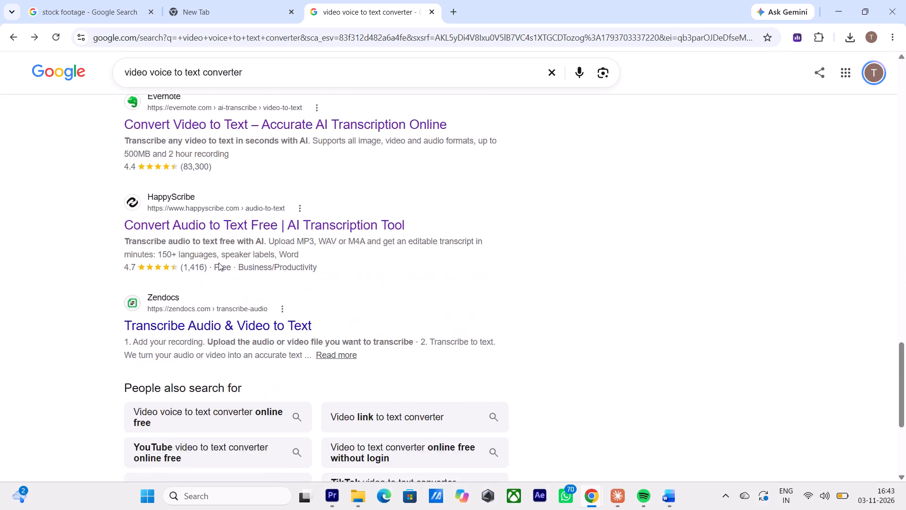
scroll(218, 263, "down", 3)
scroll(218, 263, "up", 2)
scroll(218, 263, "down", 2)
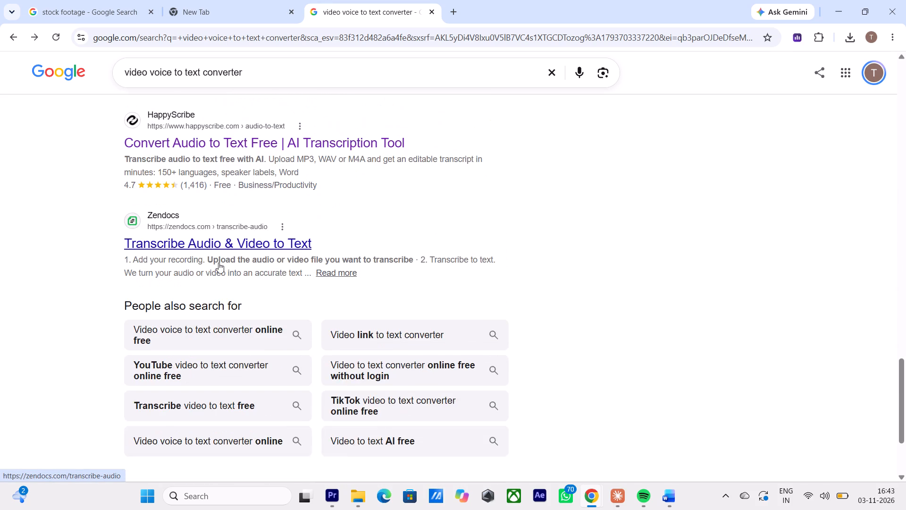
scroll(218, 263, "down", 4)
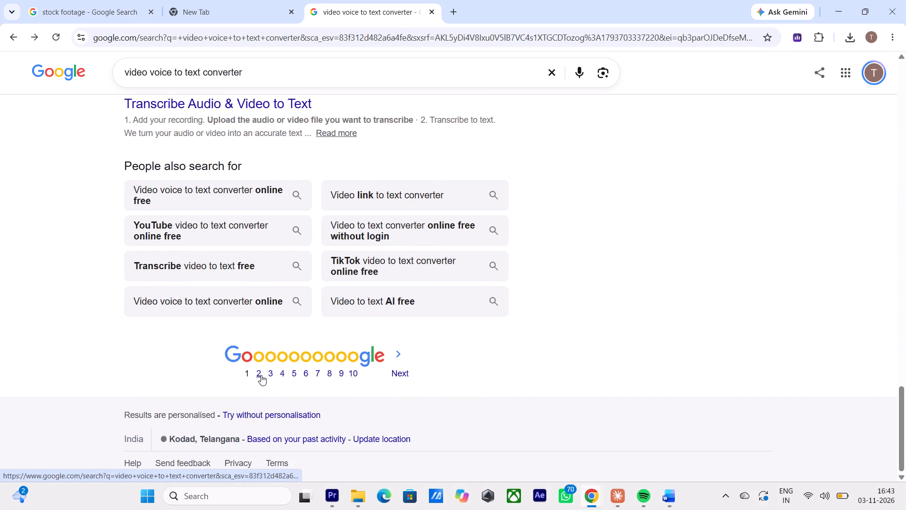
Open page 2 of the search results and review the transcription tools listed there.
left_click(261, 375)
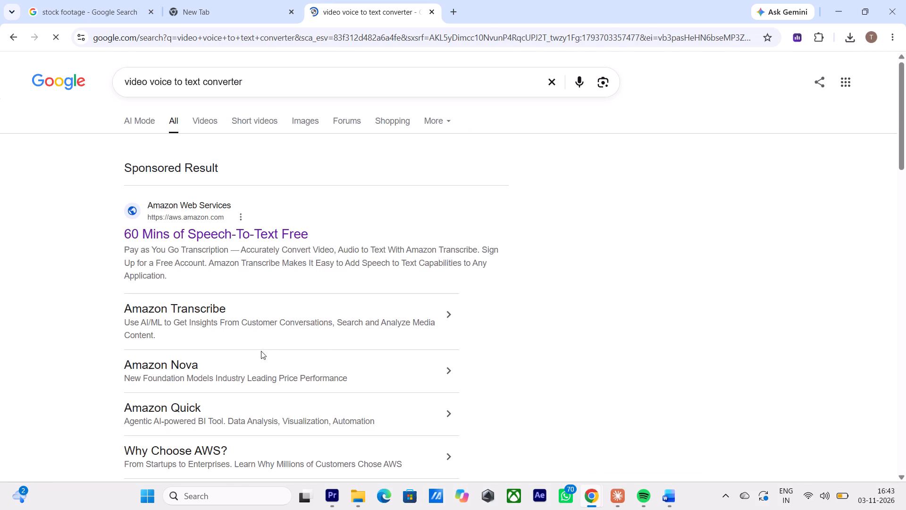
scroll(257, 329, "down", 6)
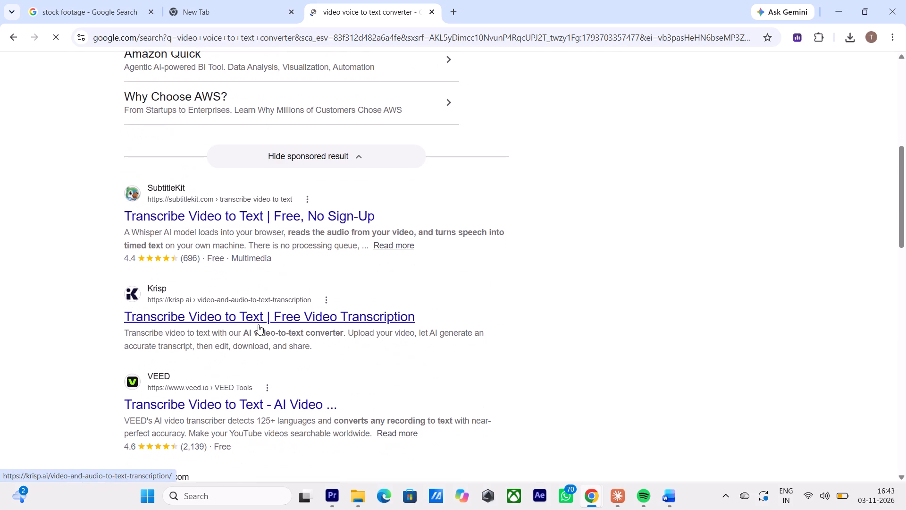
scroll(258, 324, "down", 2)
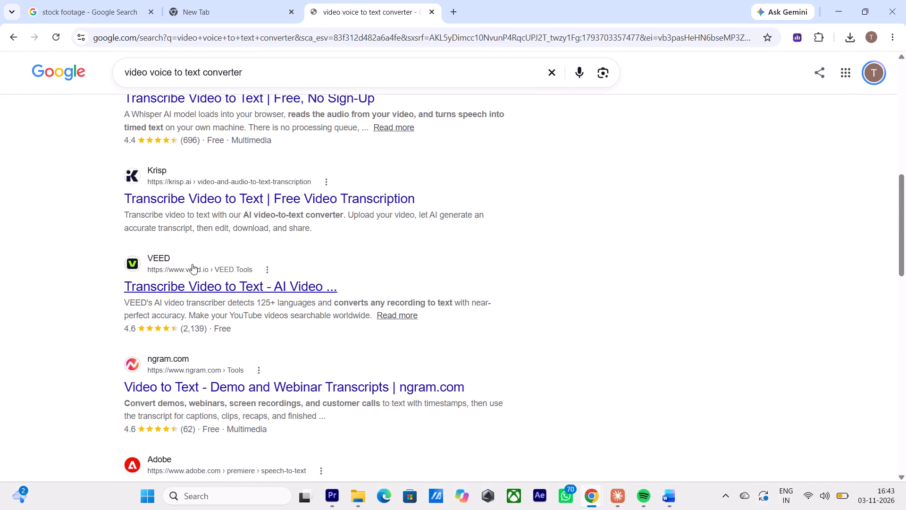
scroll(226, 275, "down", 5)
scroll(249, 292, "up", 2)
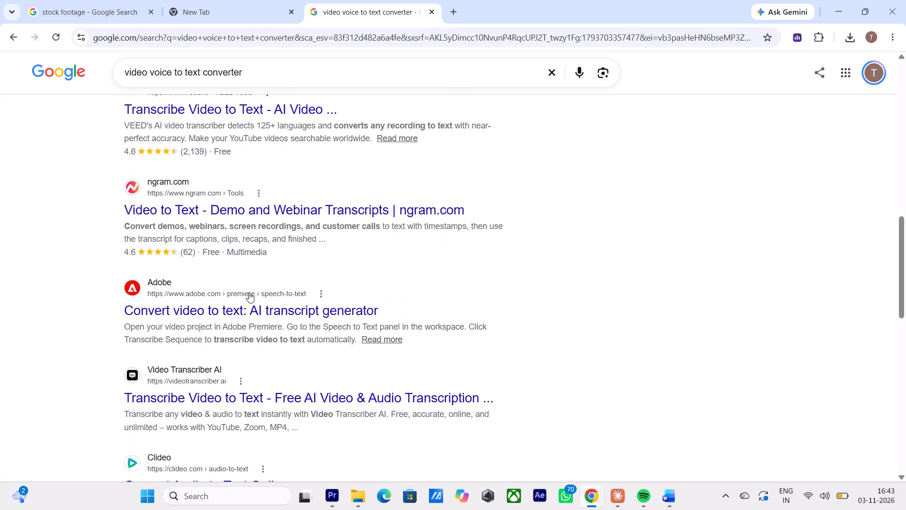
scroll(249, 292, "down", 5)
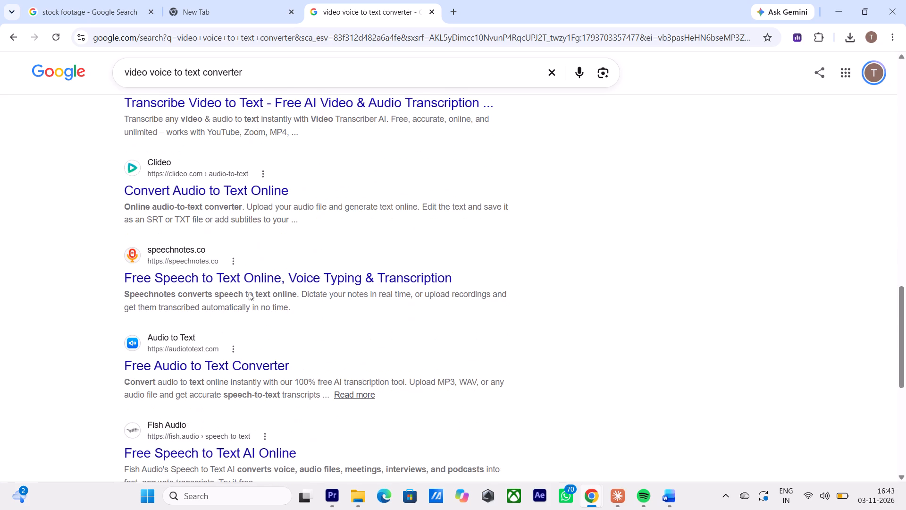
scroll(249, 292, "down", 10)
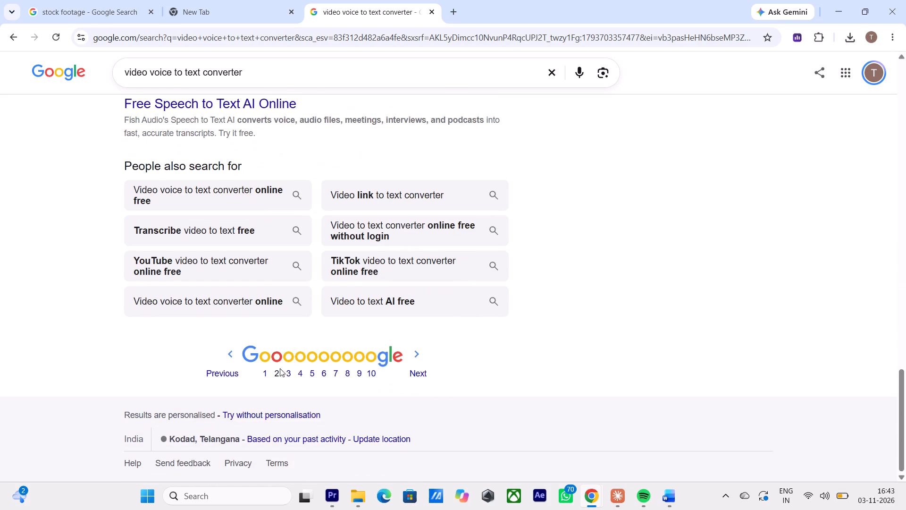
Open page 3 of the search results and review the transcription tools listed there.
left_click(290, 374)
scroll(284, 336, "down", 1)
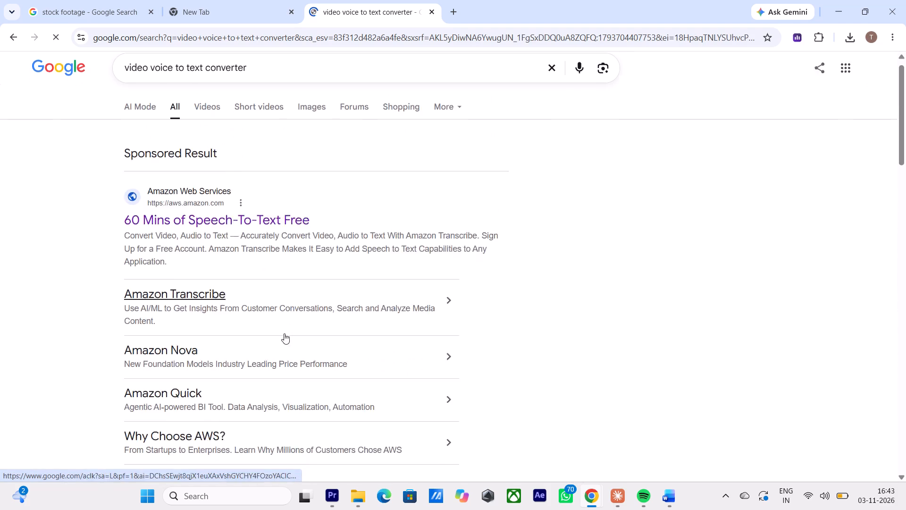
scroll(284, 333, "down", 7)
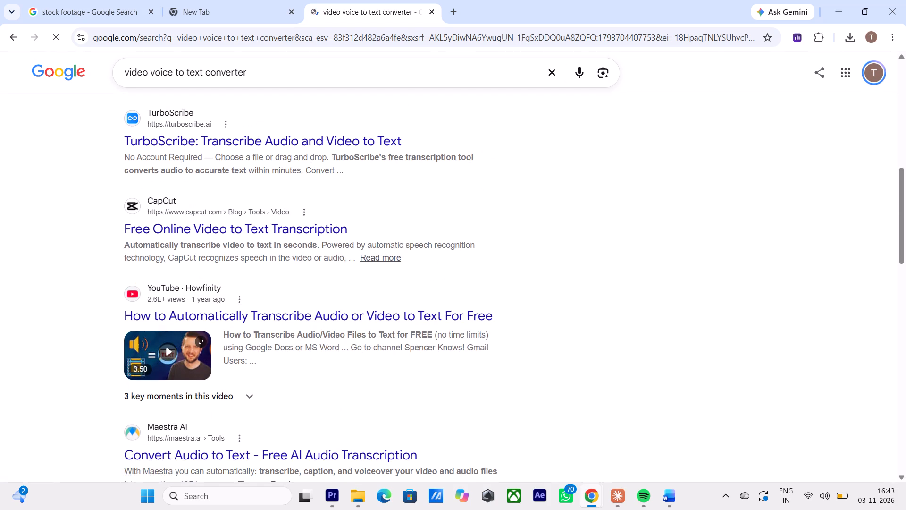
scroll(284, 330, "down", 8)
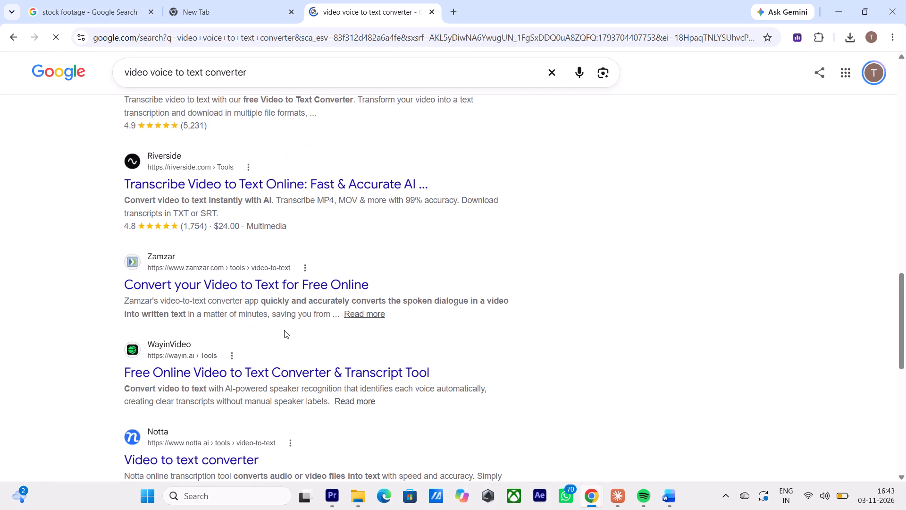
scroll(284, 330, "down", 7)
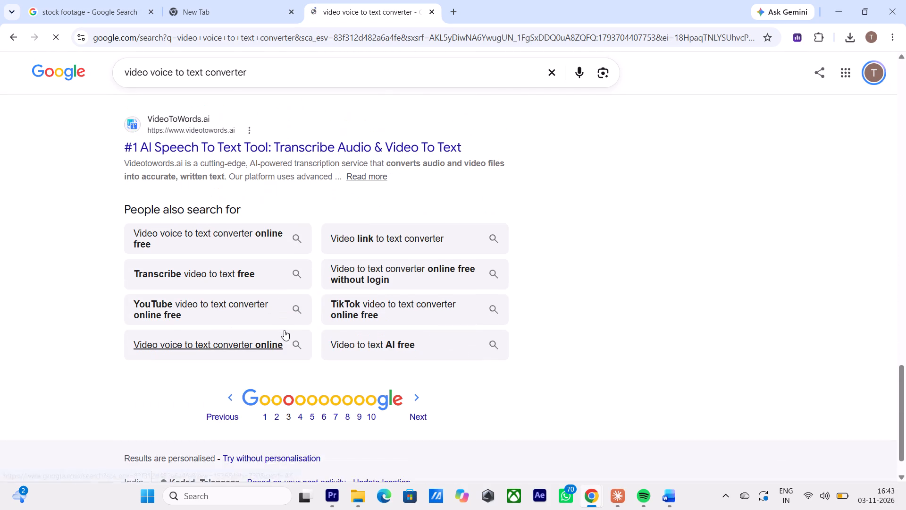
scroll(284, 330, "down", 4)
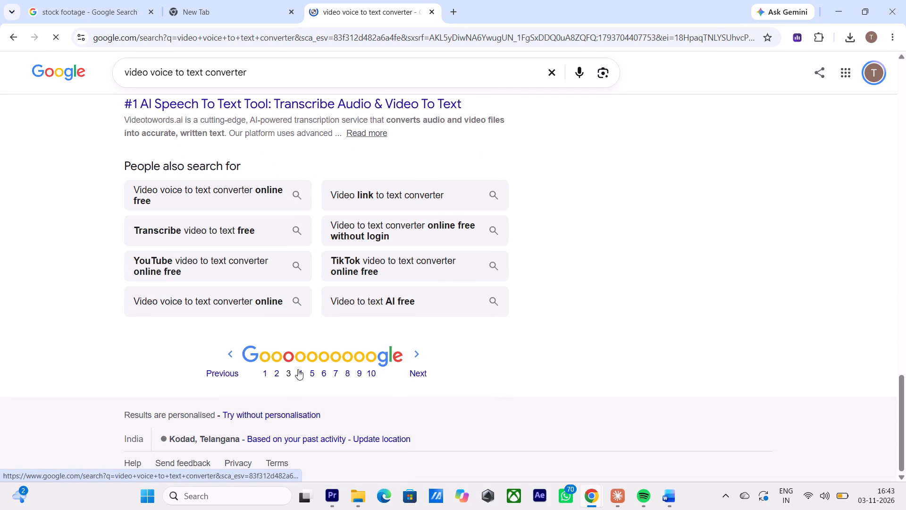
Go to page 4 of the search results and open Vizard.ai's Video to Text Converter page.
left_click(298, 369)
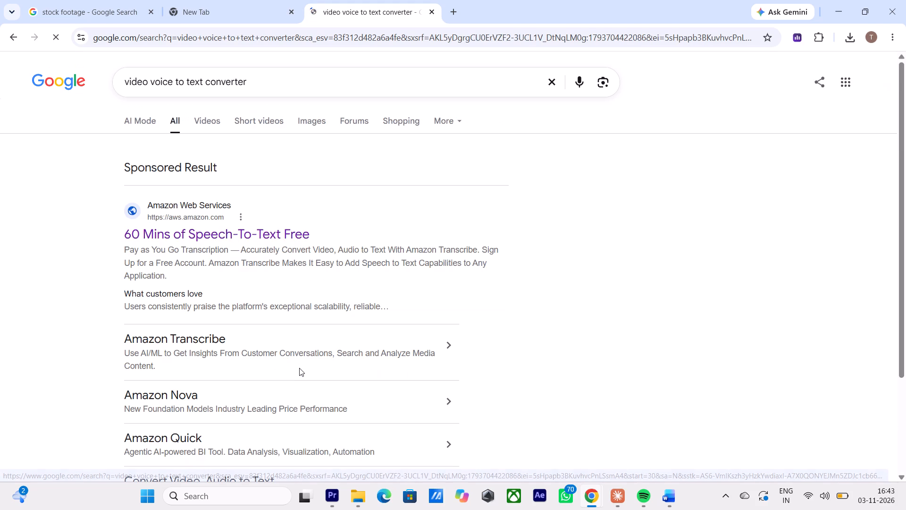
scroll(302, 355, "down", 7)
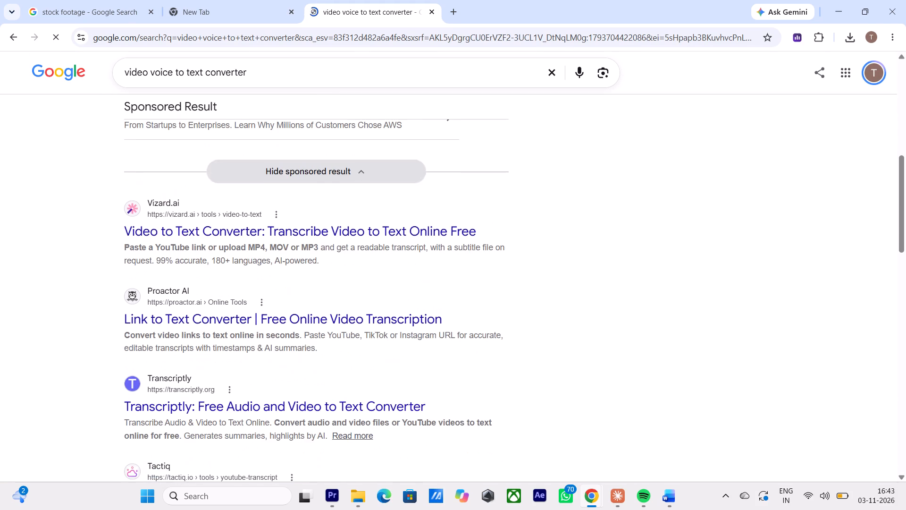
scroll(304, 338, "up", 7)
scroll(304, 338, "down", 4)
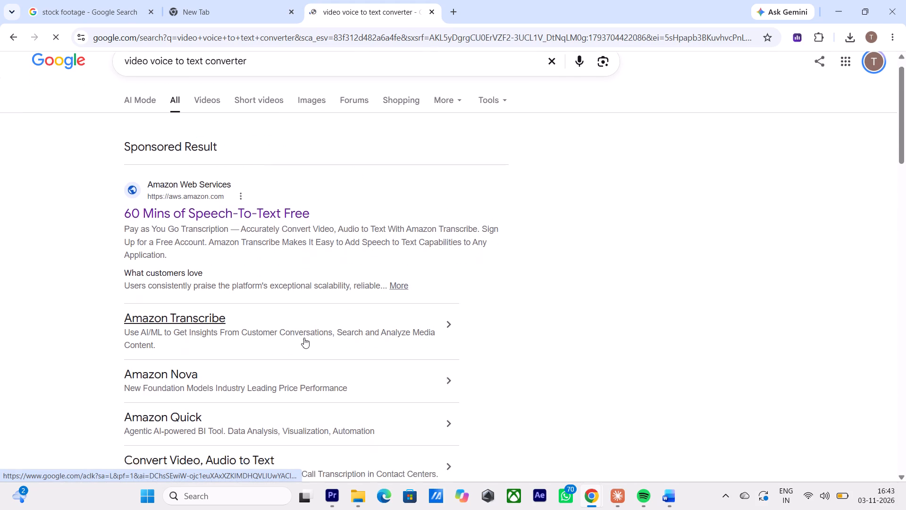
scroll(304, 338, "down", 2)
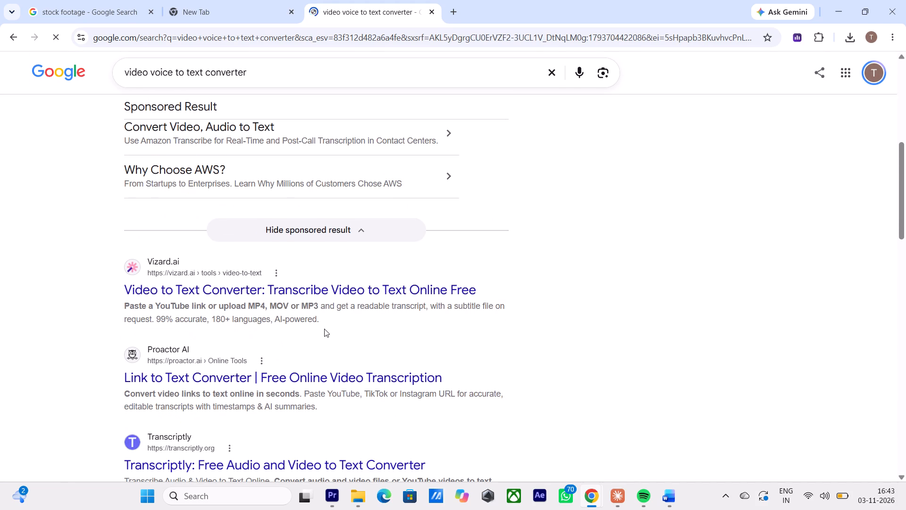
scroll(315, 301, "down", 3)
scroll(324, 237, "up", 2)
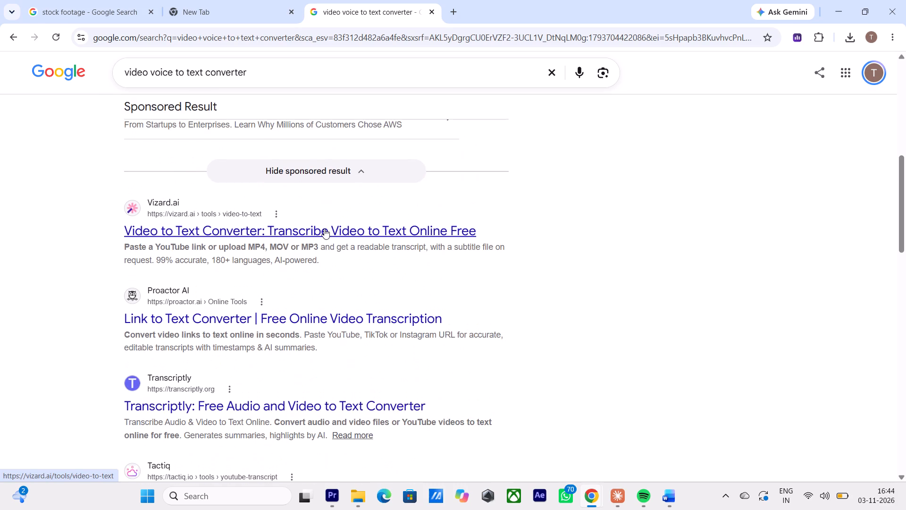
left_click(324, 229)
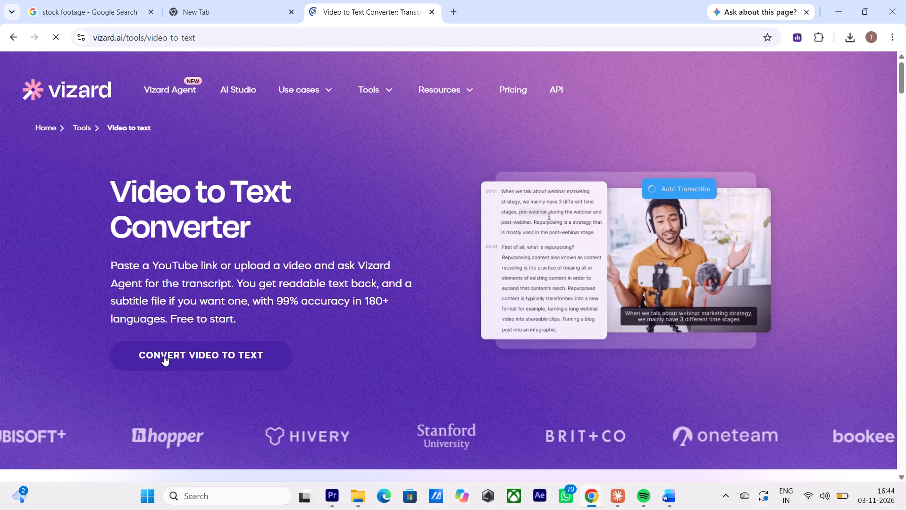
Try to start Vizard's video-to-text conversion and examine the page it leads to.
left_click(202, 358)
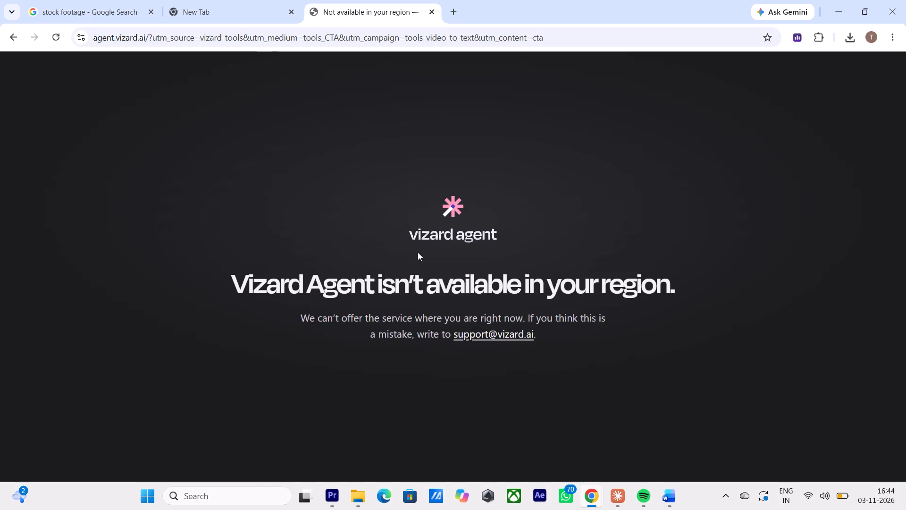
scroll(441, 240, "down", 12)
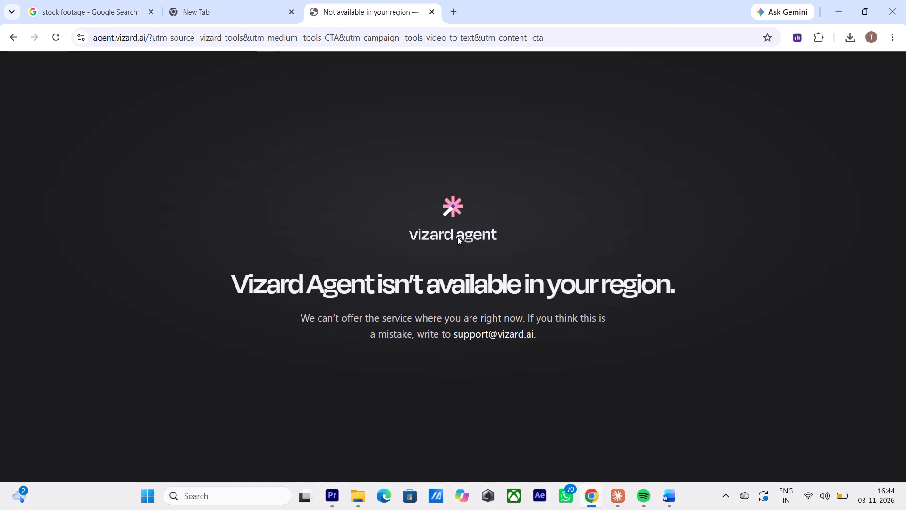
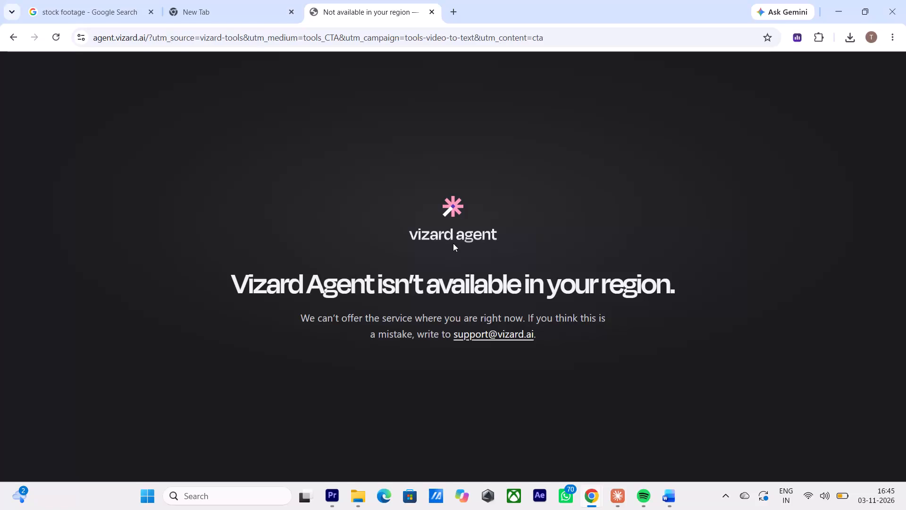
Leave the Vizard Agent page and go back to Vizard's Video to Text Converter page.
left_click(9, 40)
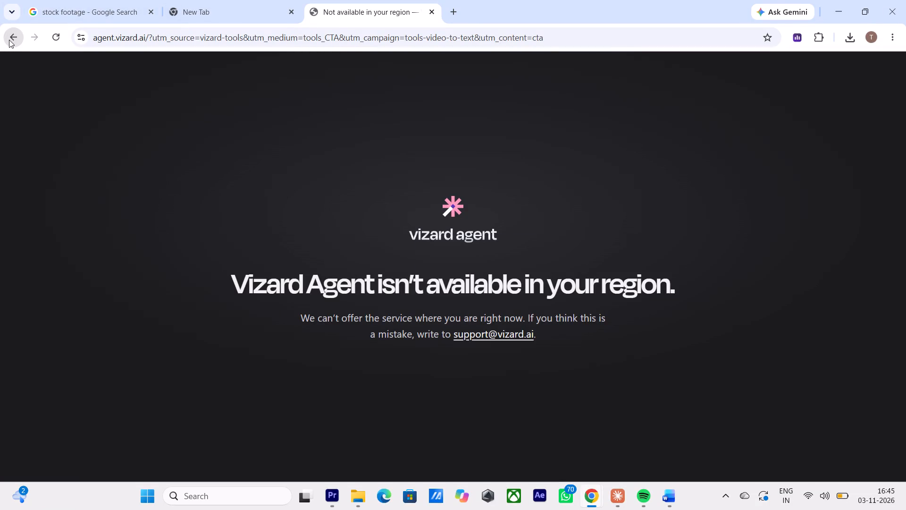
left_click(6, 33)
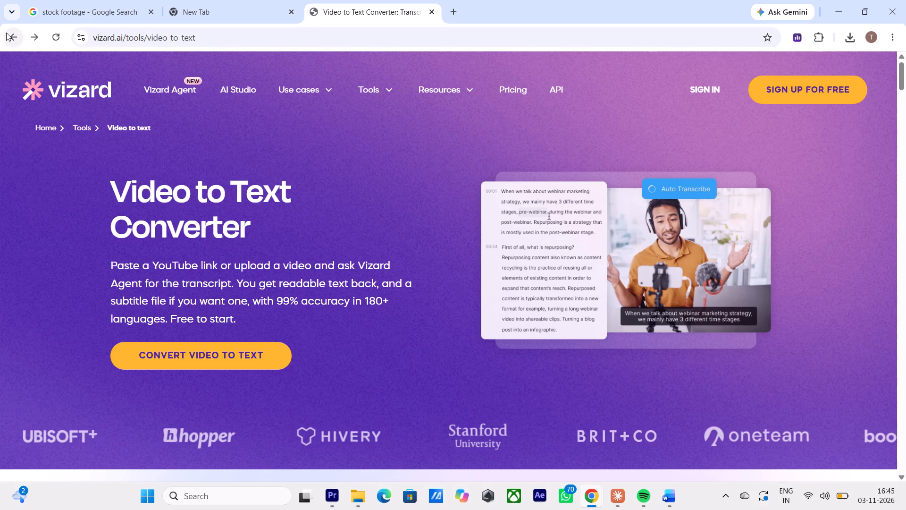
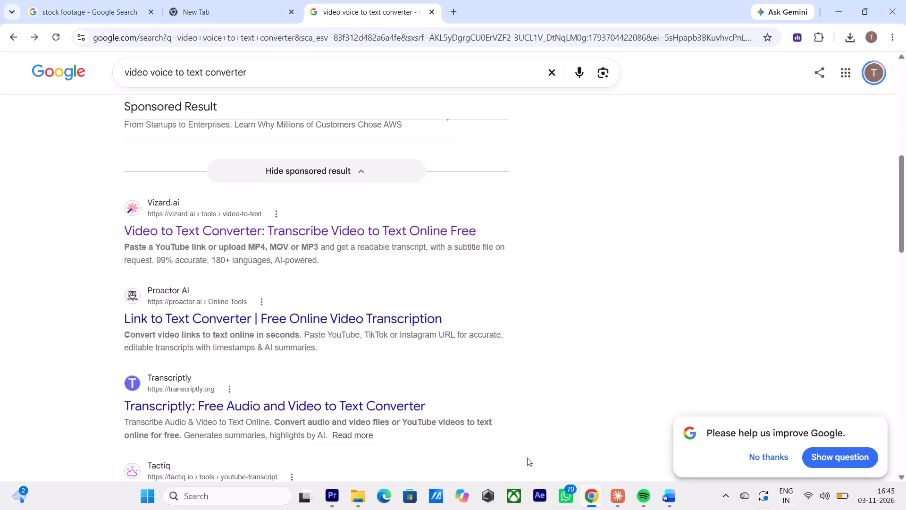
Look through the search results for another video voice-to-text converter and go back to the earlier results page.
scroll(504, 414, "down", 8)
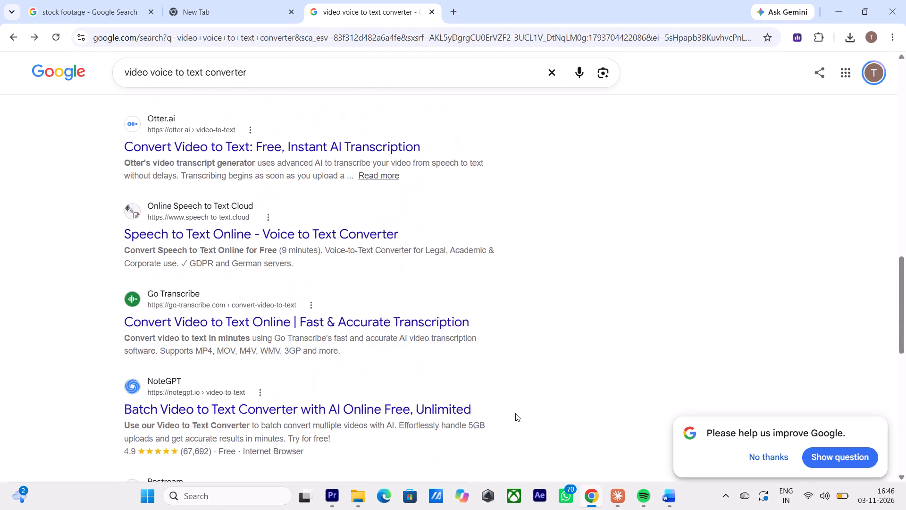
scroll(515, 413, "down", 12)
scroll(515, 413, "up", 6)
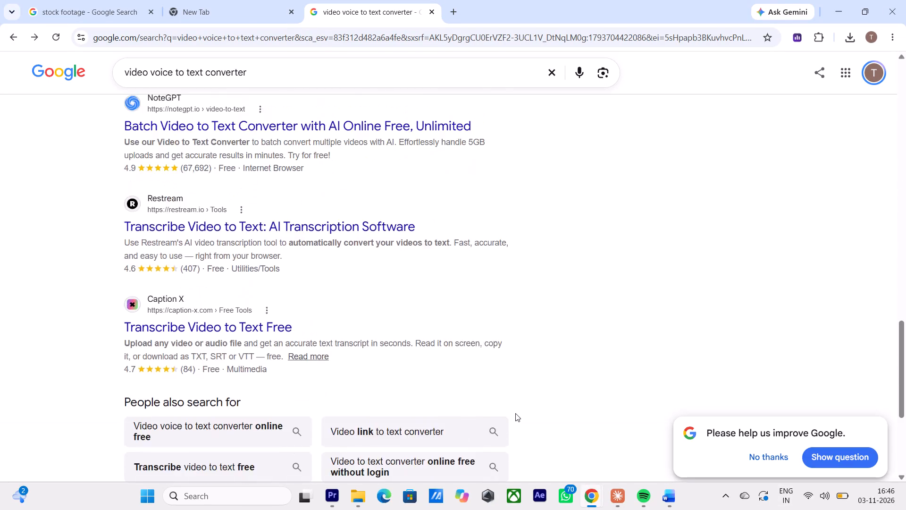
scroll(515, 413, "up", 20)
scroll(515, 413, "up", 10)
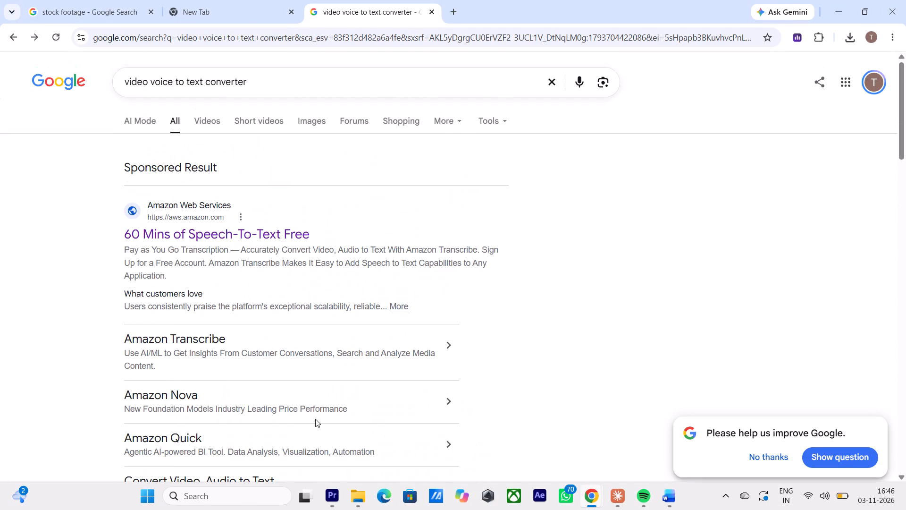
left_click(11, 37)
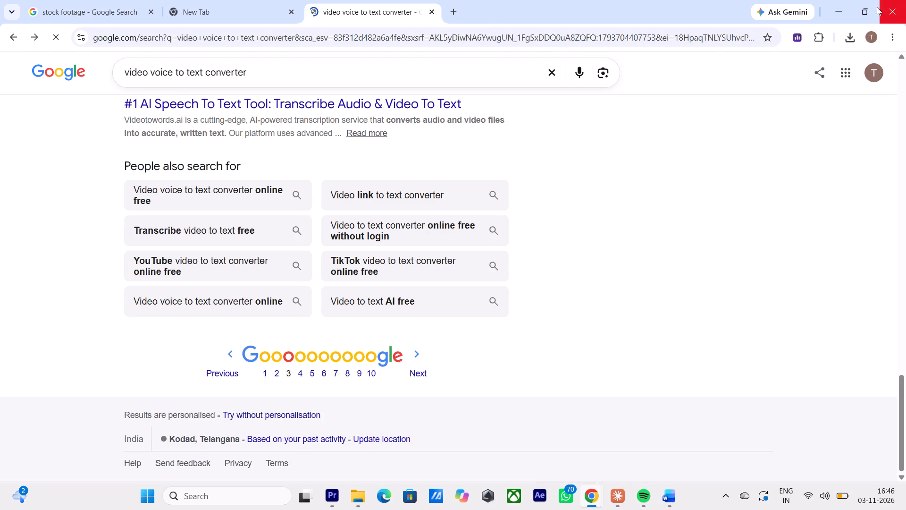
Switch to the other Chrome window and bring up the Bank Loans Ad Film project in FluxoCut, maximized.
left_click(832, 10)
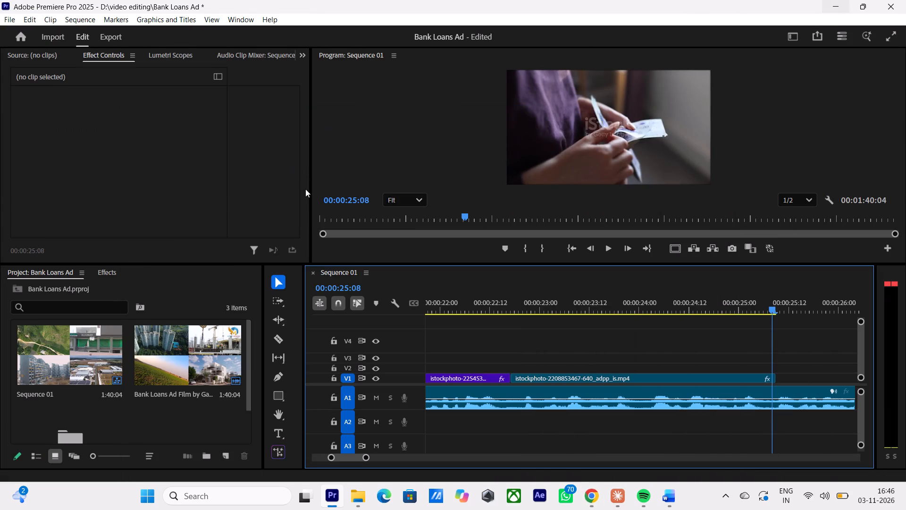
left_click(829, 2)
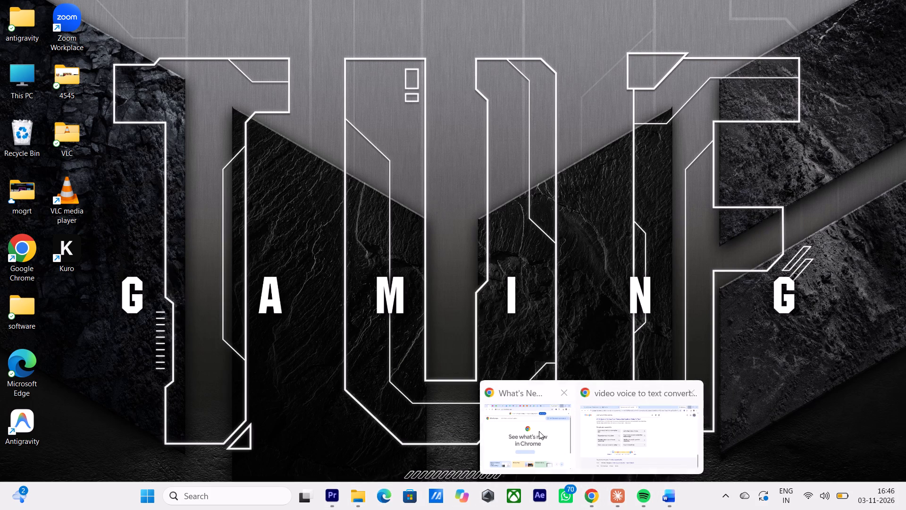
left_click(538, 431)
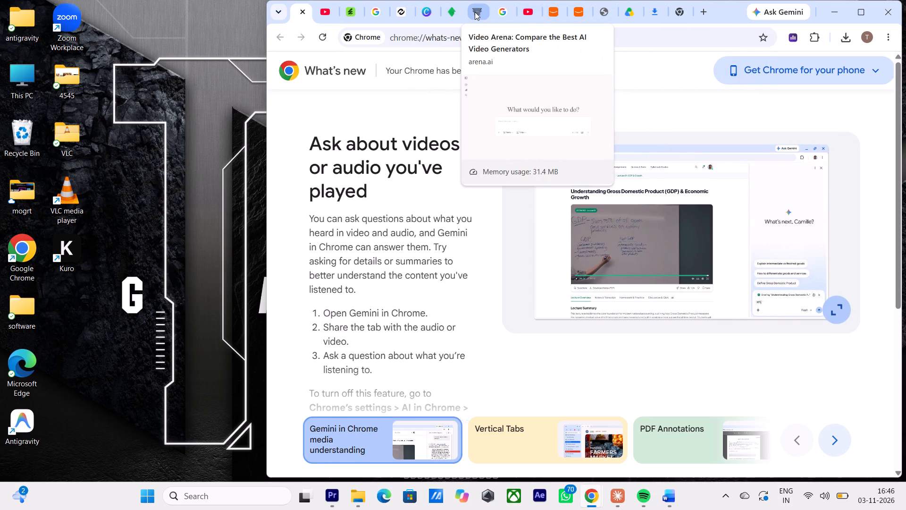
left_click(447, 12)
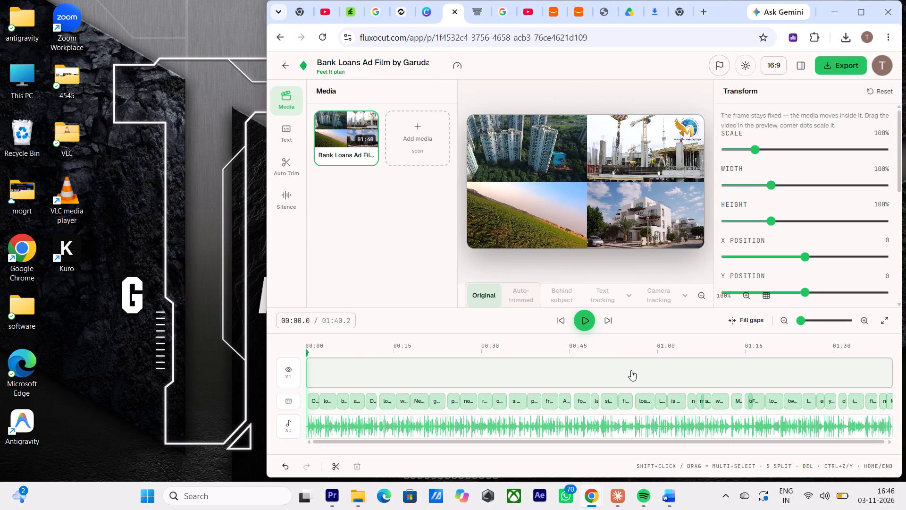
left_click(858, 15)
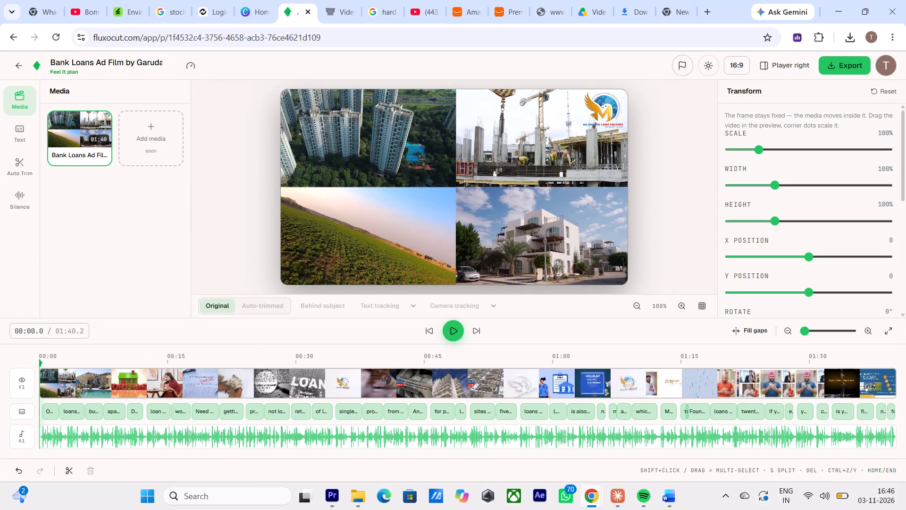
Review the captions over the first 25 seconds of the ad and play it from the mortgage caption at 10.8 s.
left_click_drag(42, 360, 145, 360)
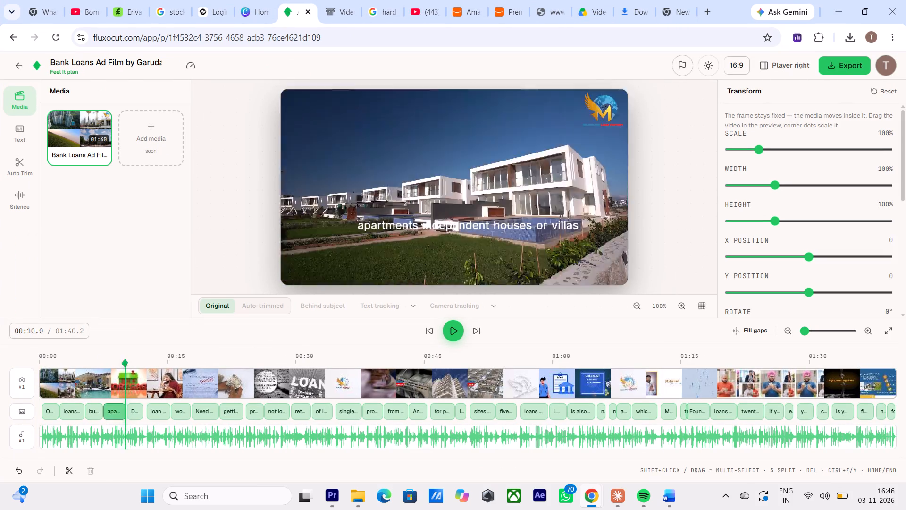
left_click_drag(145, 360, 250, 360)
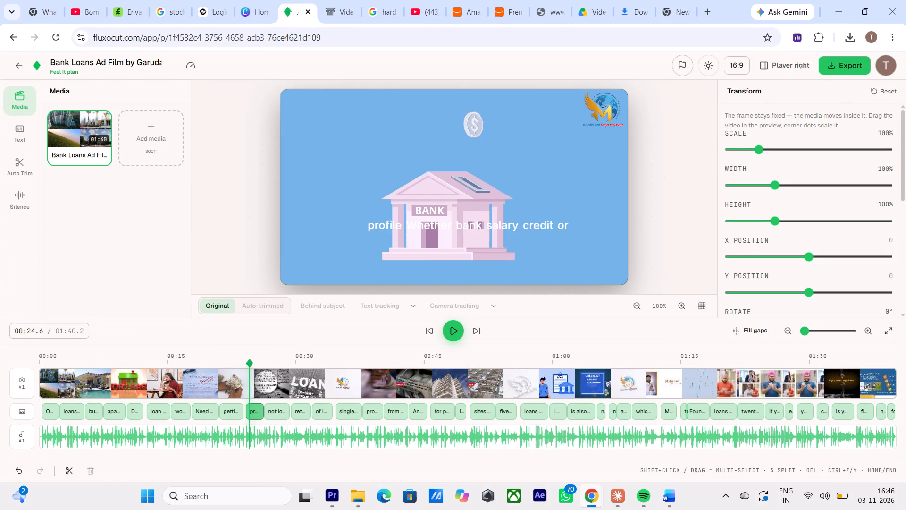
left_click_drag(250, 360, 185, 371)
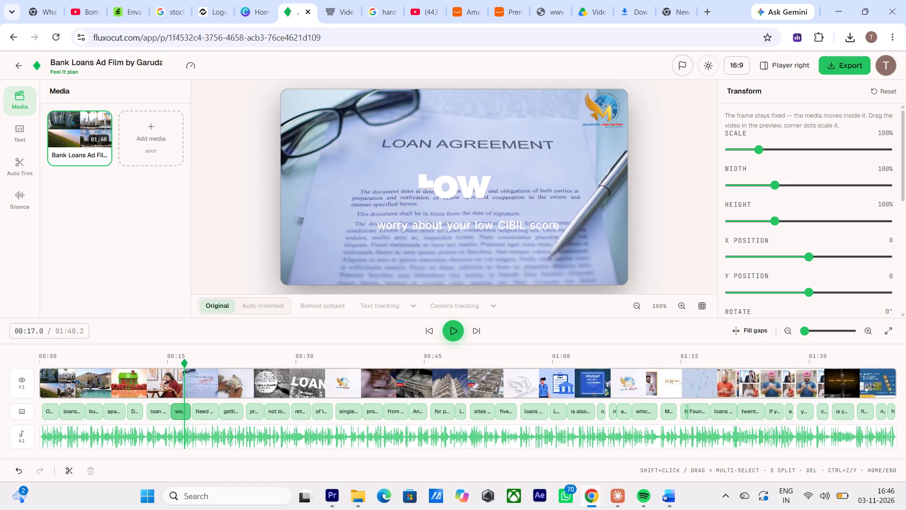
left_click_drag(185, 371, 168, 382)
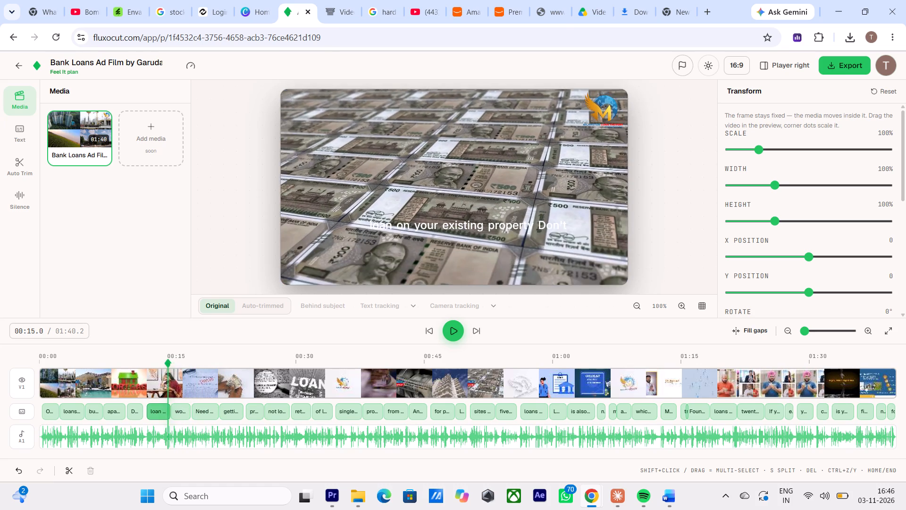
left_click_drag(168, 382, 132, 402)
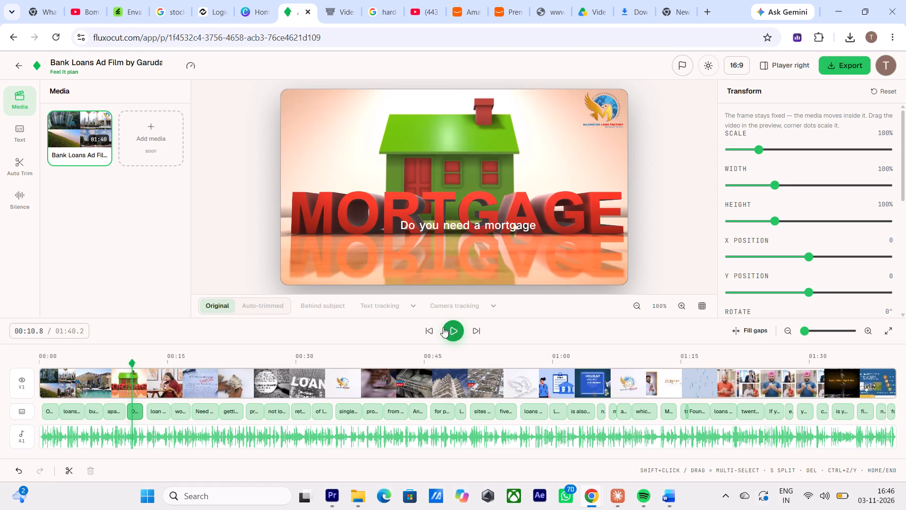
left_click(450, 327)
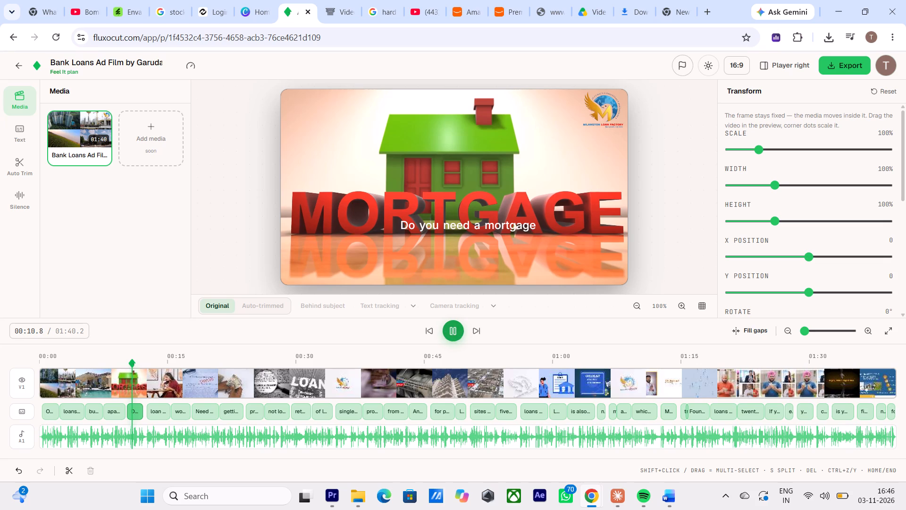
left_click(132, 365)
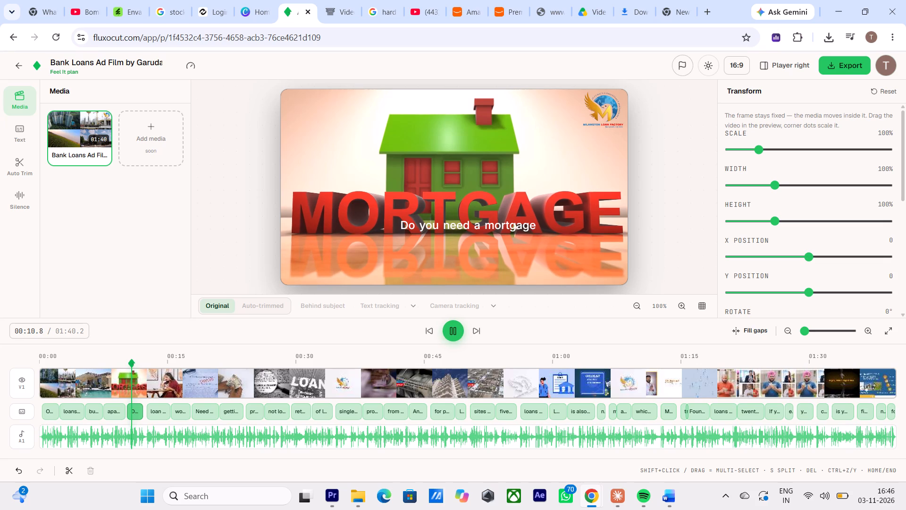
left_click(455, 330)
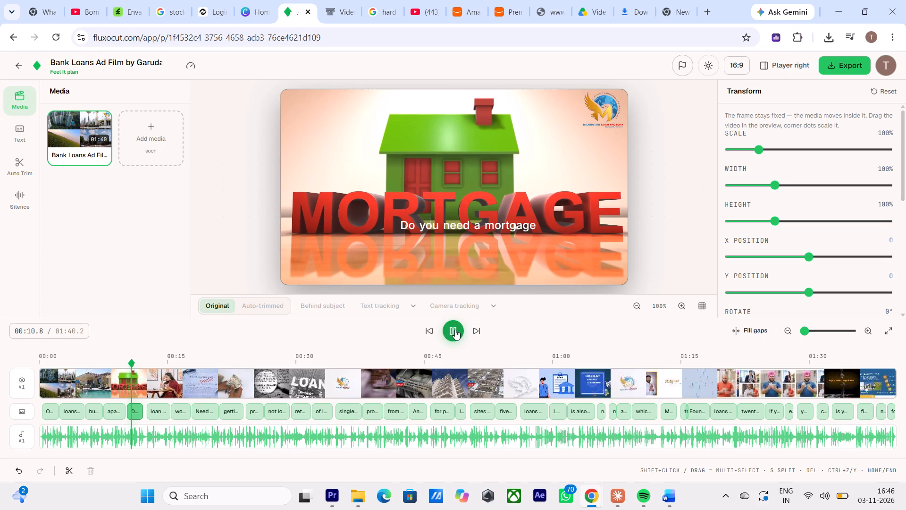
left_click(455, 330)
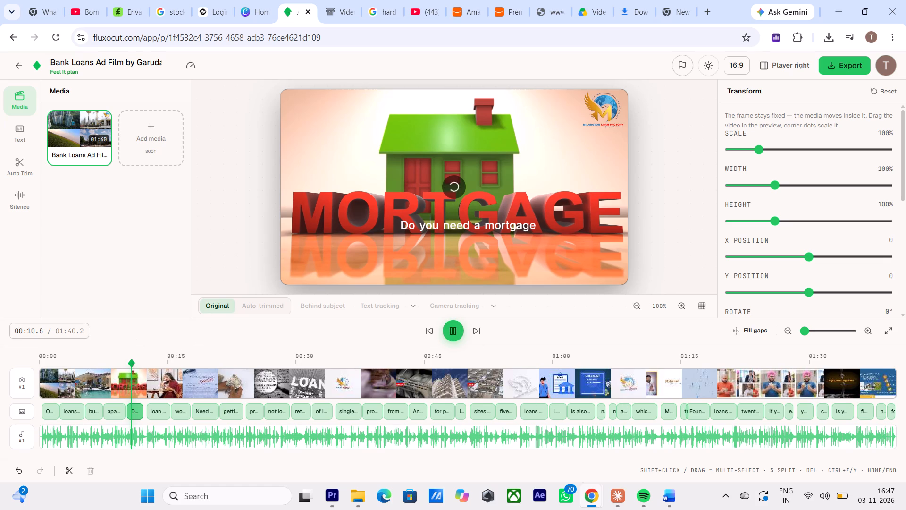
Move the playhead on to 12.2 s to check the ad just past the mortgage shot.
left_click_drag(130, 363, 143, 363)
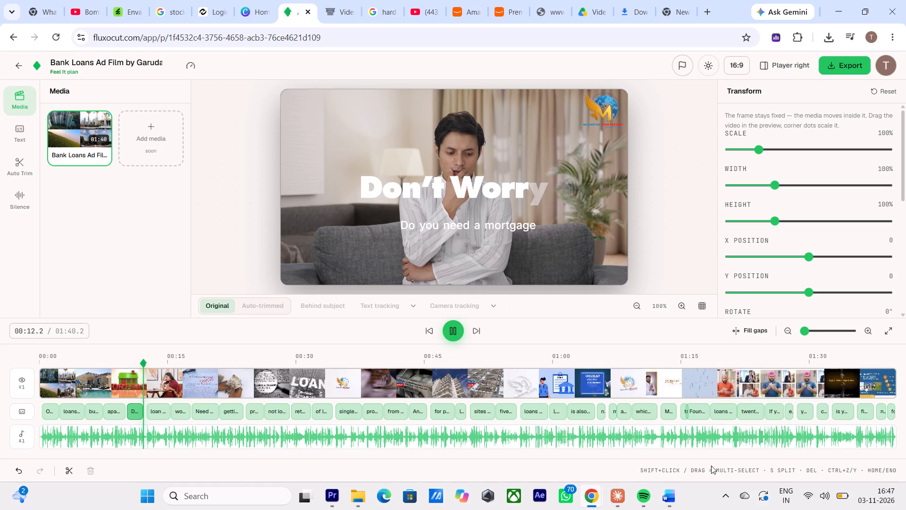
Switch the computer's Wi-Fi connection from POCO F5 to the deemanth network and return to the video project.
left_click(806, 496)
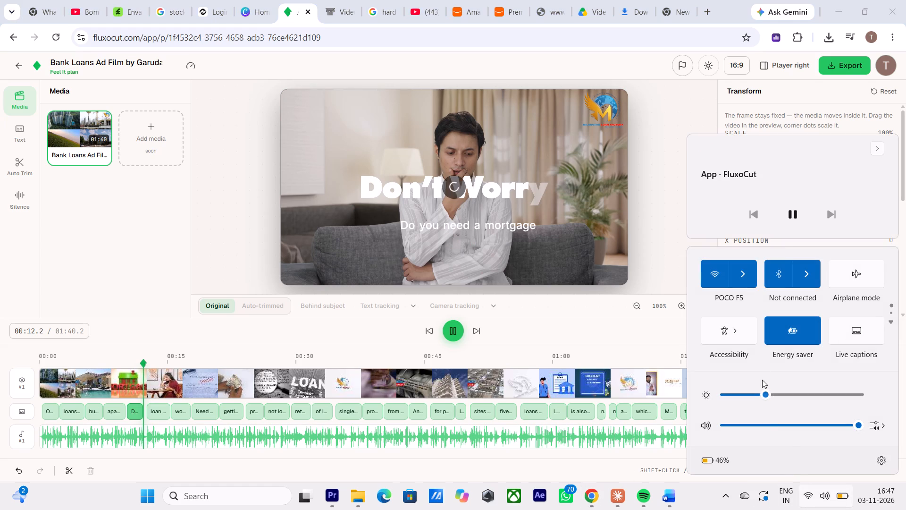
left_click(740, 279)
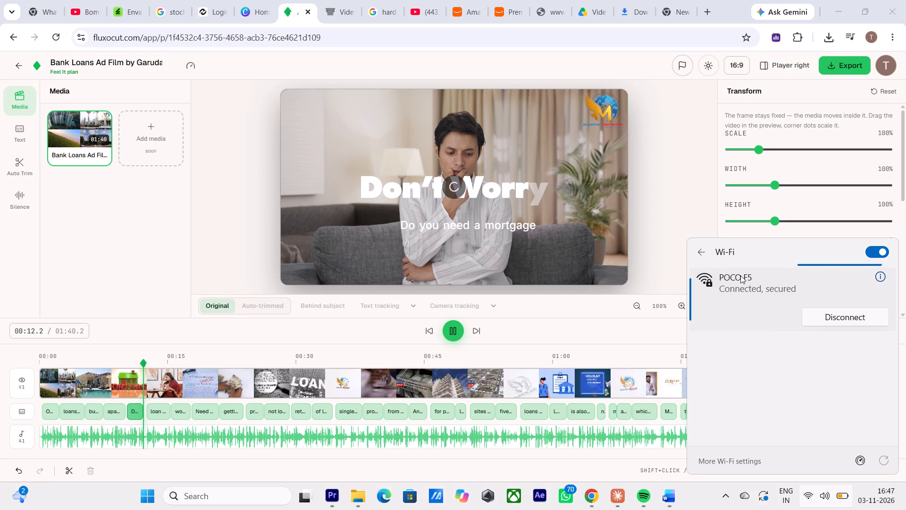
left_click(771, 351)
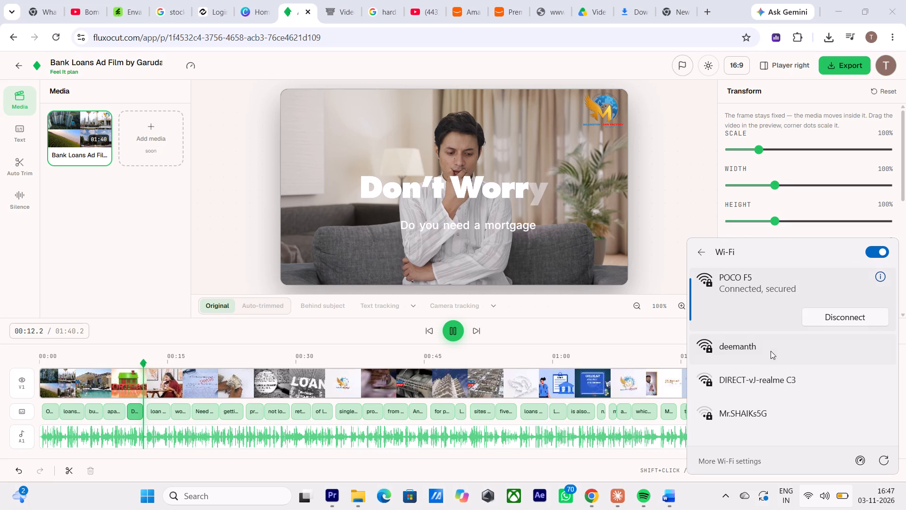
left_click(876, 369)
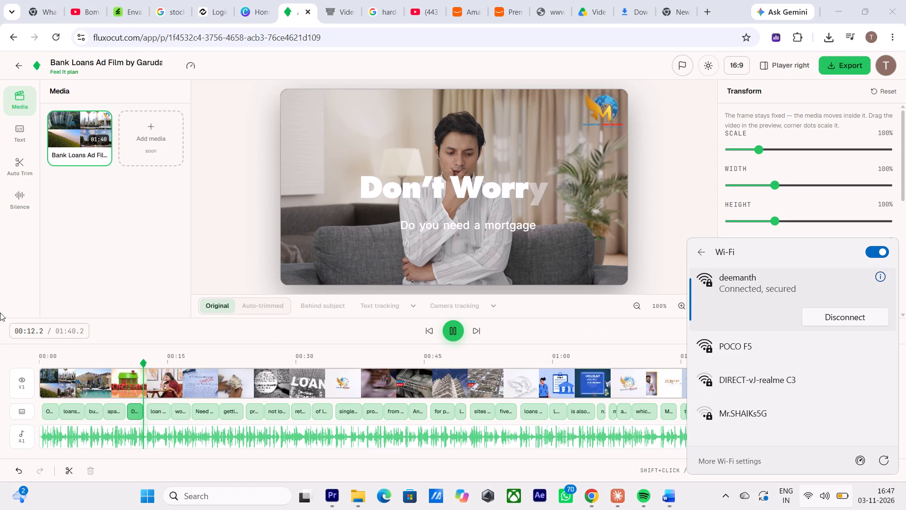
left_click(140, 248)
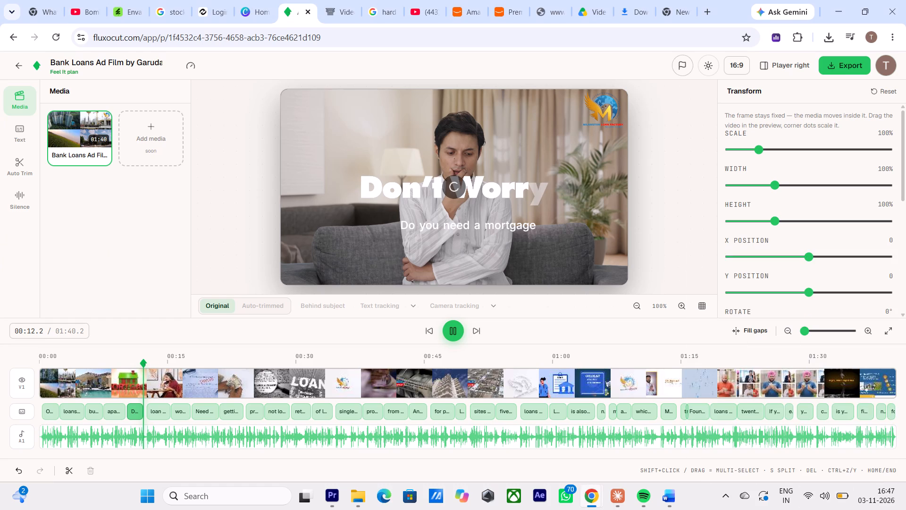
Check the captions at 15.3 s and 18.0 s, restarting playback between the two positions.
left_click_drag(148, 361, 170, 361)
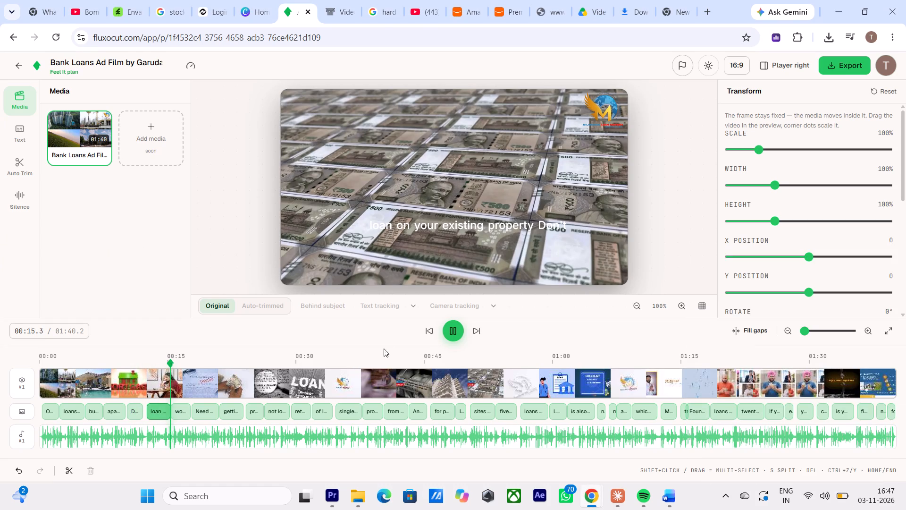
left_click(457, 331)
triple_click(457, 331)
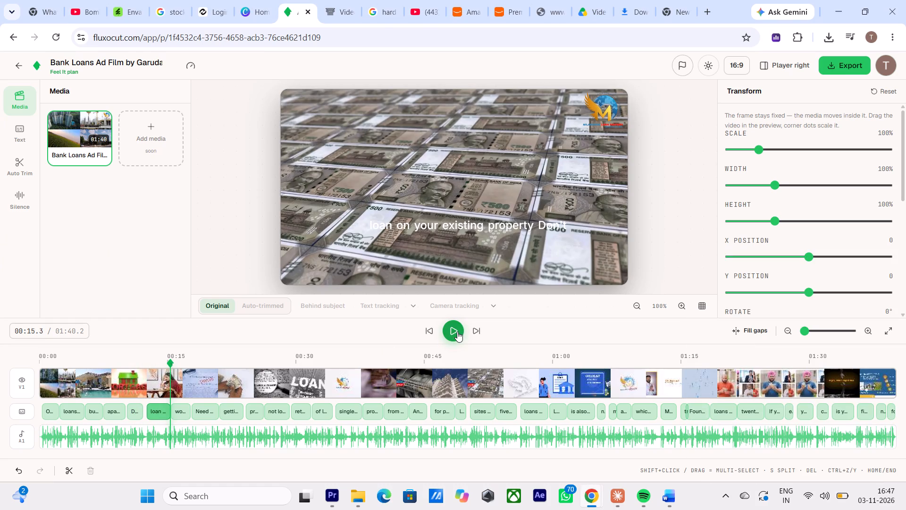
left_click(457, 331)
left_click(455, 332)
left_click_drag(167, 360, 193, 365)
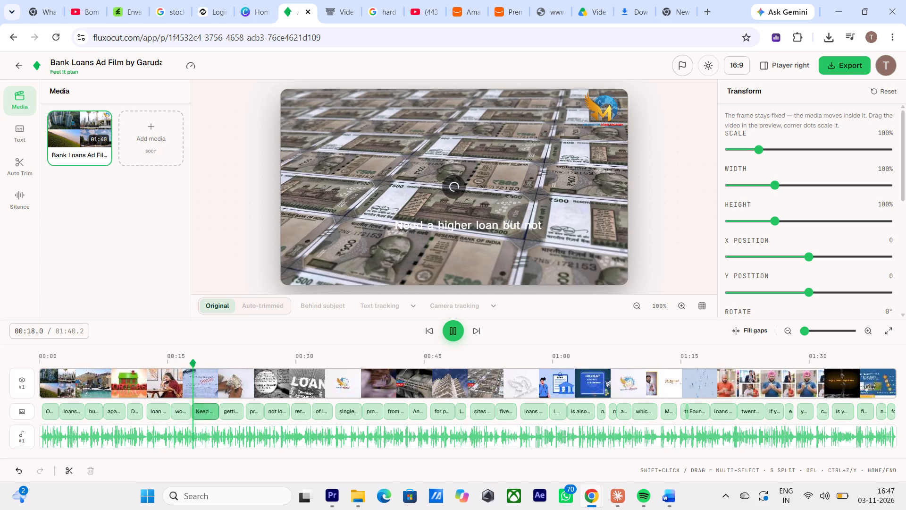
Scrub the ad from about 18 s to 28 s to read the captions spoken in that section.
left_click_drag(193, 365, 252, 365)
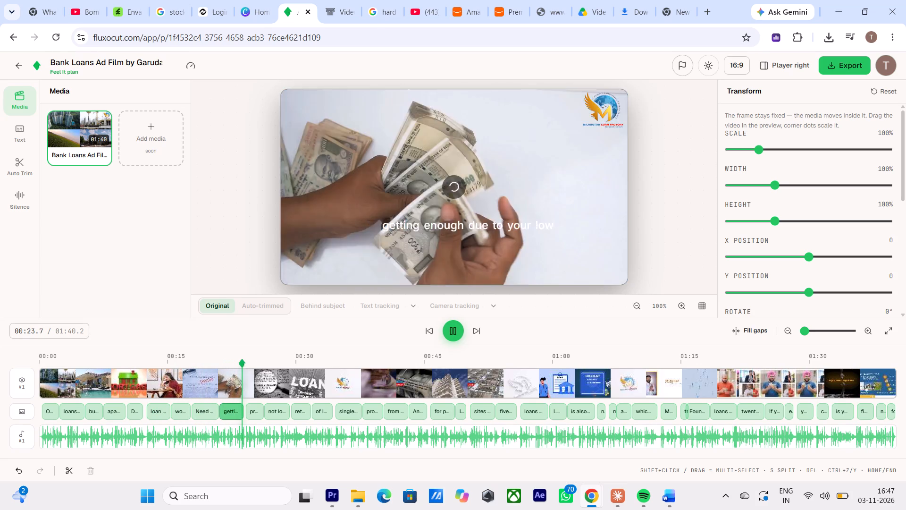
left_click_drag(252, 365, 255, 367)
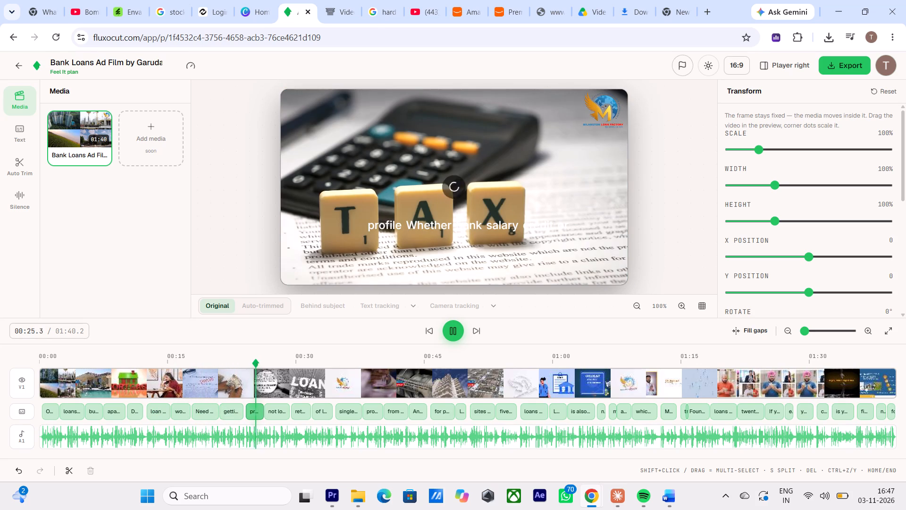
left_click_drag(255, 367, 263, 363)
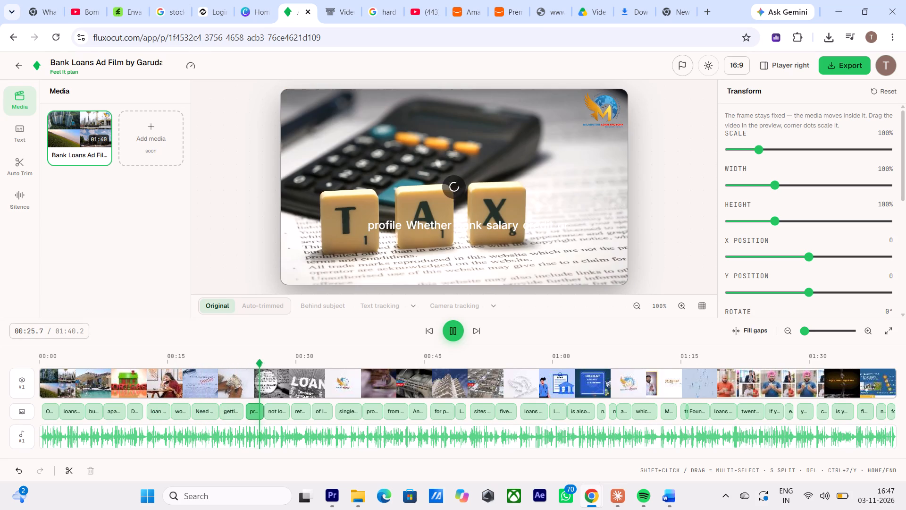
left_click_drag(263, 363, 265, 353)
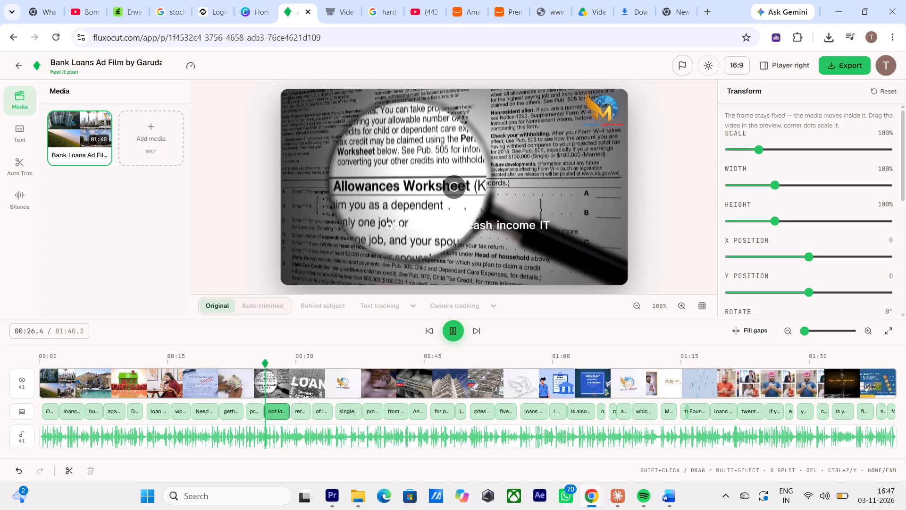
left_click_drag(265, 353, 260, 357)
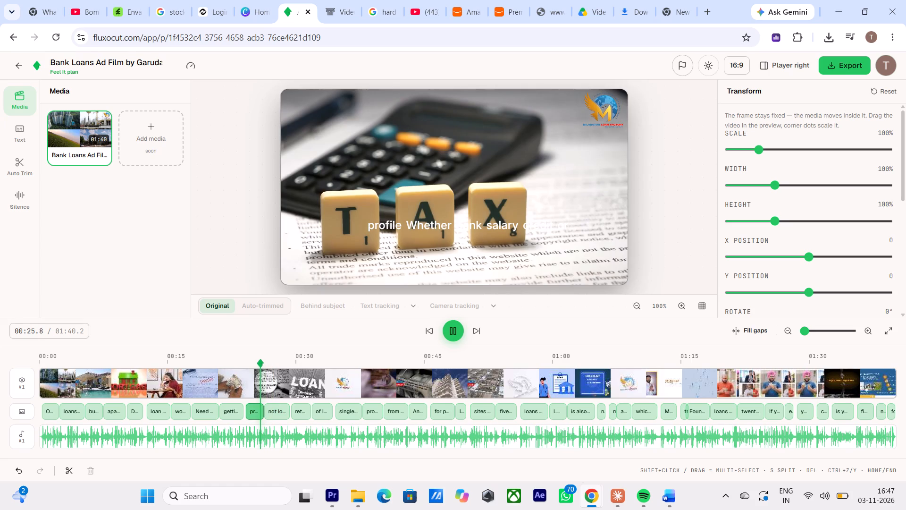
left_click_drag(260, 357, 270, 350)
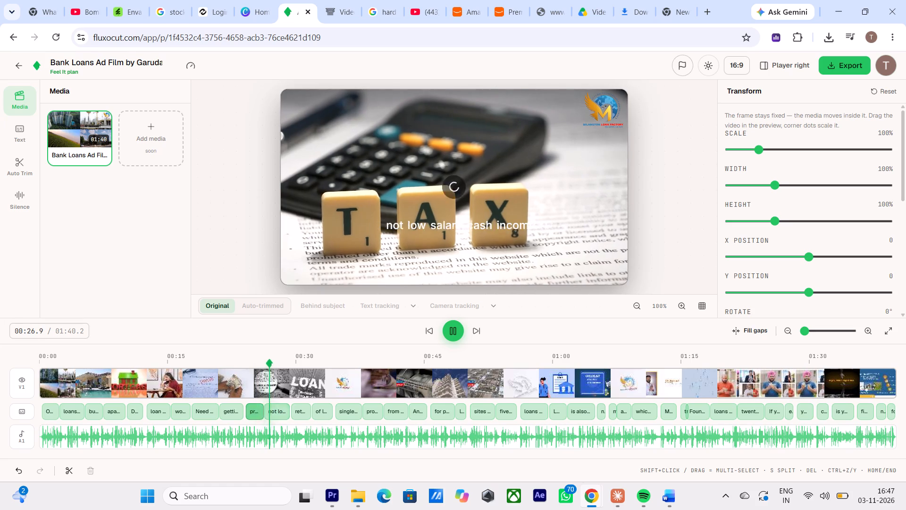
left_click_drag(270, 350, 271, 350)
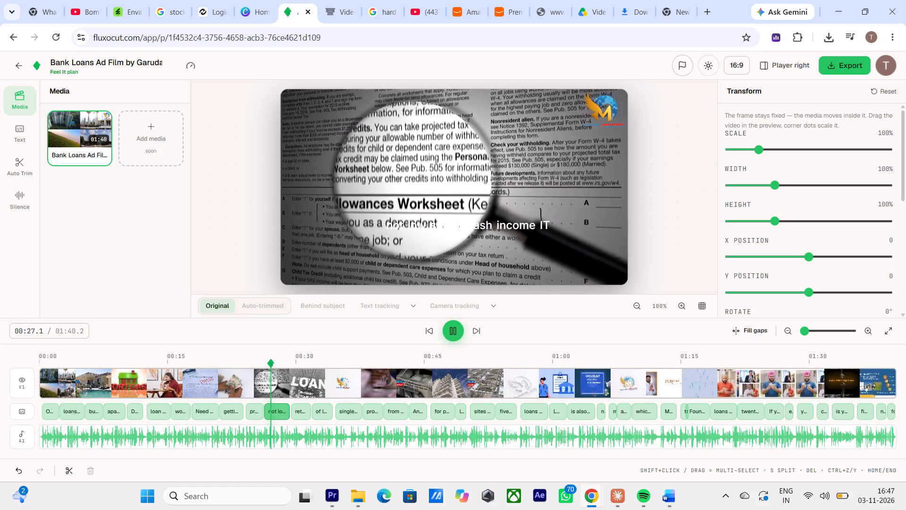
left_click_drag(271, 350, 281, 337)
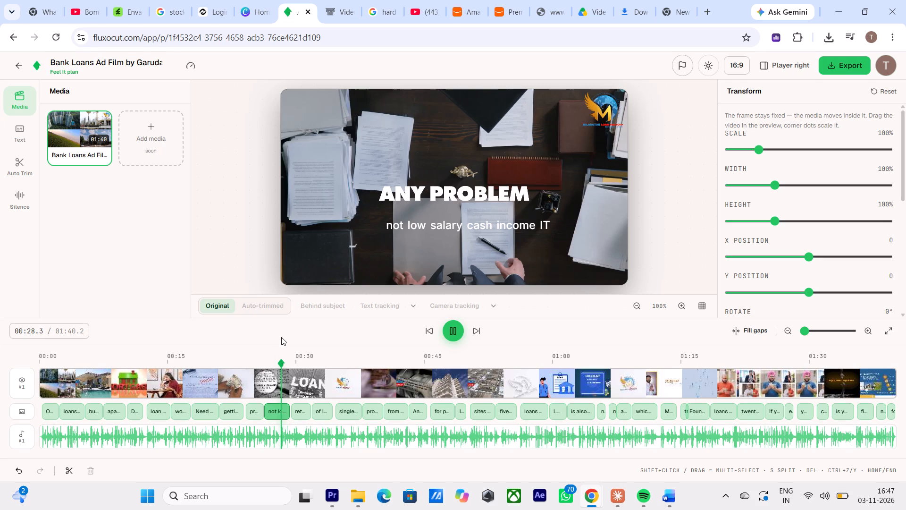
Examine the project's Transform settings, side tools and caption track for a way to get the full transcript.
scroll(791, 212, "down", 2)
scroll(880, 216, "down", 3)
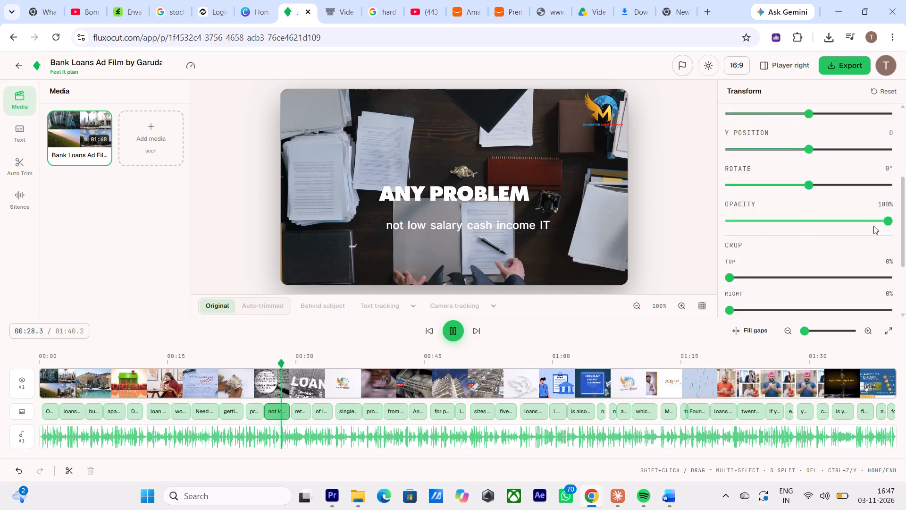
scroll(873, 226, "down", 9)
scroll(713, 263, "up", 7)
scroll(0, 263, "up", 1)
scroll(1, 245, "down", 2)
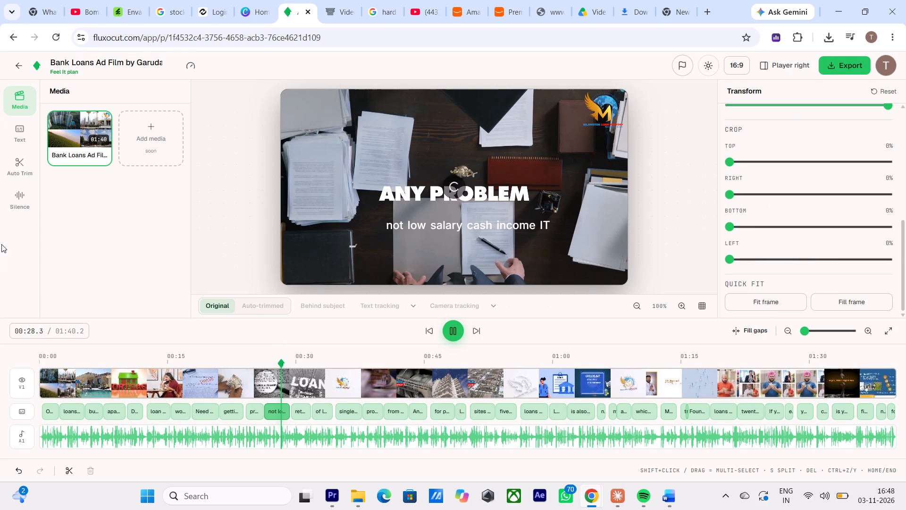
scroll(1, 244, "down", 2)
scroll(162, 234, "down", 3)
scroll(253, 380, "down", 3)
scroll(341, 352, "down", 3)
scroll(64, 406, "up", 7)
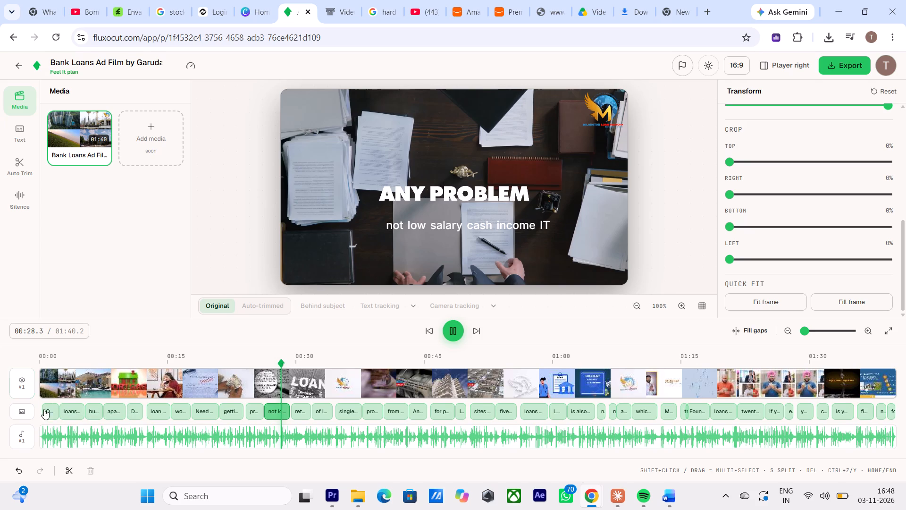
scroll(68, 390, "up", 7)
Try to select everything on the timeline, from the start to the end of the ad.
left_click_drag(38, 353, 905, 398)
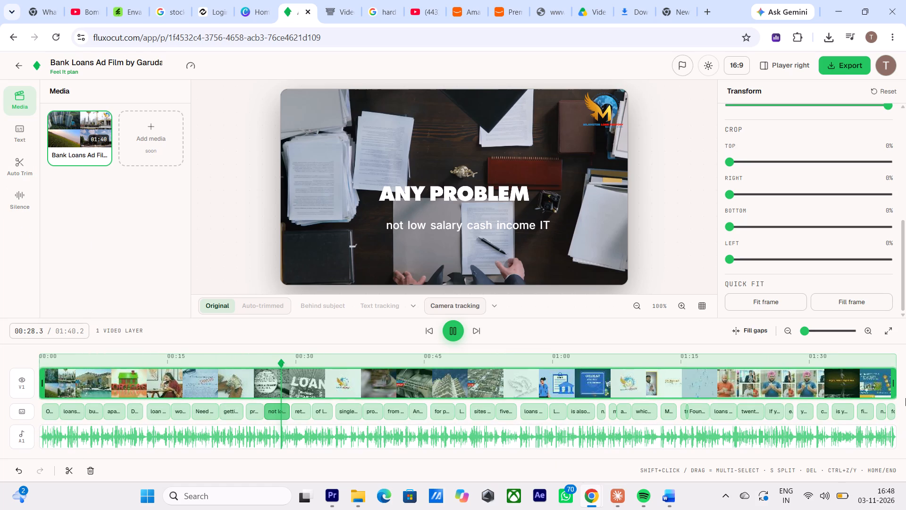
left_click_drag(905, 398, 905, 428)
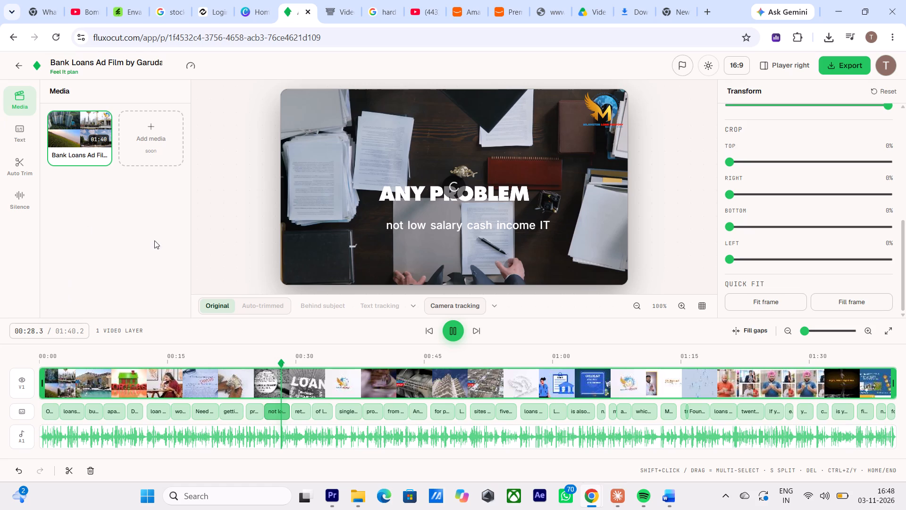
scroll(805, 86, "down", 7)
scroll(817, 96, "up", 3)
Leave the Bank Loans Ad Film project and return to the FluxoCut projects page.
left_click(22, 66)
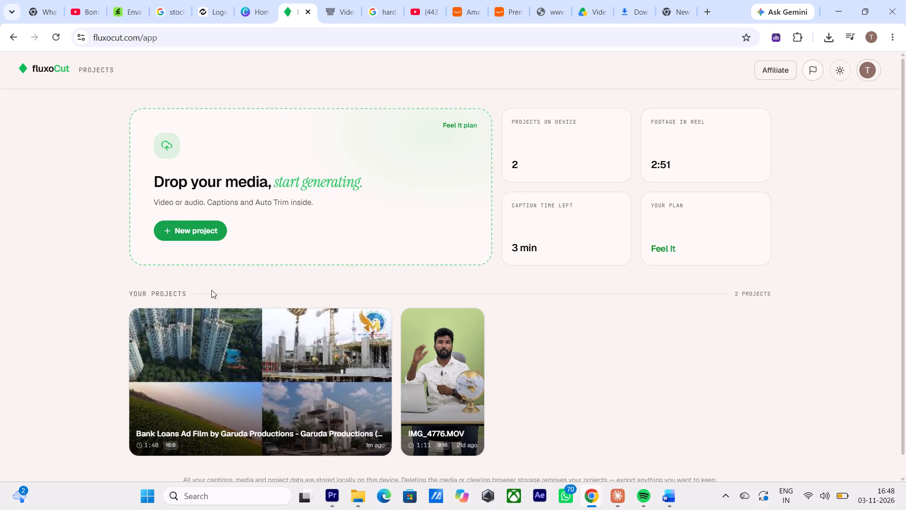
Reopen the Bank Loans Ad Film project, select its video clip and move the playhead to about 7 s.
left_click(250, 385)
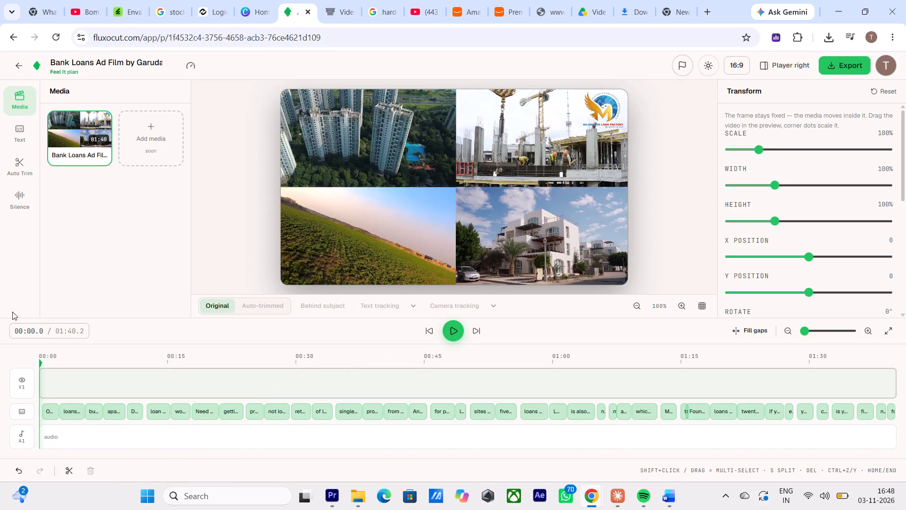
left_click_drag(41, 368, 152, 368)
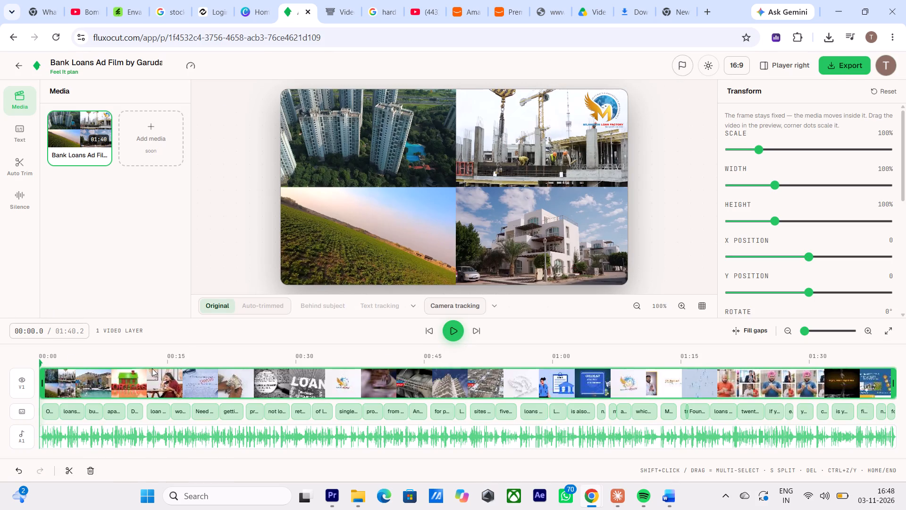
left_click_drag(152, 368, 158, 368)
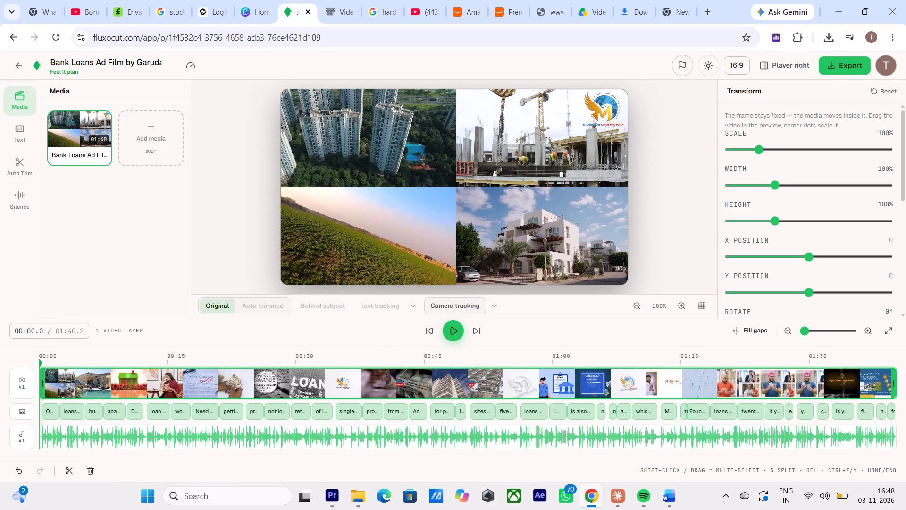
left_click(97, 360)
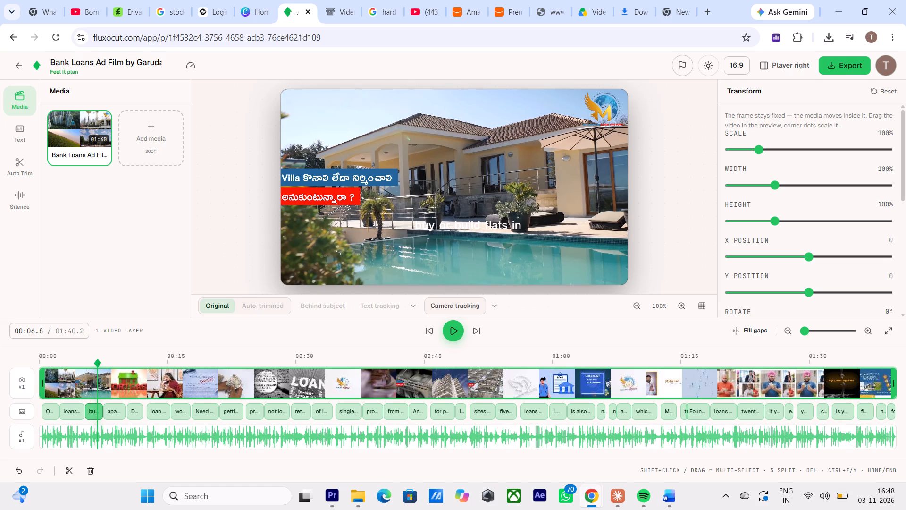
Examine the camera tracking options and the clip's Transform settings, and return to the projects page.
scroll(558, 288, "down", 4)
left_click(492, 307)
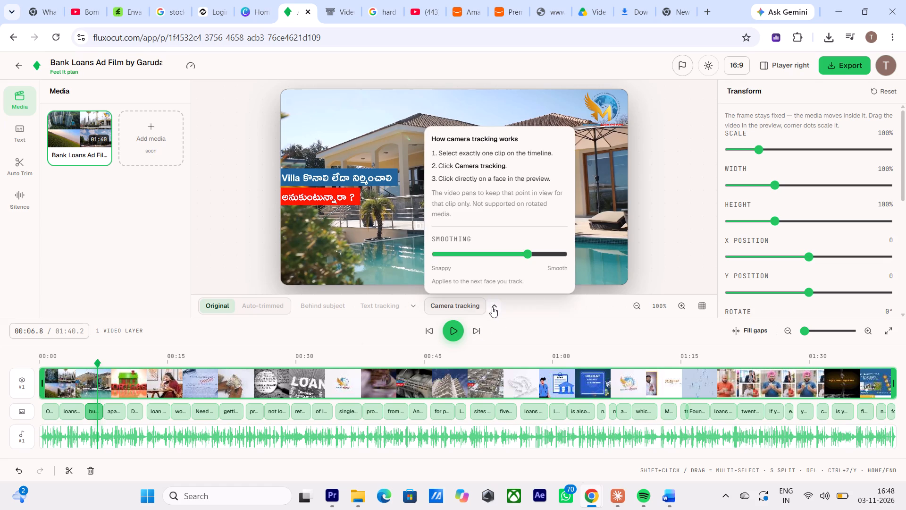
left_click(523, 310)
scroll(512, 334, "down", 1)
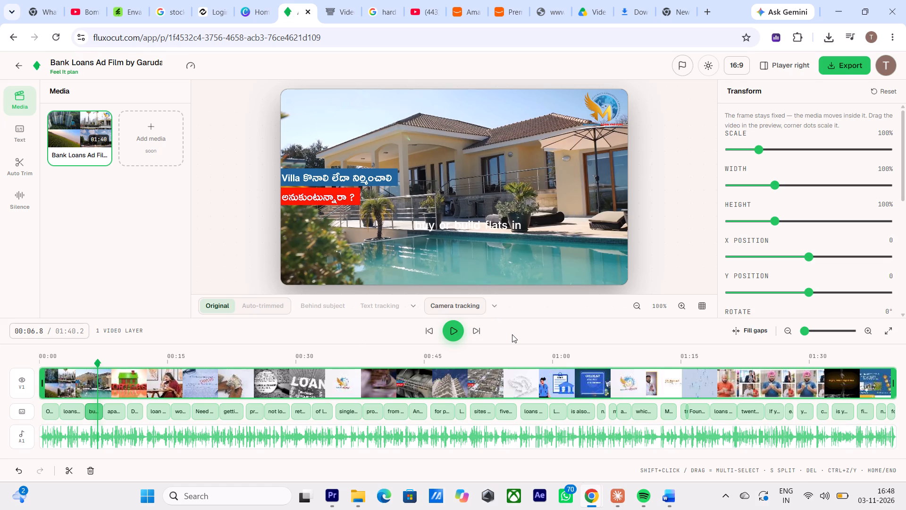
scroll(512, 334, "down", 3)
scroll(622, 272, "down", 4)
scroll(813, 196, "down", 8)
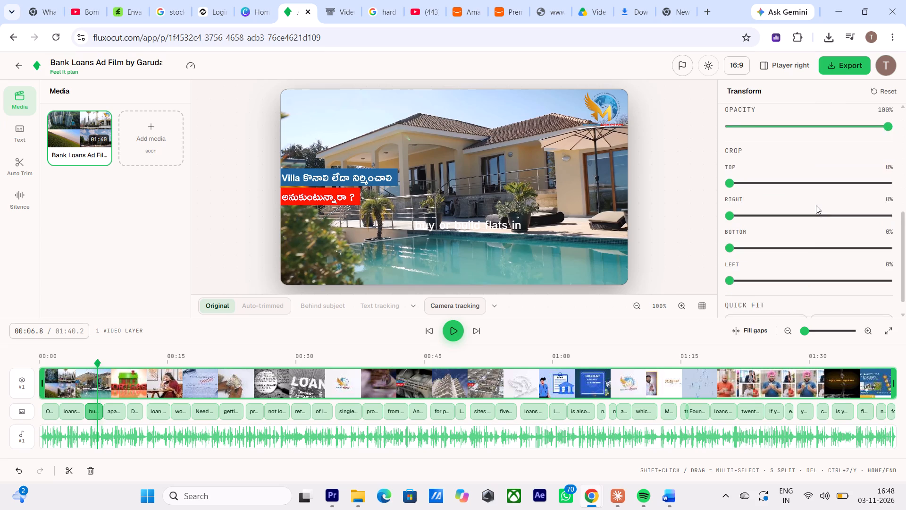
scroll(816, 205, "down", 6)
scroll(810, 203, "up", 11)
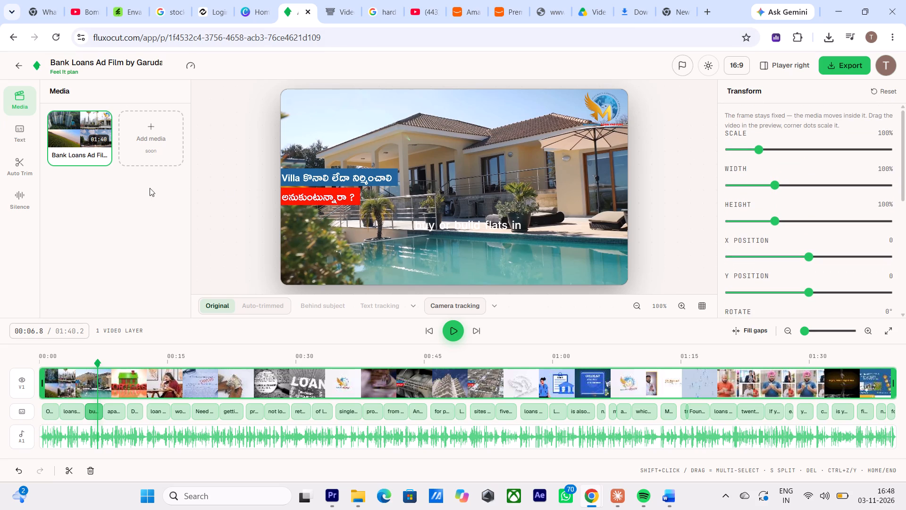
left_click(18, 62)
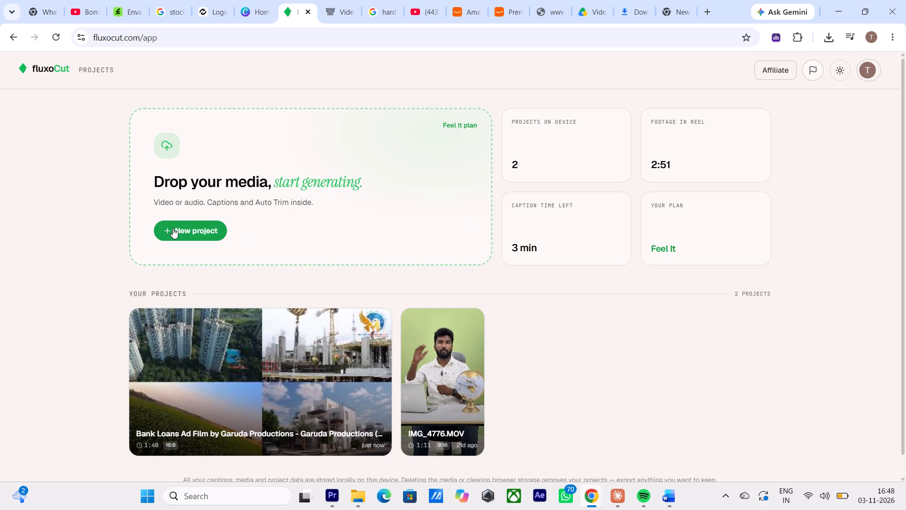
Reopen the Bank Loans Ad Film project and play through the ad to about 29 s, following its captions.
left_click(272, 379)
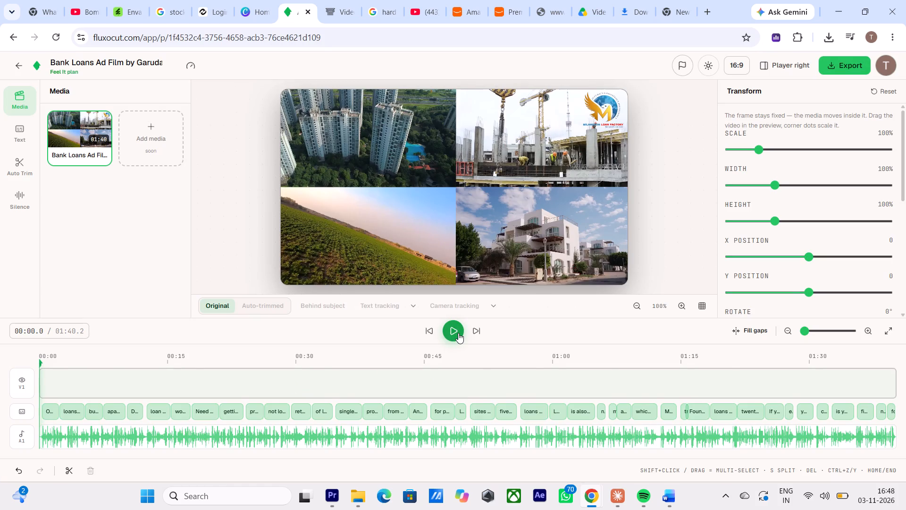
left_click(458, 333)
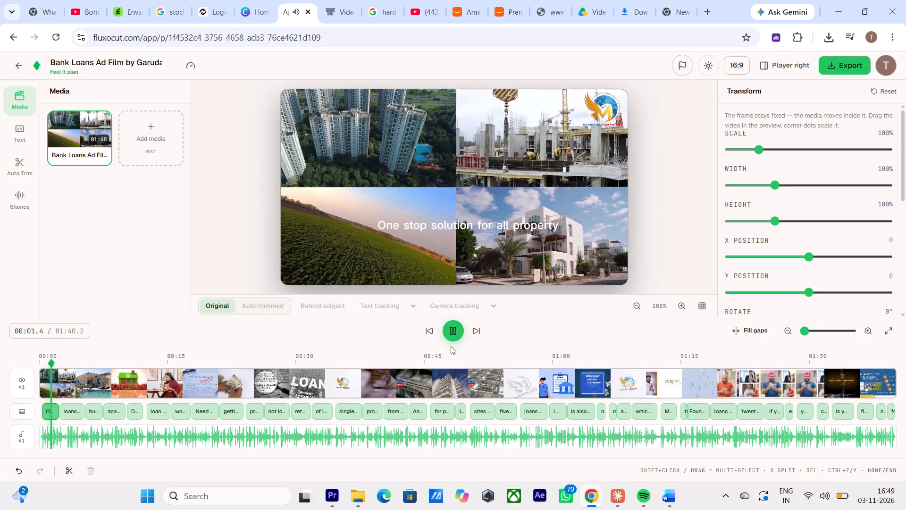
left_click_drag(66, 364, 197, 364)
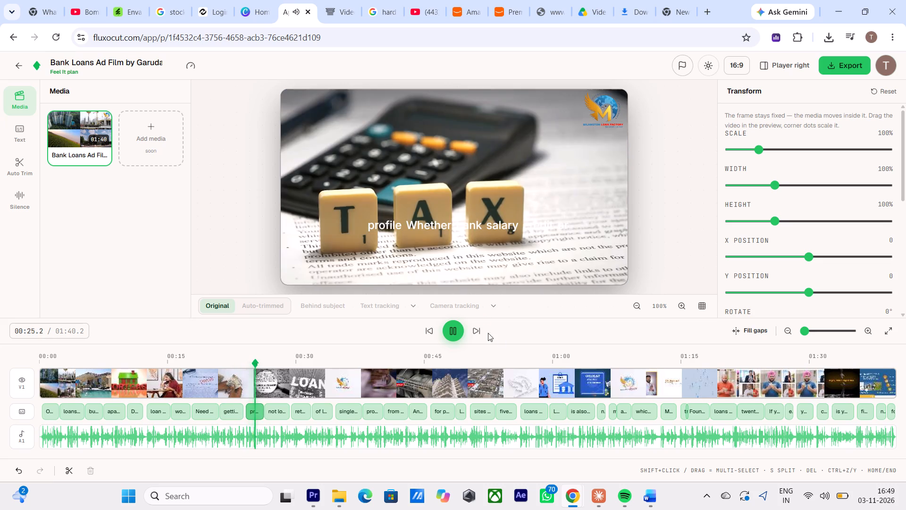
left_click(447, 332)
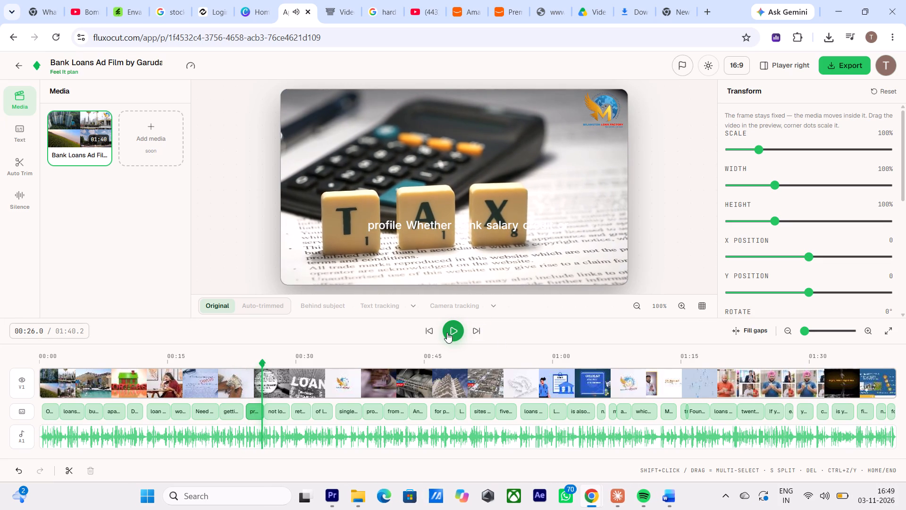
left_click(453, 333)
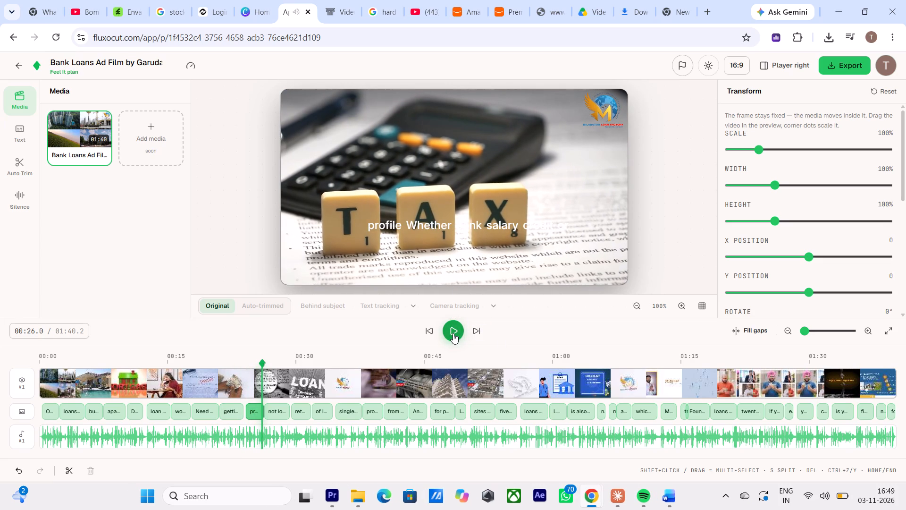
left_click(456, 332)
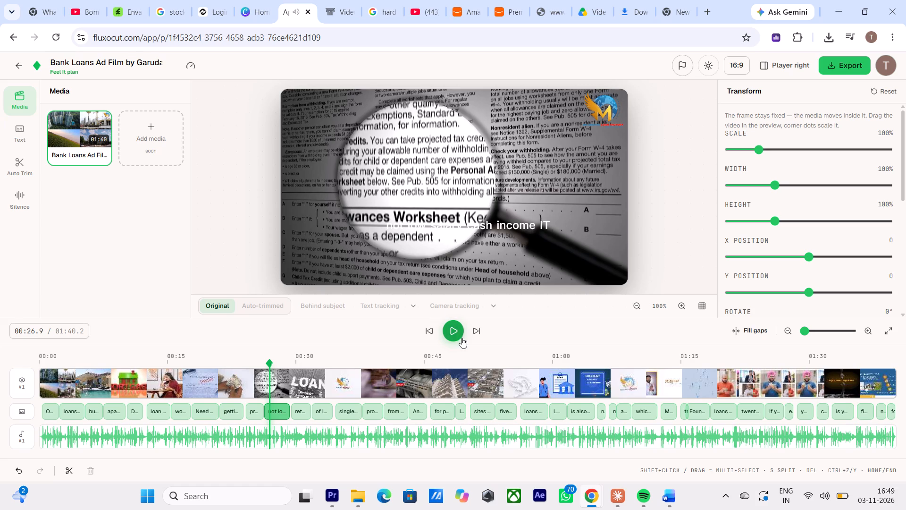
left_click(459, 336)
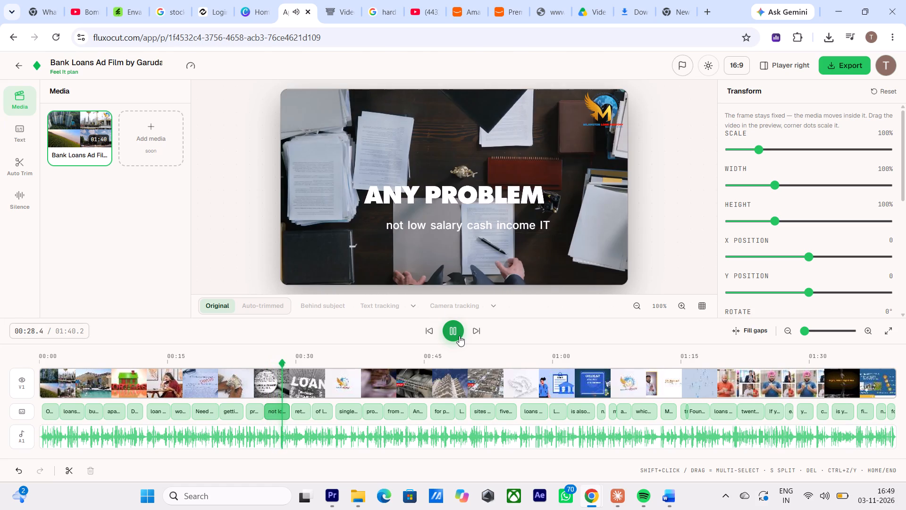
left_click(459, 336)
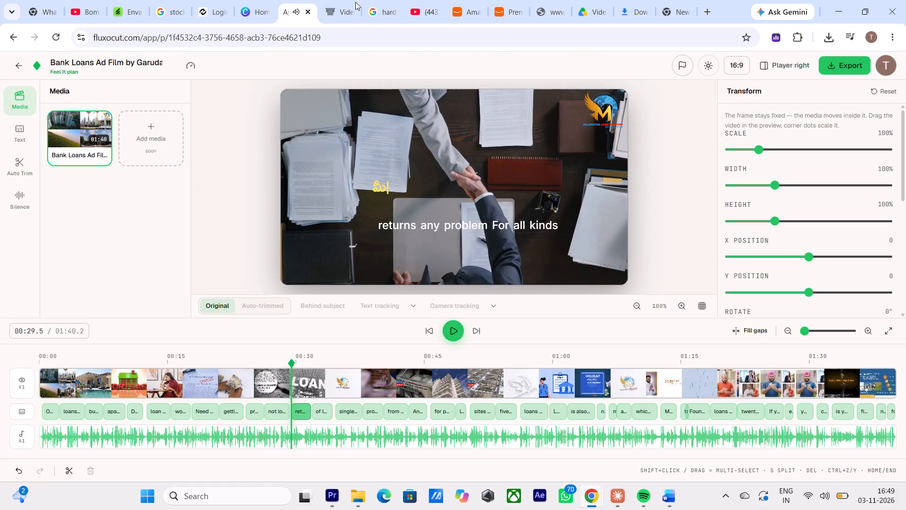
Switch to the other Chrome window, holding the video voice to text converter search, and open a new tab.
left_click(844, 10)
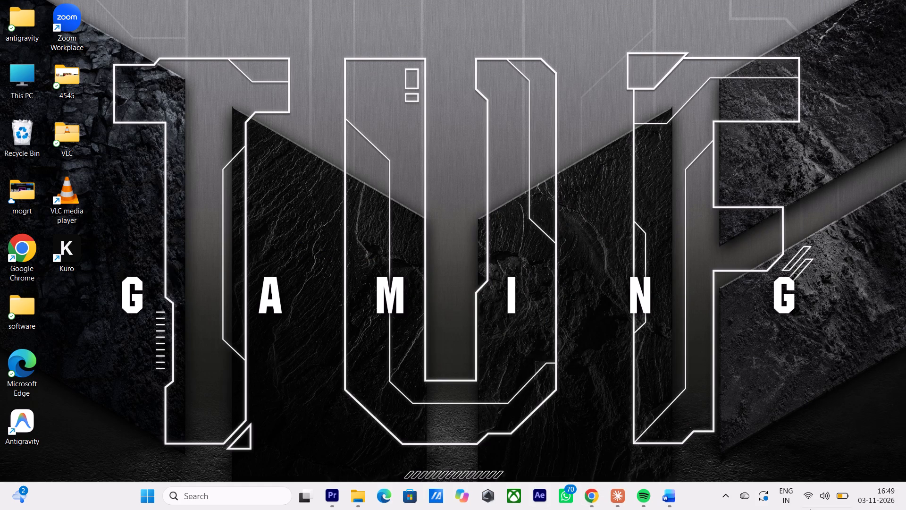
left_click(586, 495)
left_click(621, 448)
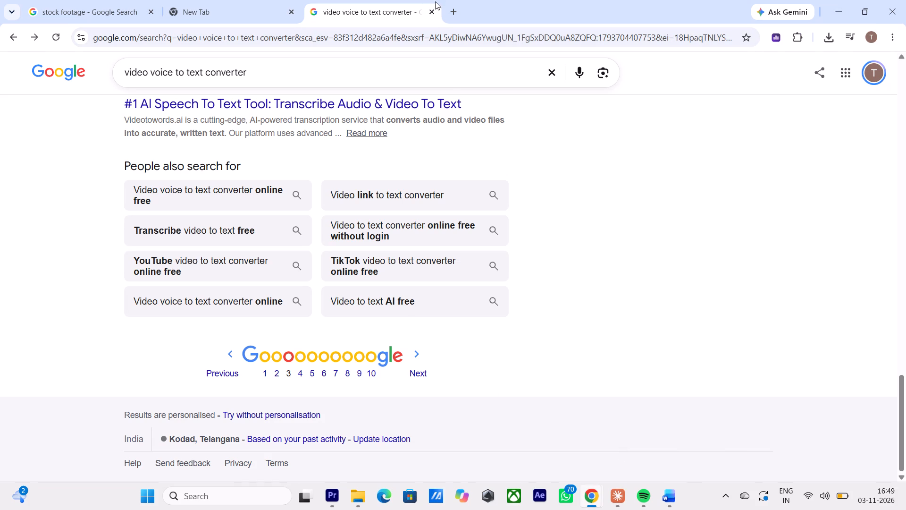
left_click(450, 8)
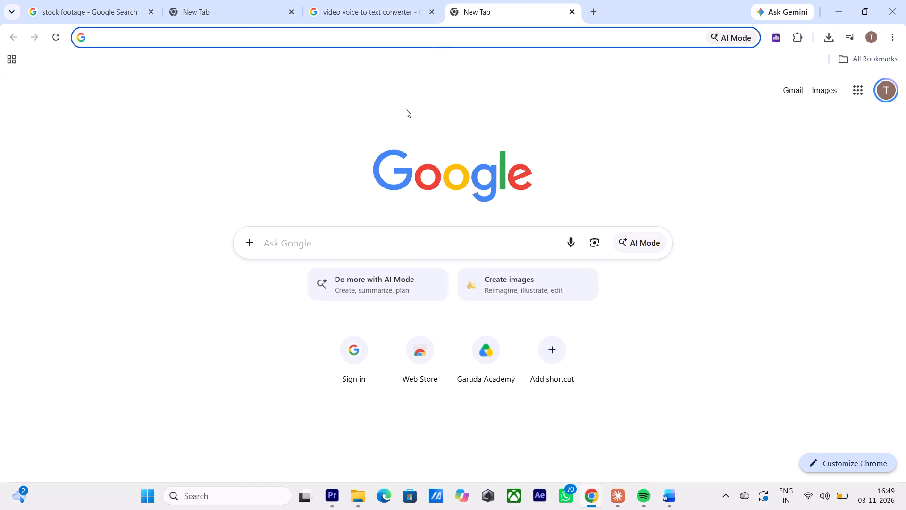
Look through the stock footage search results, including the Pexels videos page, for a footage source.
left_click(105, 22)
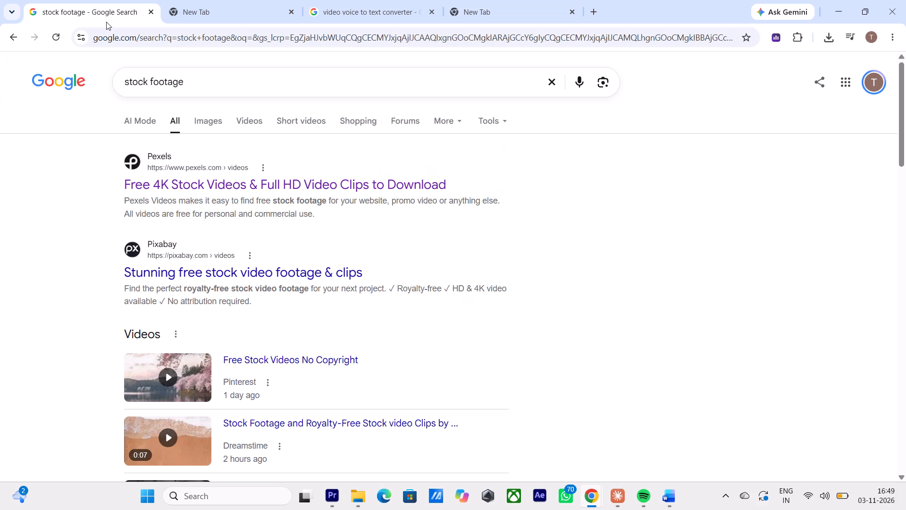
left_click(243, 181)
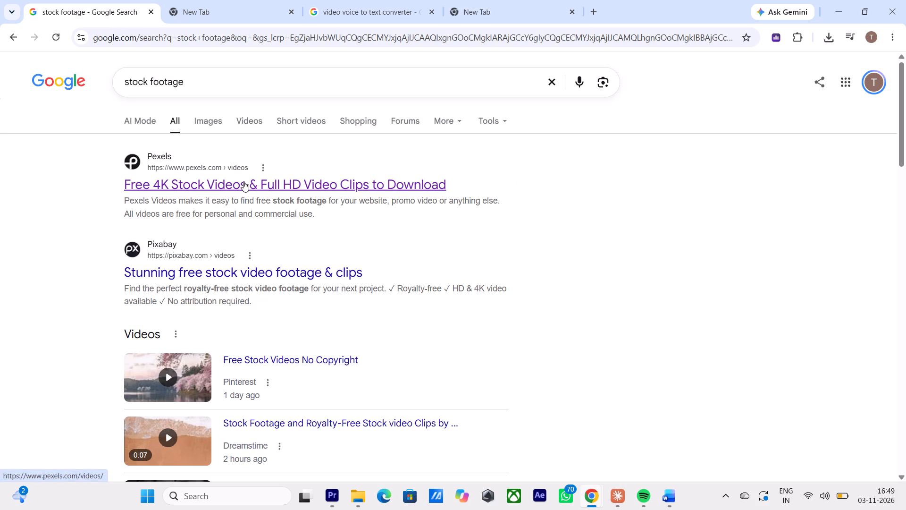
scroll(243, 181, "down", 2)
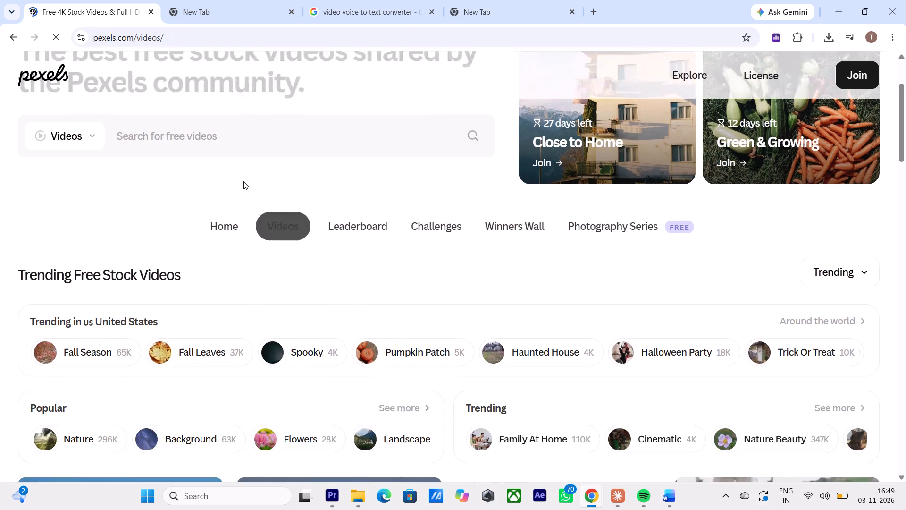
scroll(243, 181, "up", 5)
left_click(8, 39)
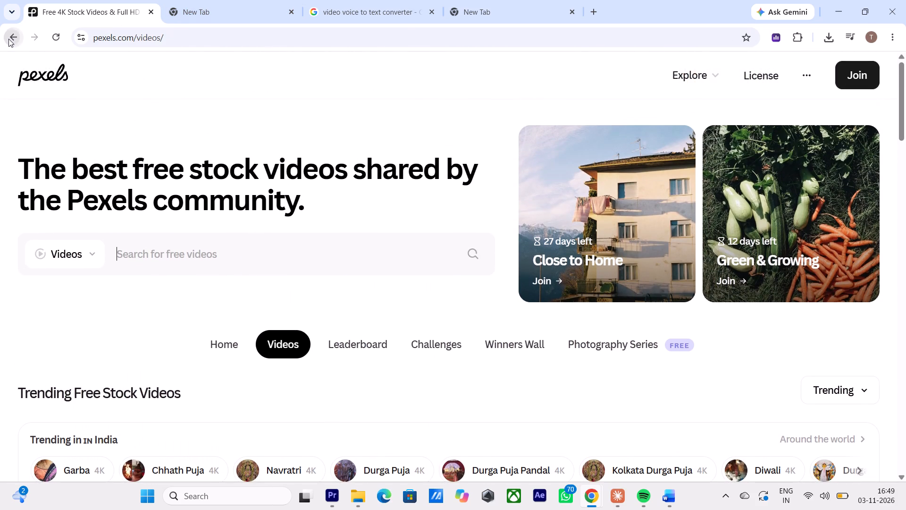
scroll(220, 253, "down", 15)
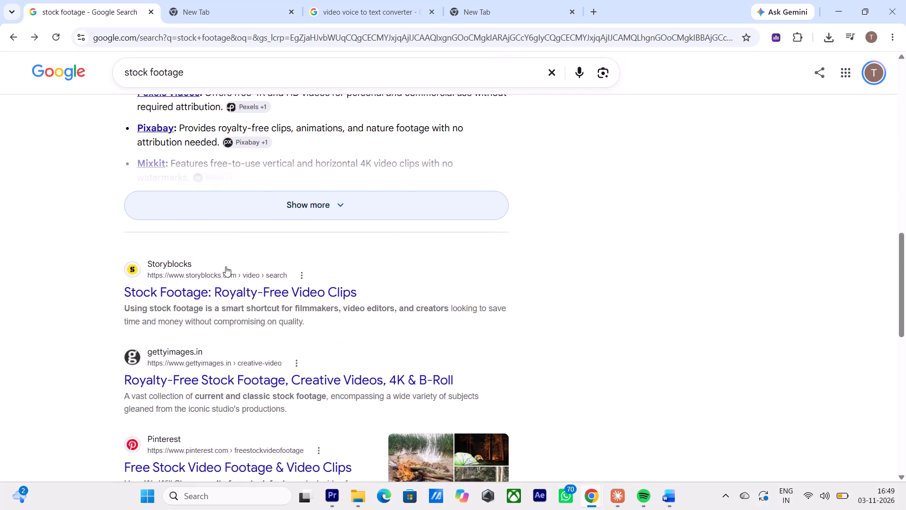
scroll(226, 266, "down", 12)
scroll(226, 266, "up", 9)
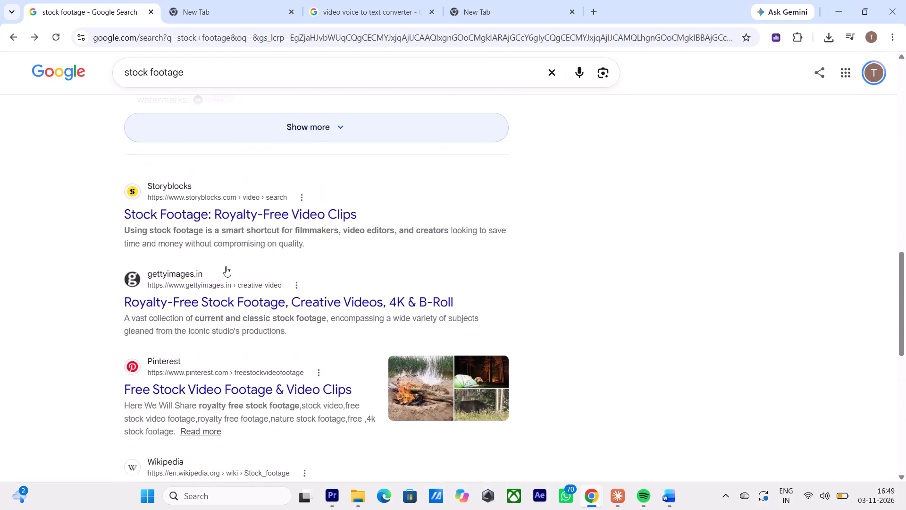
scroll(226, 266, "up", 17)
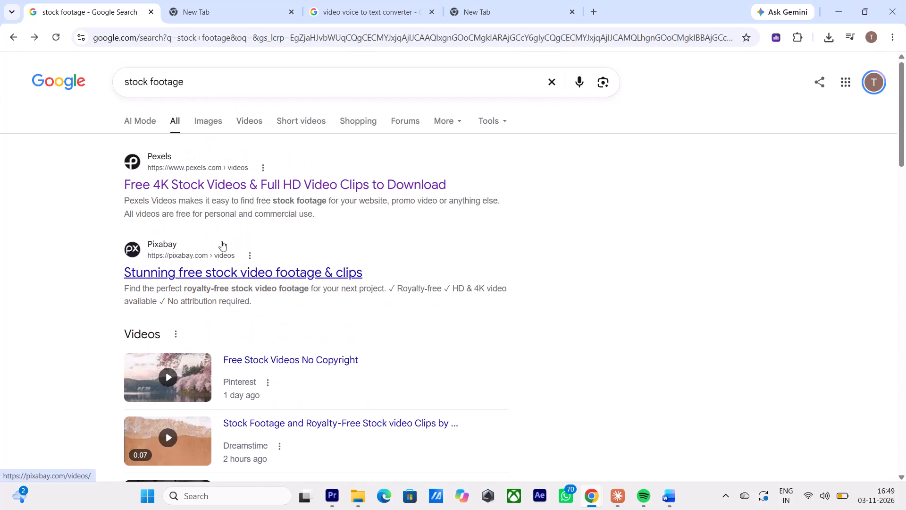
Search Google for envato and open the Envato creative assets site.
left_click(225, 0)
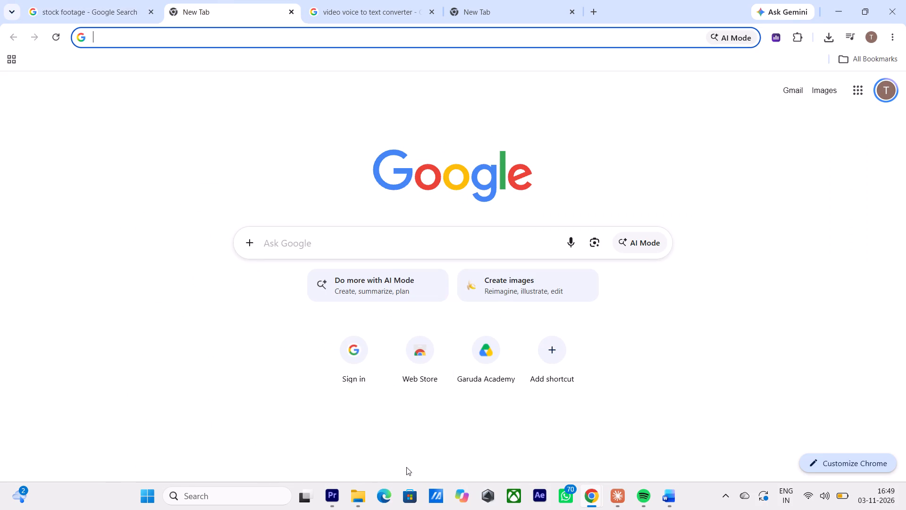
left_click(432, 250)
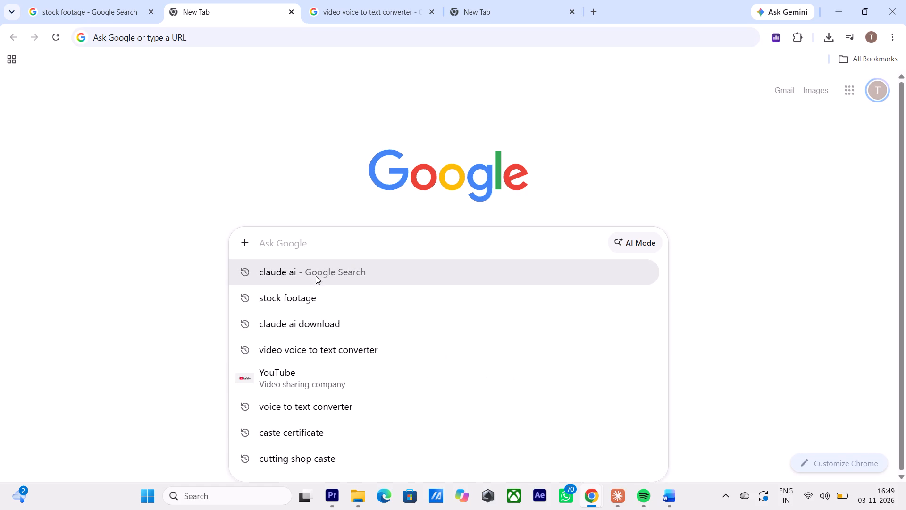
scroll(320, 442, "down", 5)
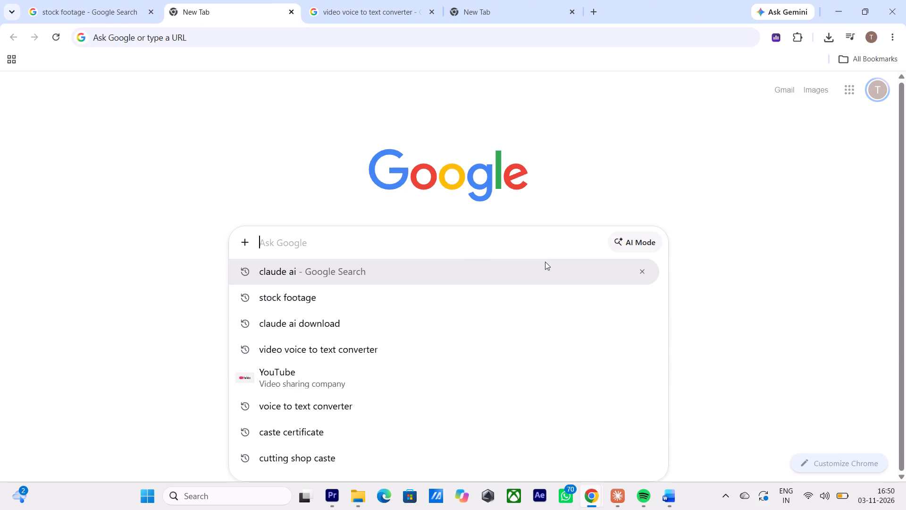
type("en")
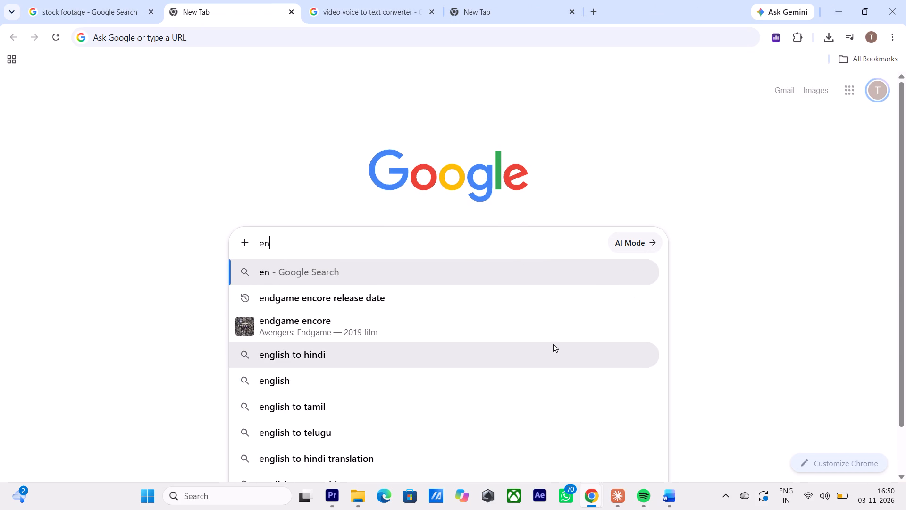
key("v")
left_click(408, 302)
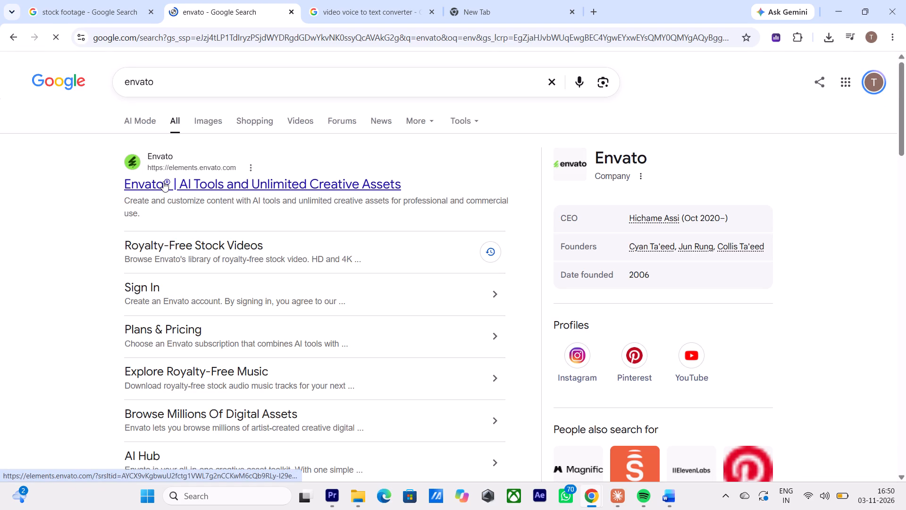
left_click(168, 173)
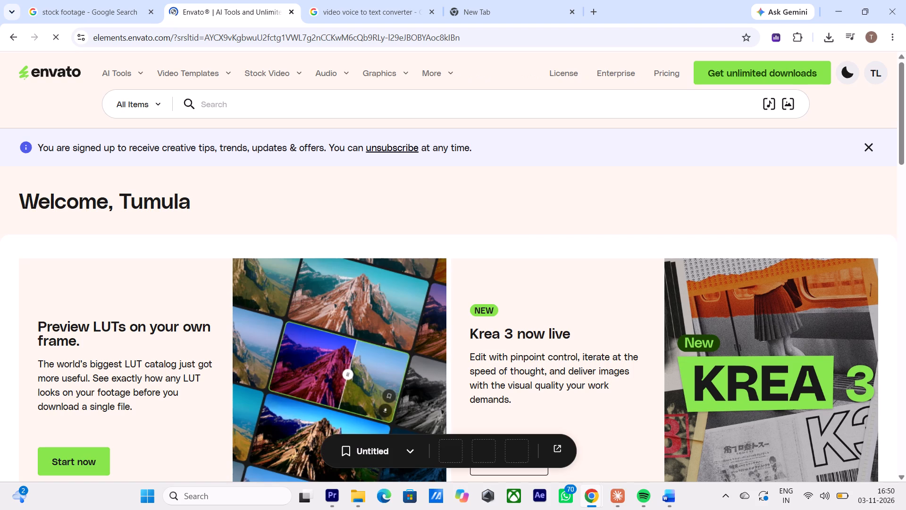
Search Envato for "it returns".
left_click(401, 107)
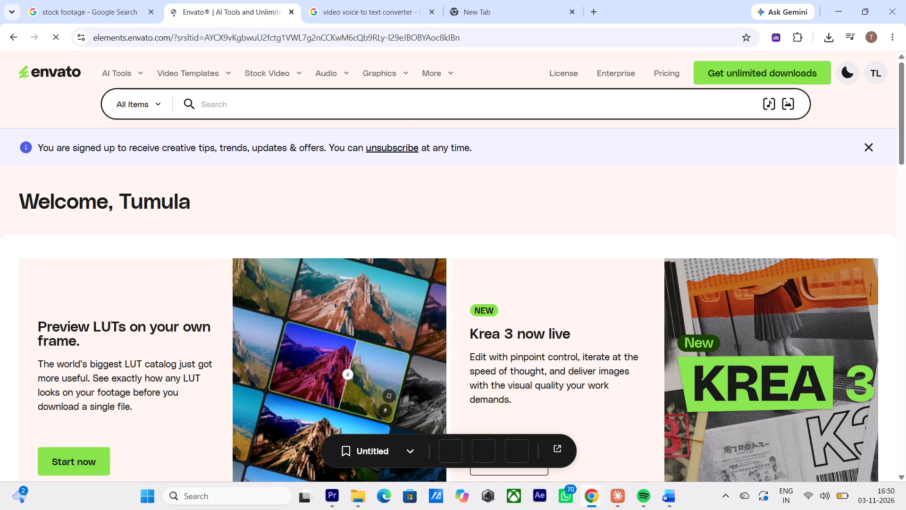
left_click(657, 99)
type("it")
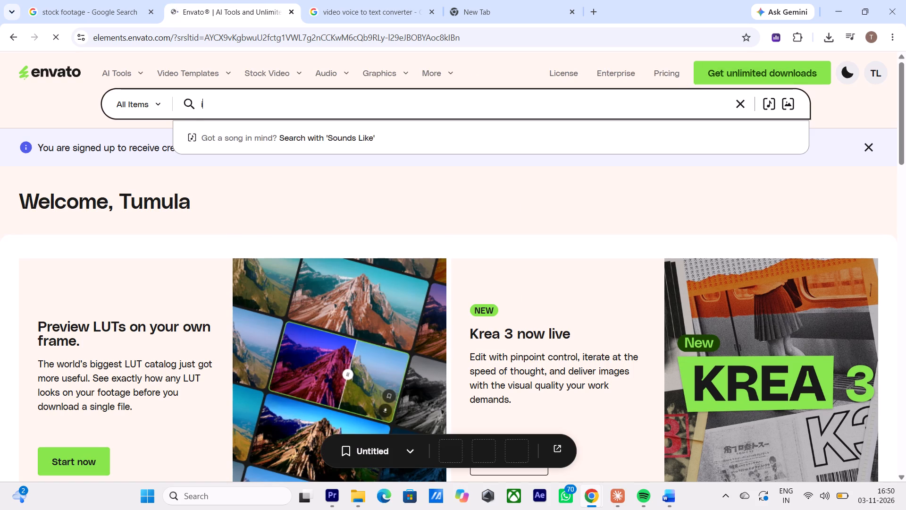
key("space")
type("re")
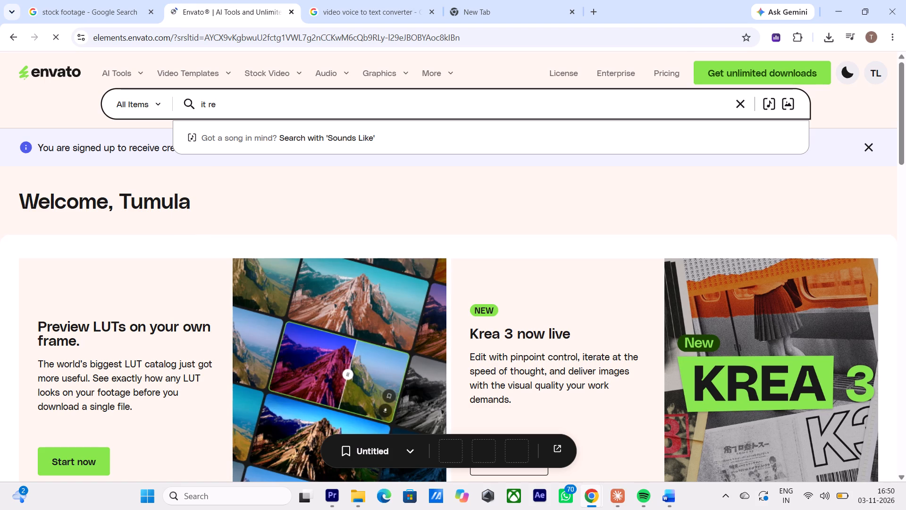
type("turn")
key("s")
key("Return")
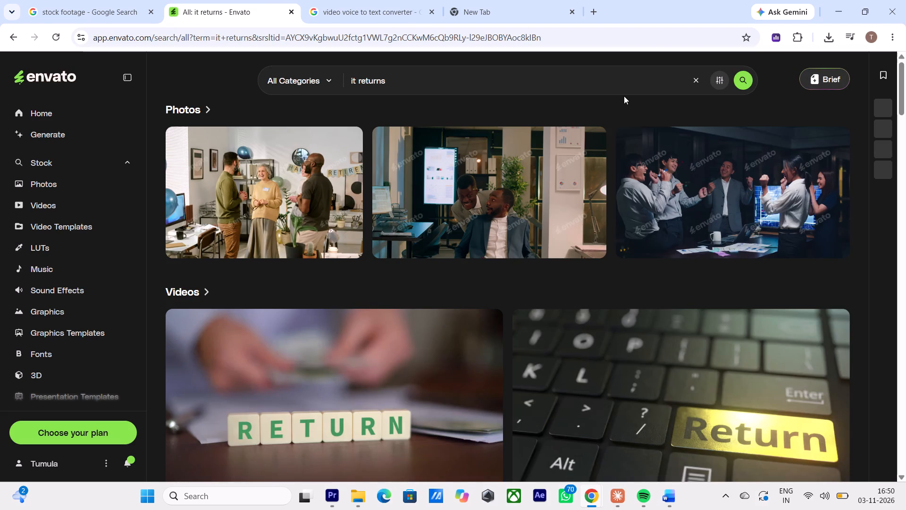
Restrict the "it returns" search results to the Videos category.
scroll(461, 391, "down", 3)
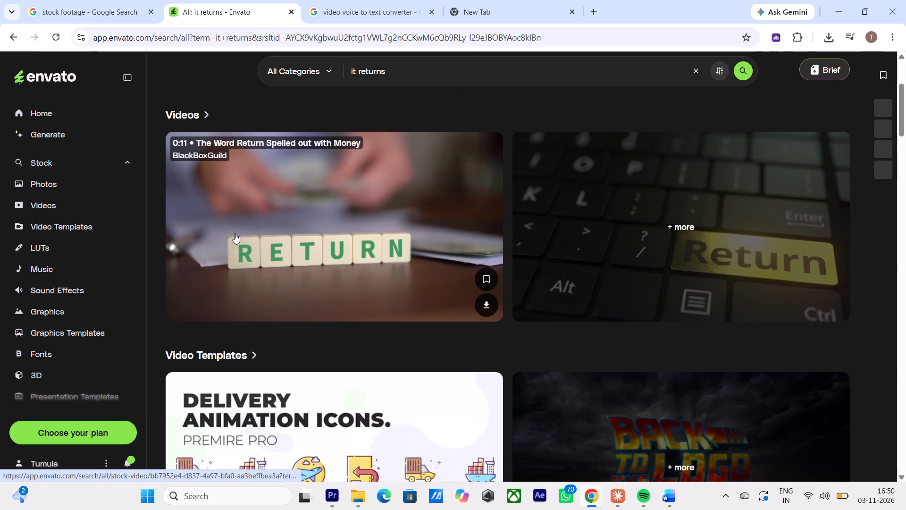
left_click(324, 70)
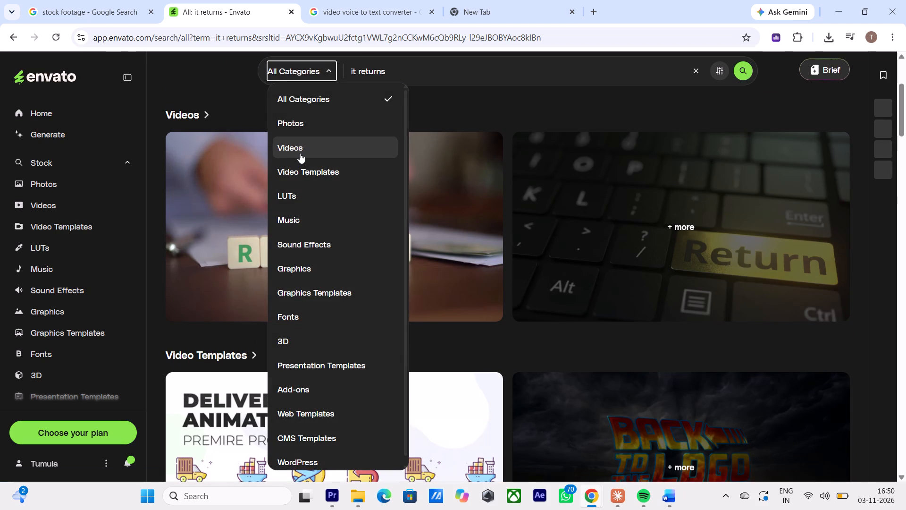
scroll(309, 400, "down", 5)
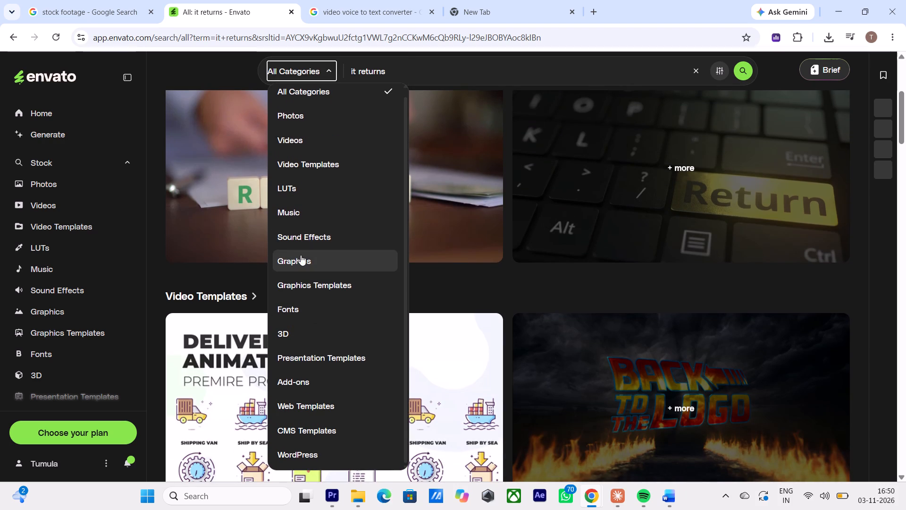
left_click(294, 136)
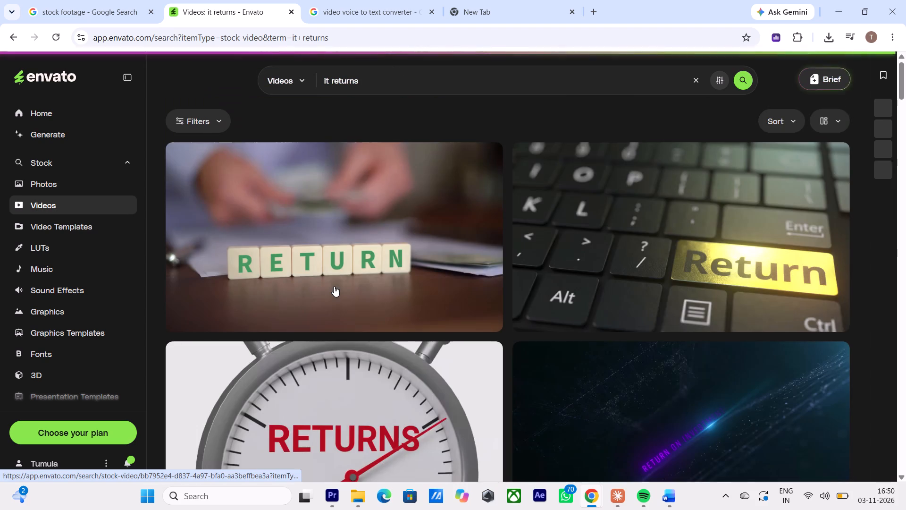
Look through the video results for footage about returns and open the clip The Word Return Spelled out with Money.
scroll(335, 287, "down", 2)
scroll(340, 287, "up", 2)
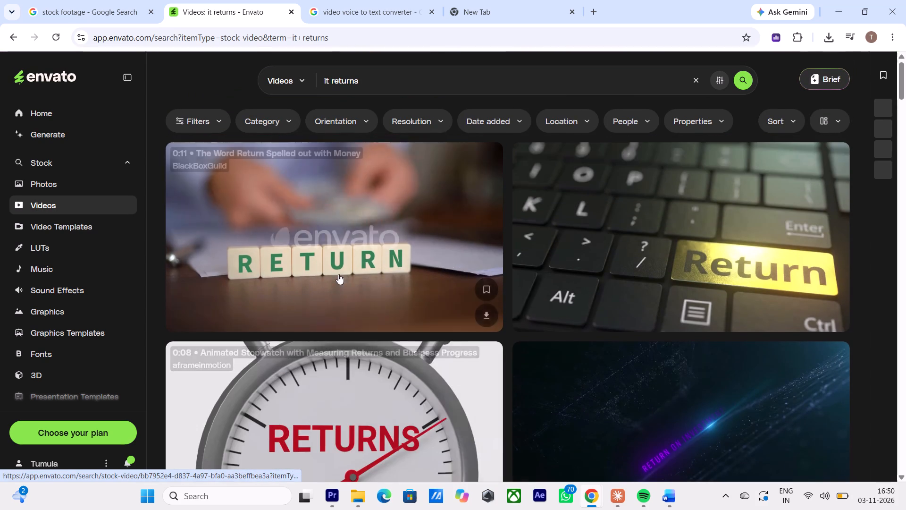
scroll(342, 259, "up", 2)
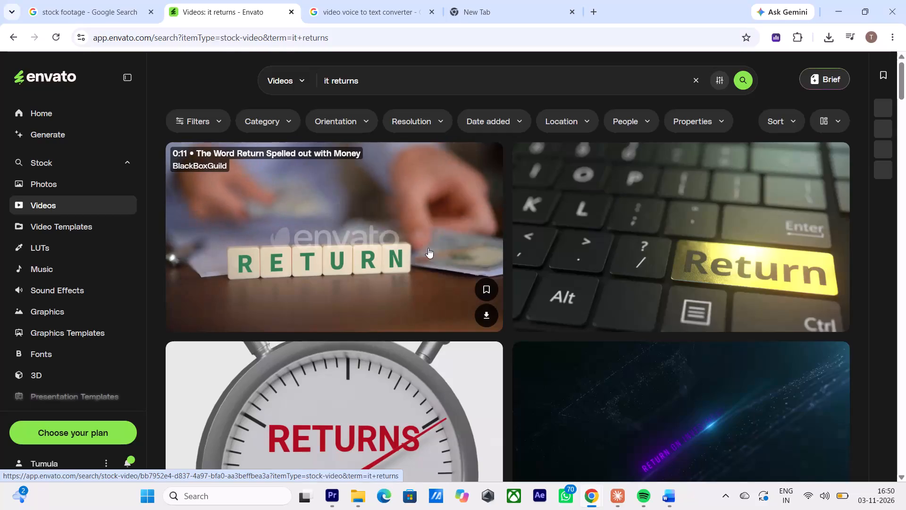
scroll(690, 285, "down", 3)
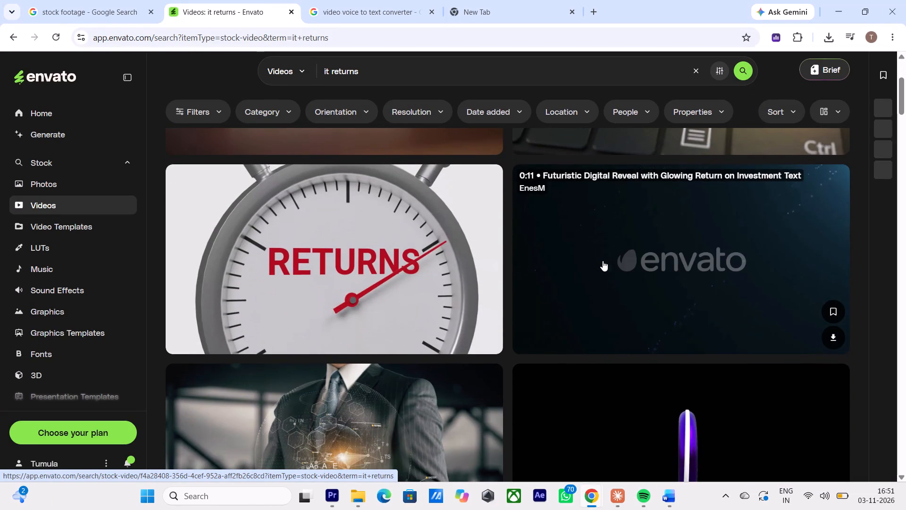
scroll(603, 261, "down", 5)
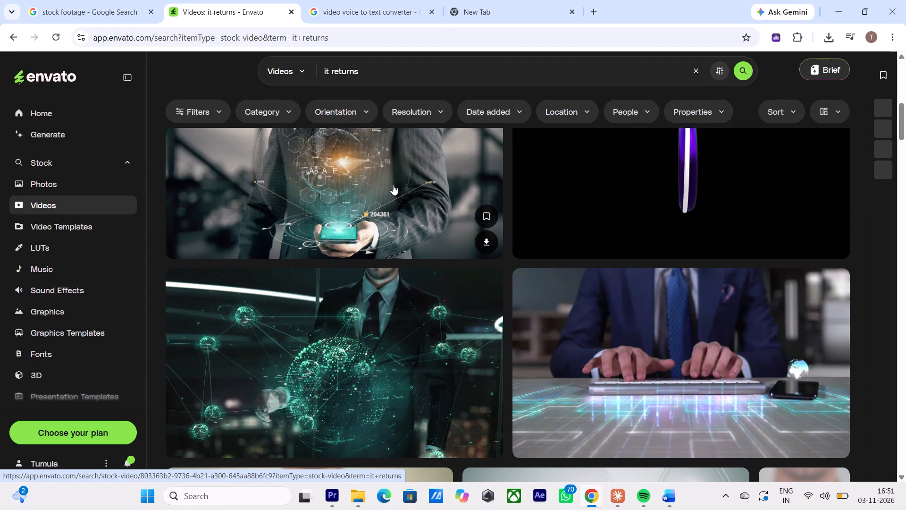
scroll(393, 185, "up", 1)
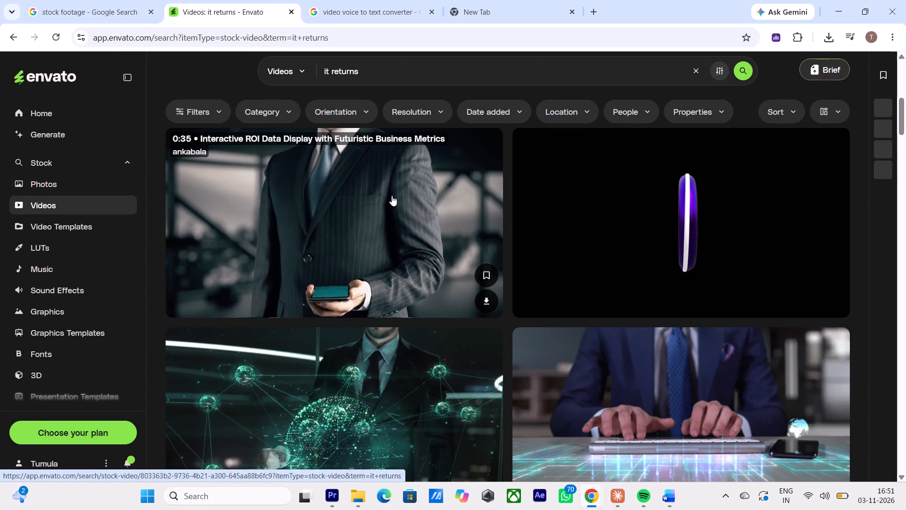
scroll(392, 195, "down", 3)
scroll(482, 266, "down", 5)
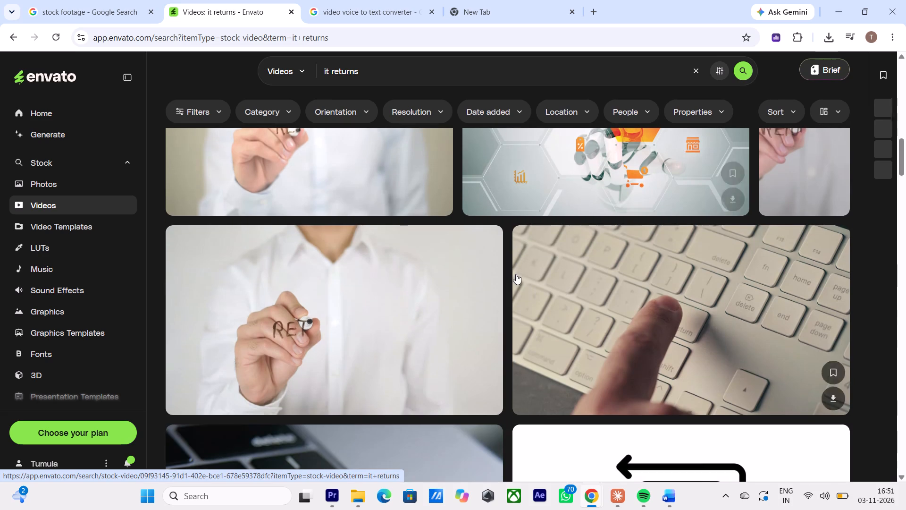
scroll(464, 240, "up", 4)
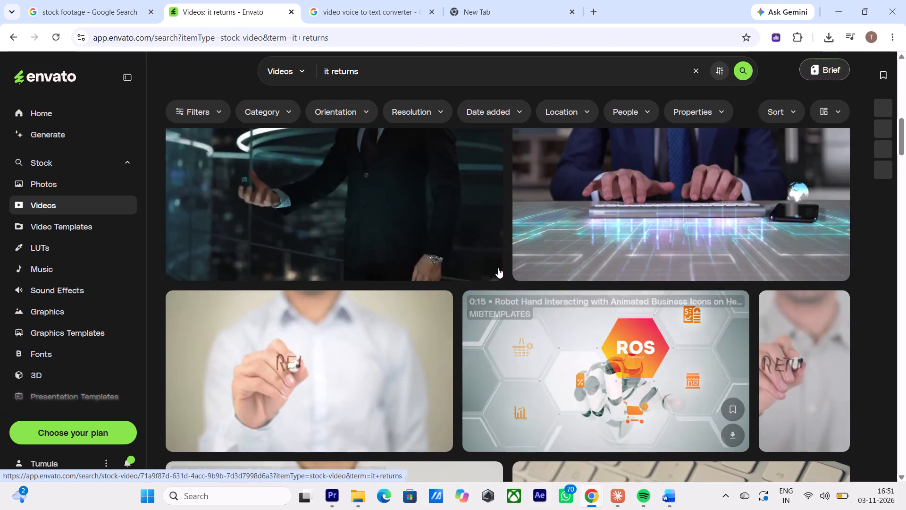
scroll(498, 268, "up", 11)
scroll(361, 228, "up", 1)
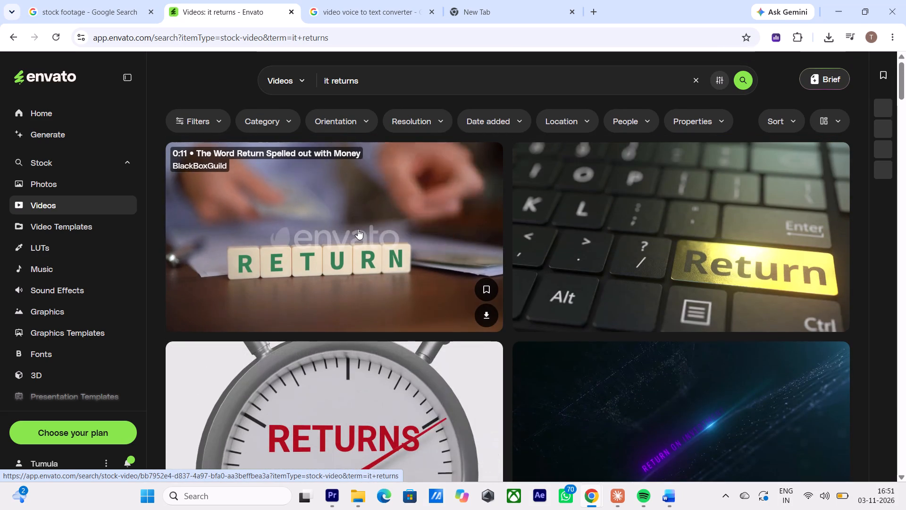
left_click(355, 229)
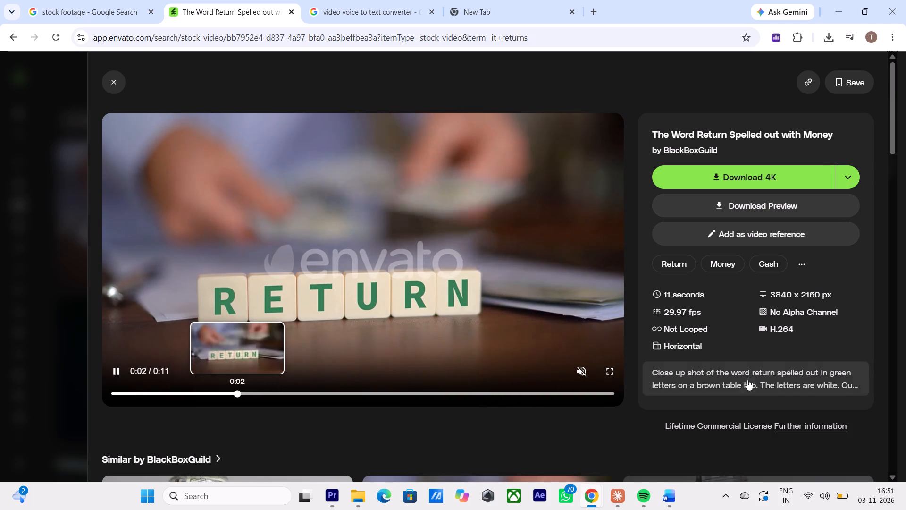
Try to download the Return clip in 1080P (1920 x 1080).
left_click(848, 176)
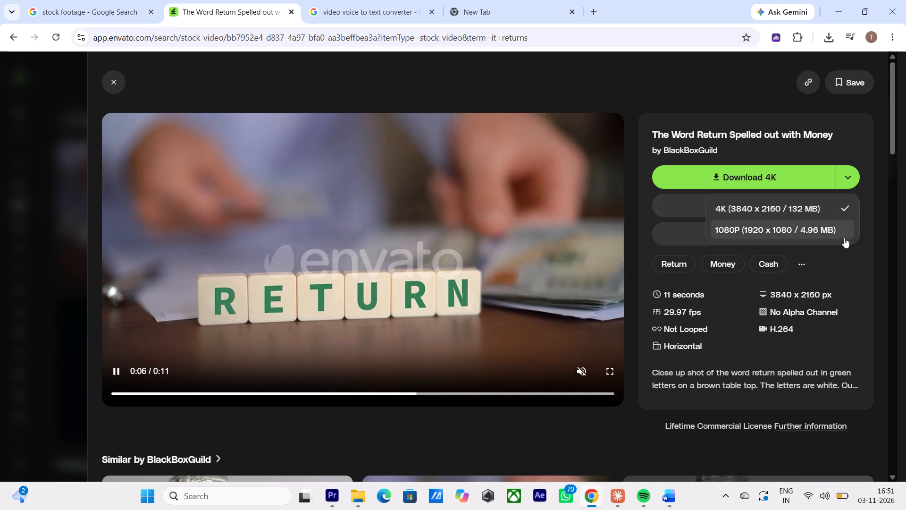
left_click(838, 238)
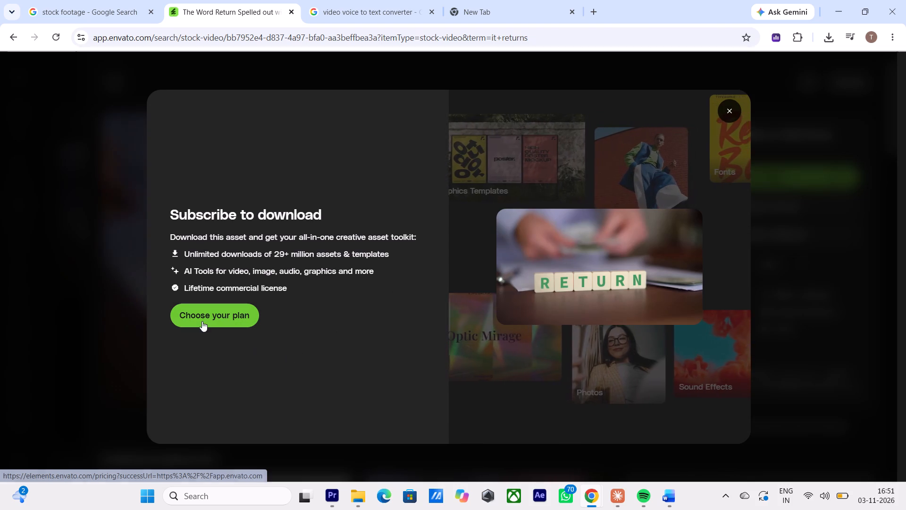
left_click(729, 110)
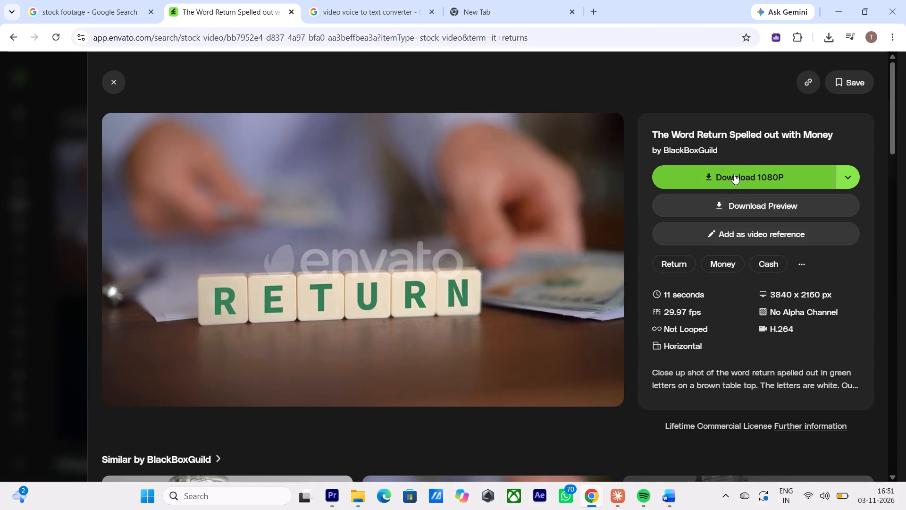
Download the watermarked preview of the Return clip.
left_click(737, 204)
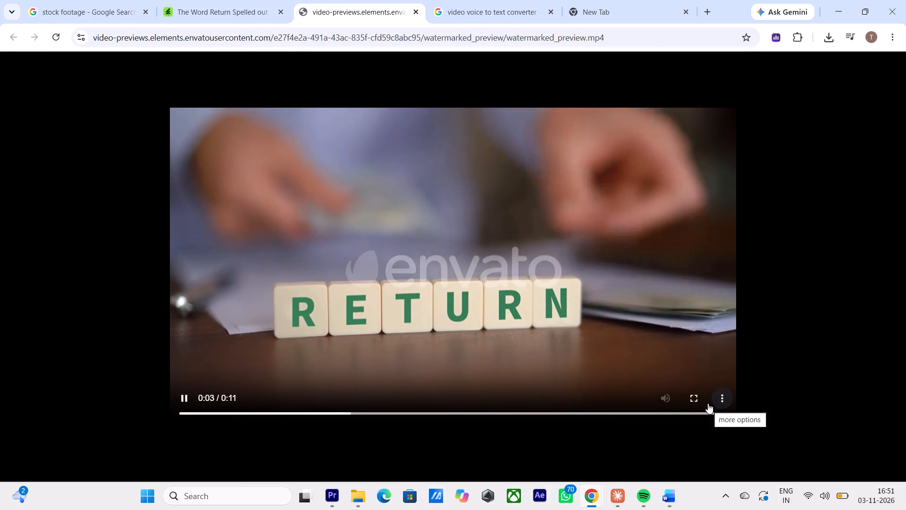
left_click(718, 397)
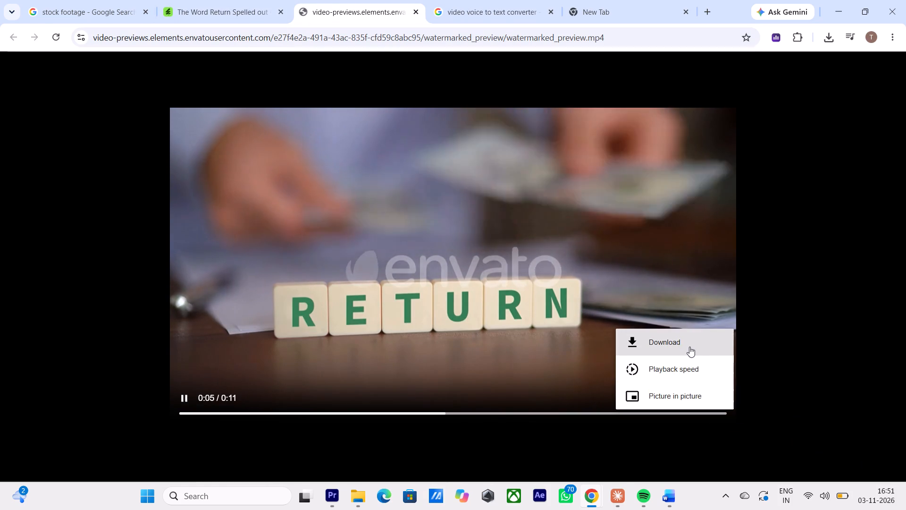
left_click(688, 343)
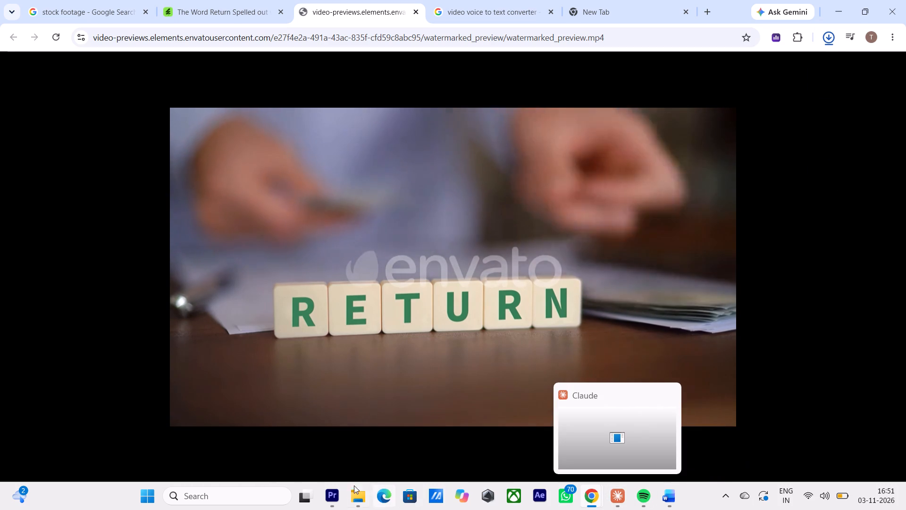
Switch to Premiere Pro and import watermarked_preview (1) from the Downloads folder into the Bank Loans Ad project.
left_click(336, 490)
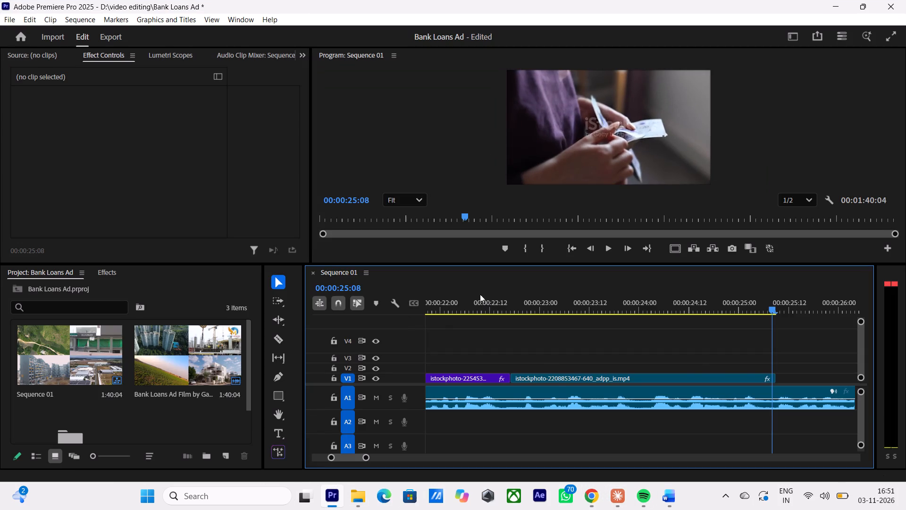
scroll(758, 371, "down", 2)
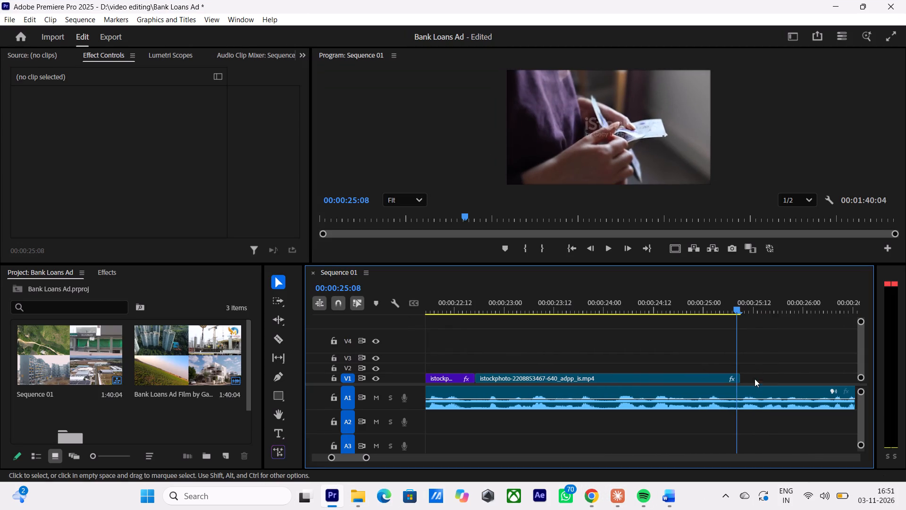
scroll(181, 417, "down", 2)
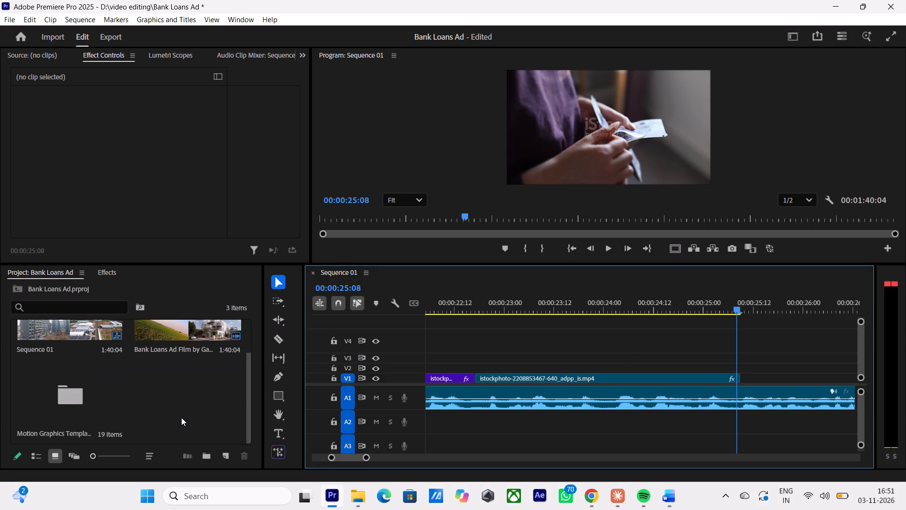
scroll(181, 417, "down", 1)
double_click(180, 416)
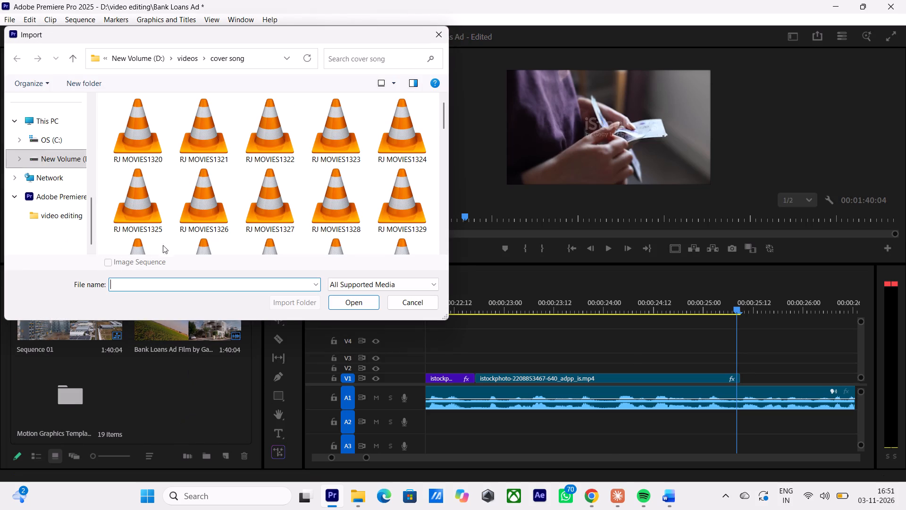
scroll(45, 161, "up", 4)
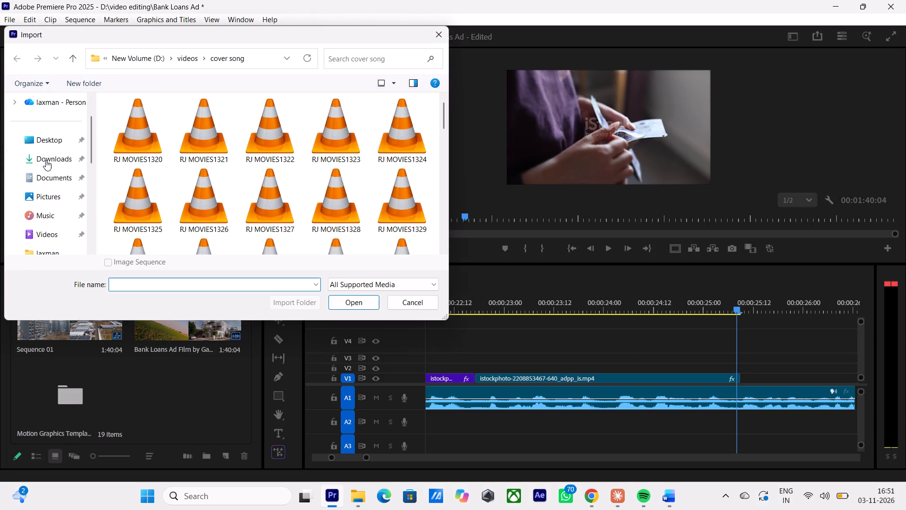
left_click(47, 150)
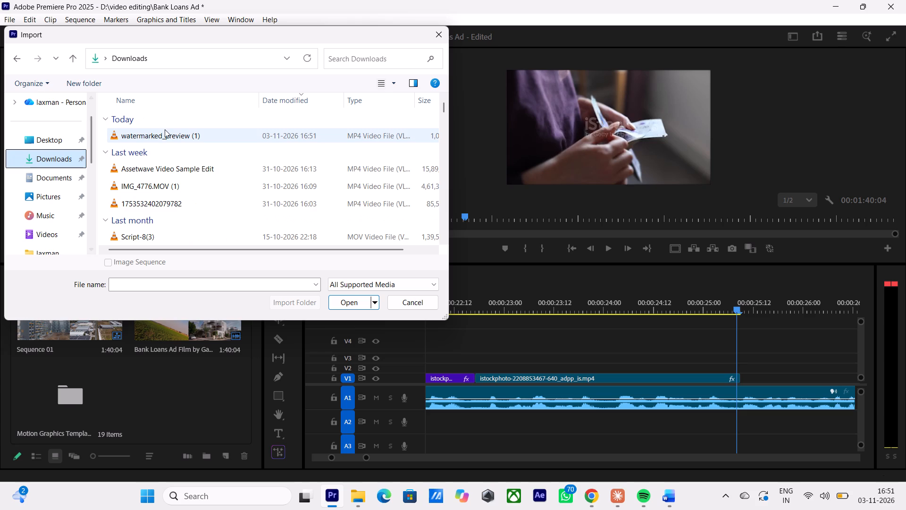
scroll(135, 161, "down", 2)
scroll(146, 155, "up", 1)
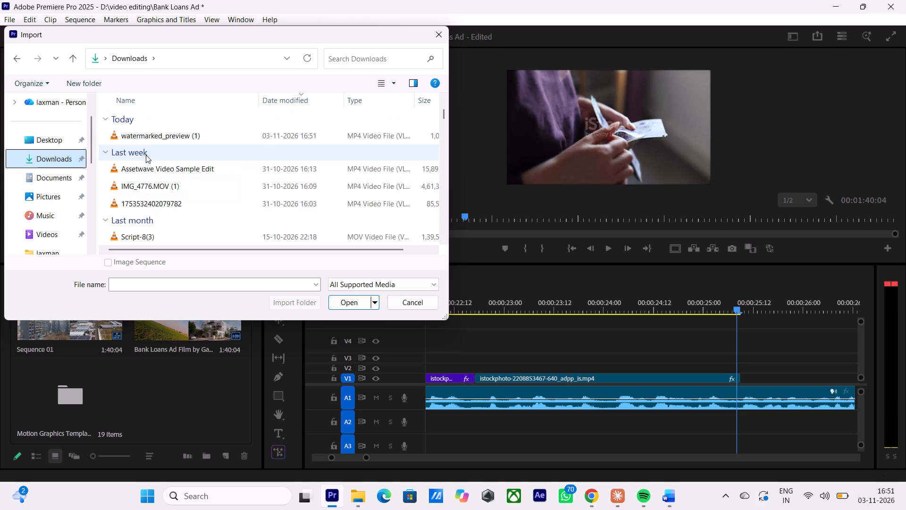
scroll(146, 155, "up", 5)
left_click(161, 134)
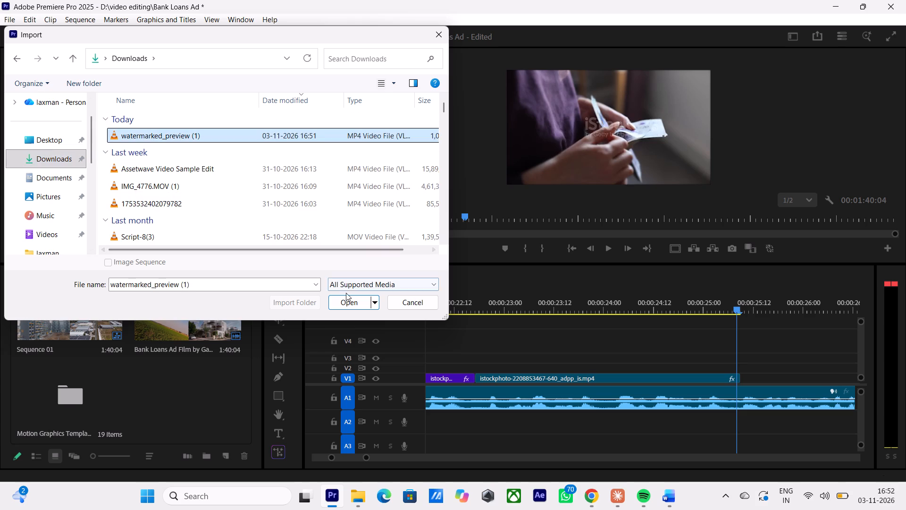
left_click(349, 303)
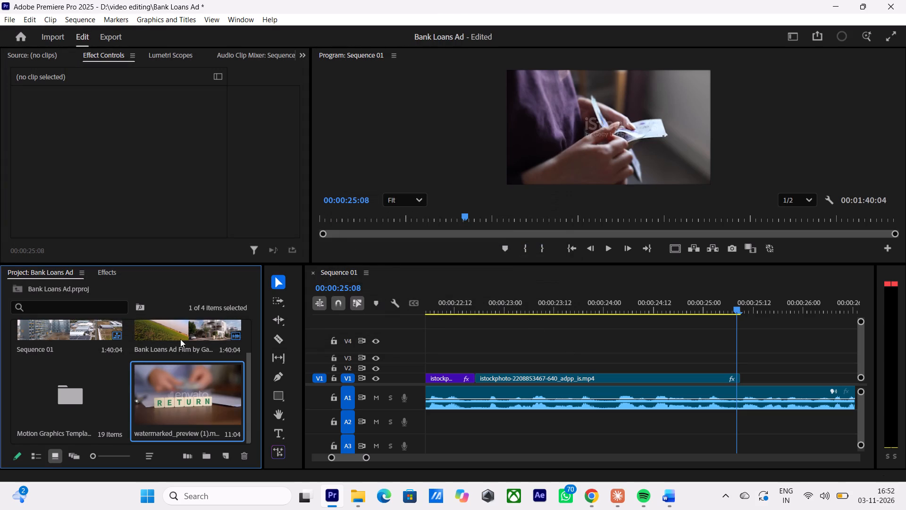
Open the Return preview clip as source and mark its In point at 00:00:00:20 and Out point at 00:00:04:29.
double_click(192, 406)
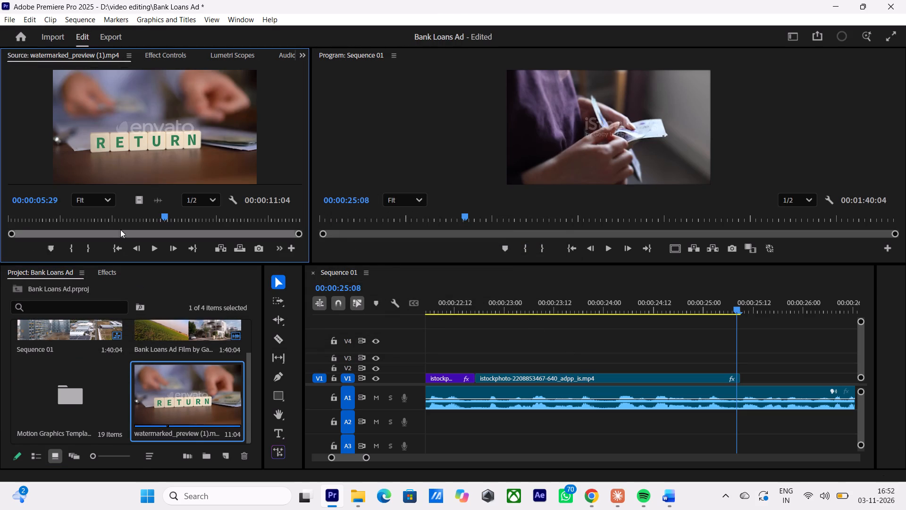
left_click_drag(163, 214, 38, 214)
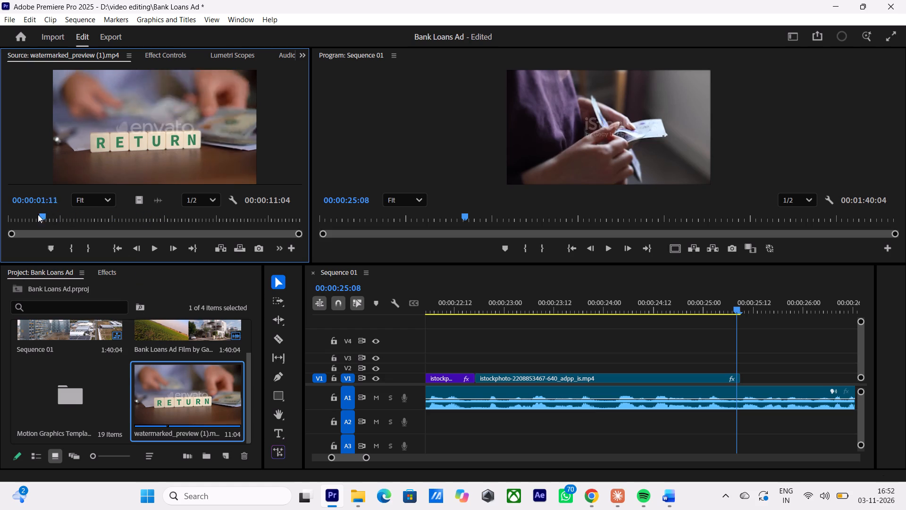
left_click_drag(38, 214, 31, 219)
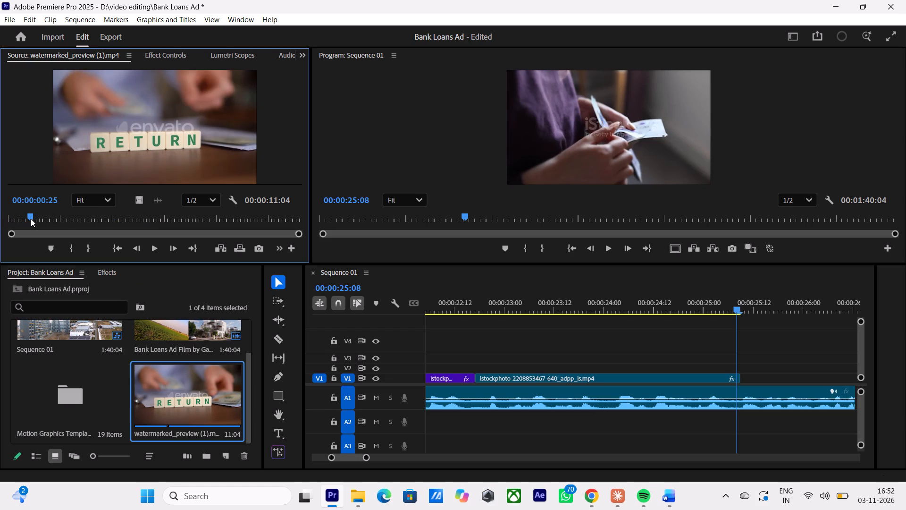
left_click_drag(31, 219, 24, 223)
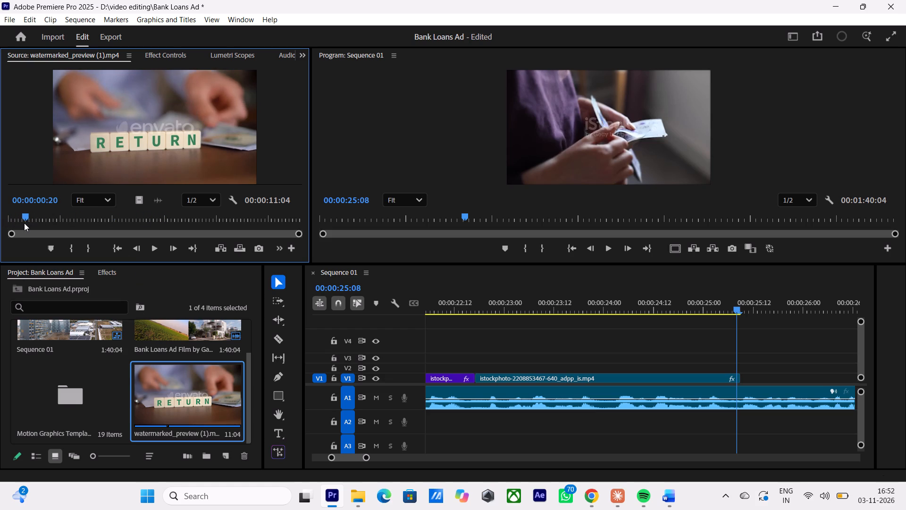
left_click(70, 248)
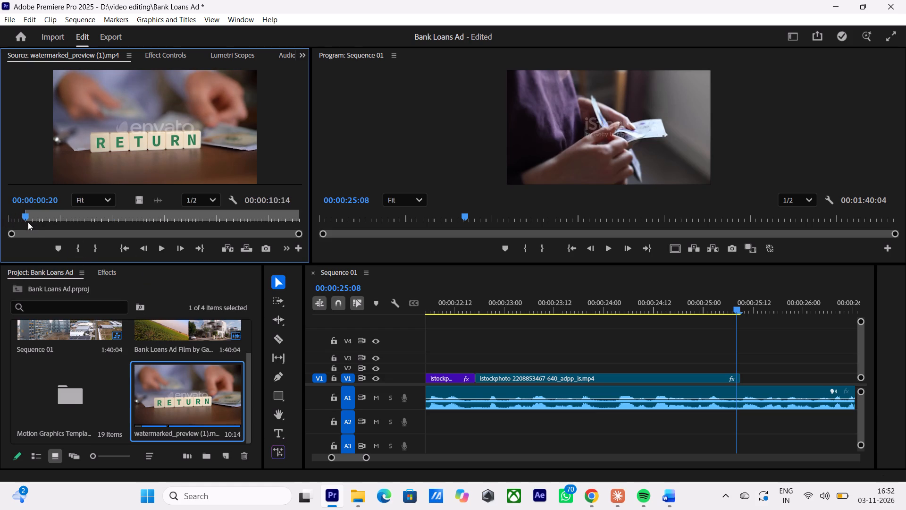
left_click_drag(26, 216, 101, 215)
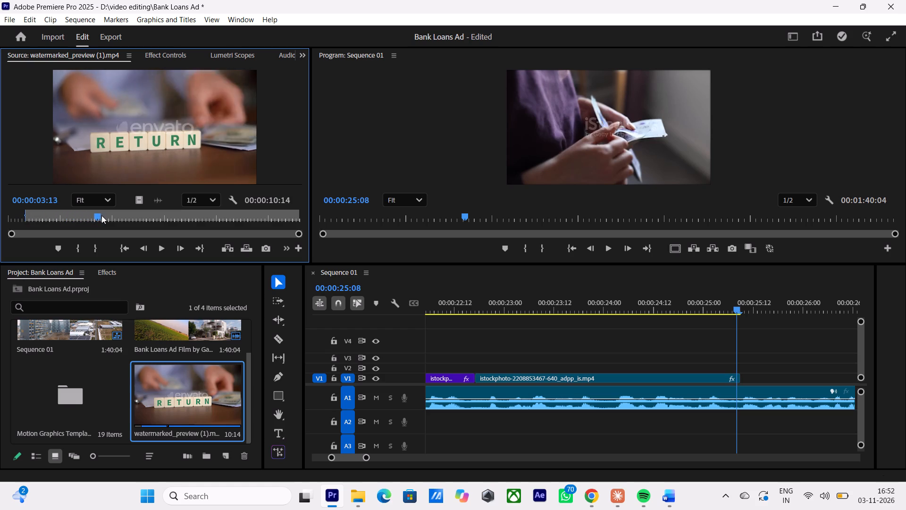
left_click_drag(101, 215, 139, 217)
left_click(94, 250)
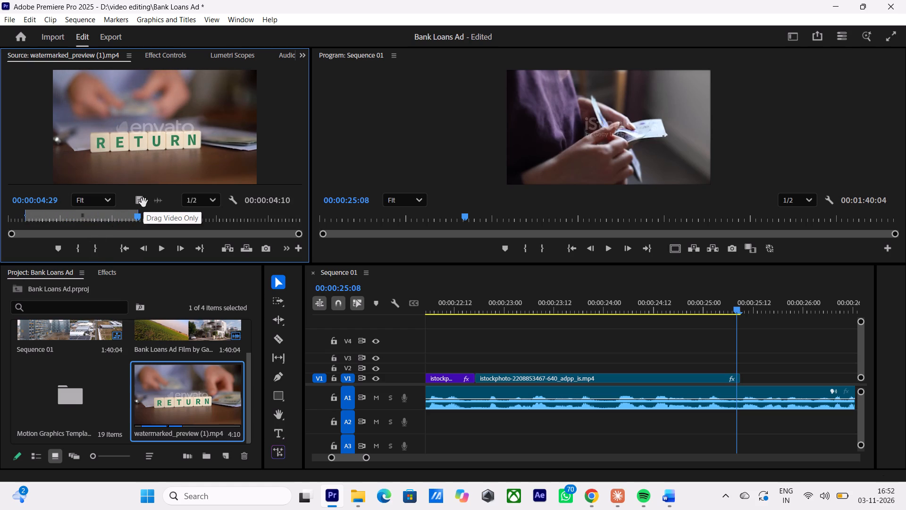
left_click_drag(142, 201, 755, 353)
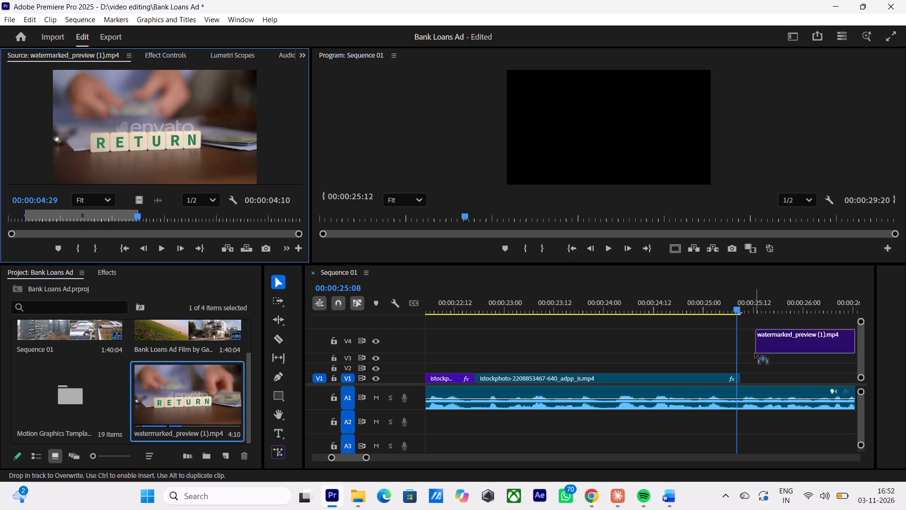
left_click_drag(755, 353, 747, 377)
Set the scale of the Return clip on V1 to 200 so it fills the frame.
left_click_drag(733, 306, 776, 320)
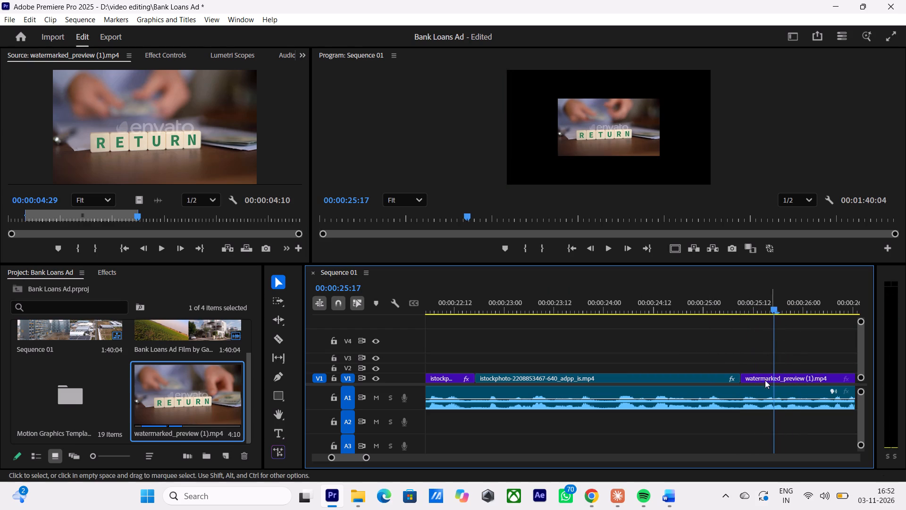
left_click(756, 380)
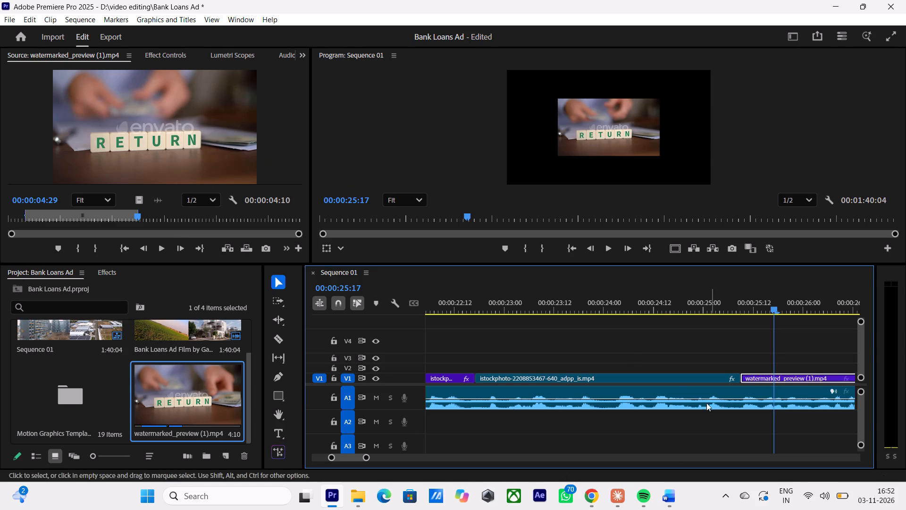
left_click(160, 53)
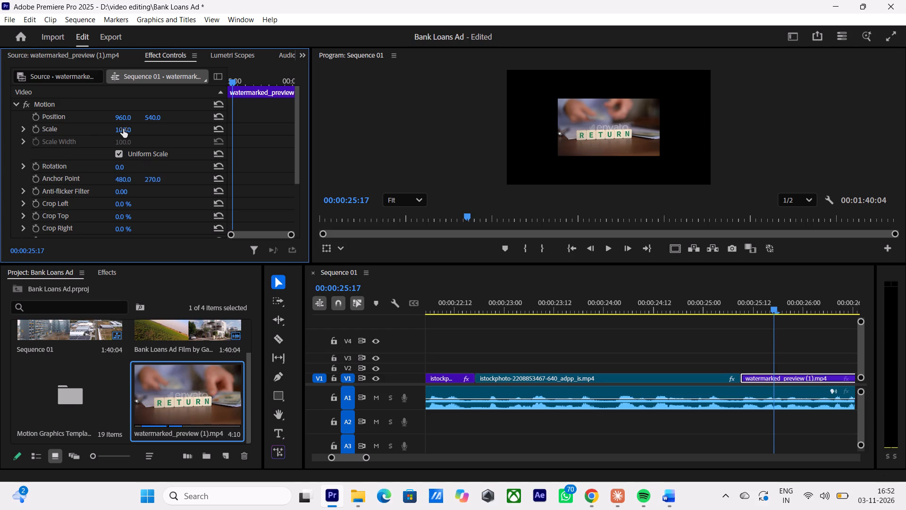
left_click(123, 129)
key("BackSpace")
key("BackSpace")
type("200")
key("Return")
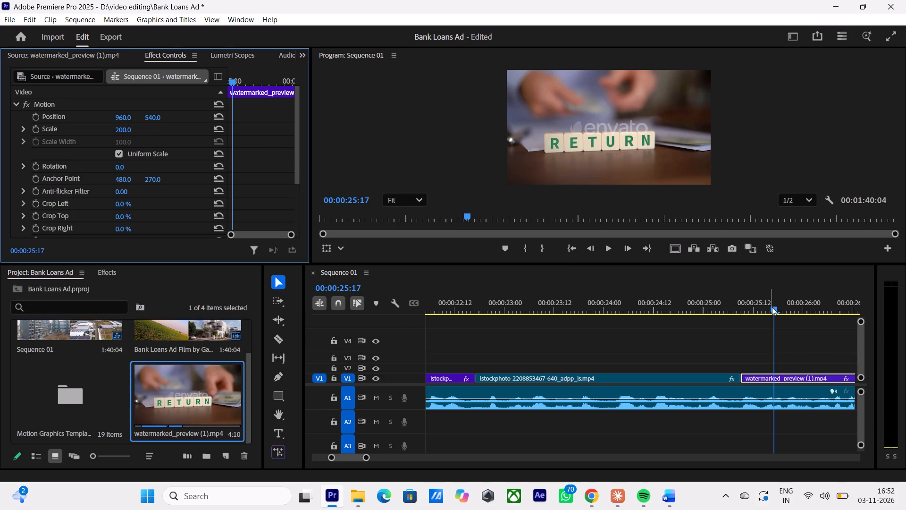
Play and scrub through the Return clip in the sequence repeatedly to check its timing against the narration.
left_click_drag(773, 308, 782, 315)
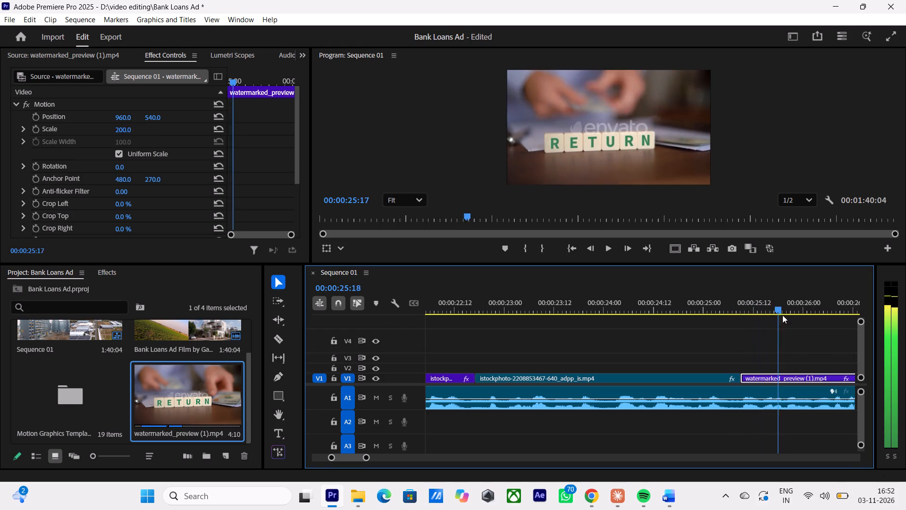
left_click_drag(782, 315, 760, 333)
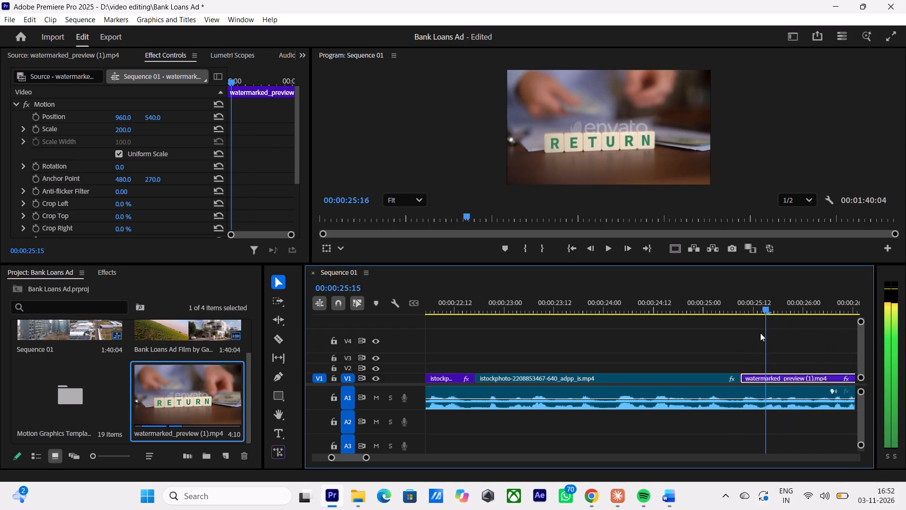
left_click_drag(760, 333, 745, 343)
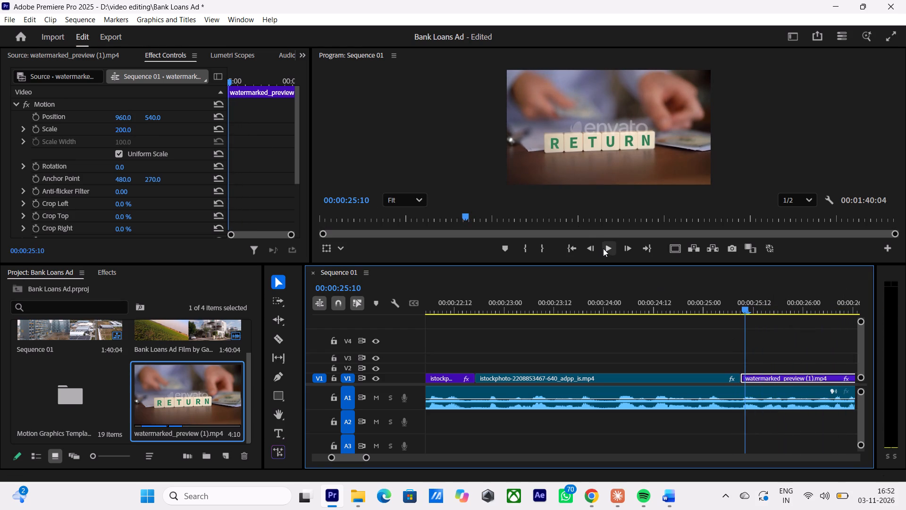
left_click(607, 247)
left_click(607, 247)
left_click(607, 247)
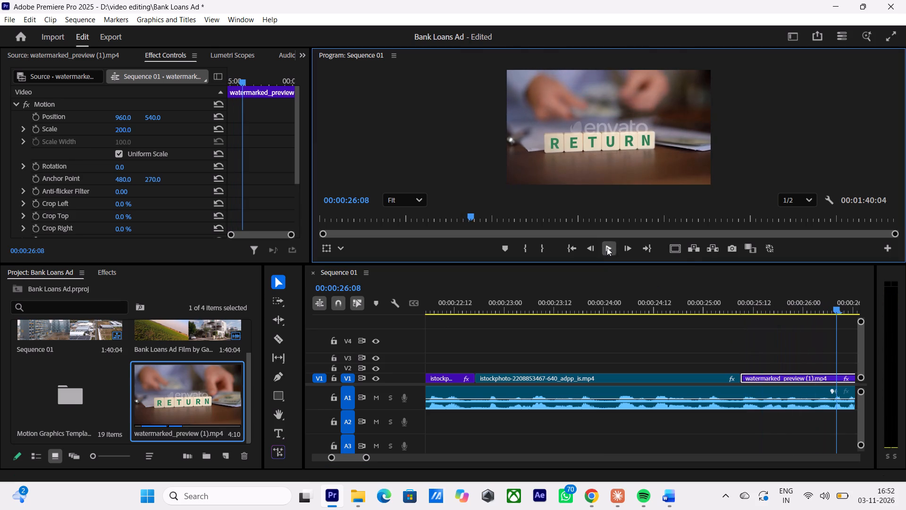
left_click(607, 247)
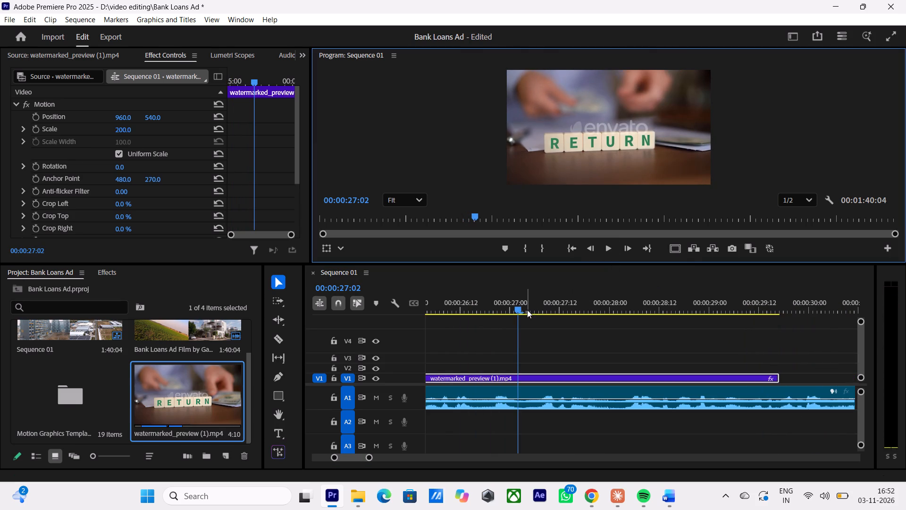
left_click_drag(518, 308, 437, 324)
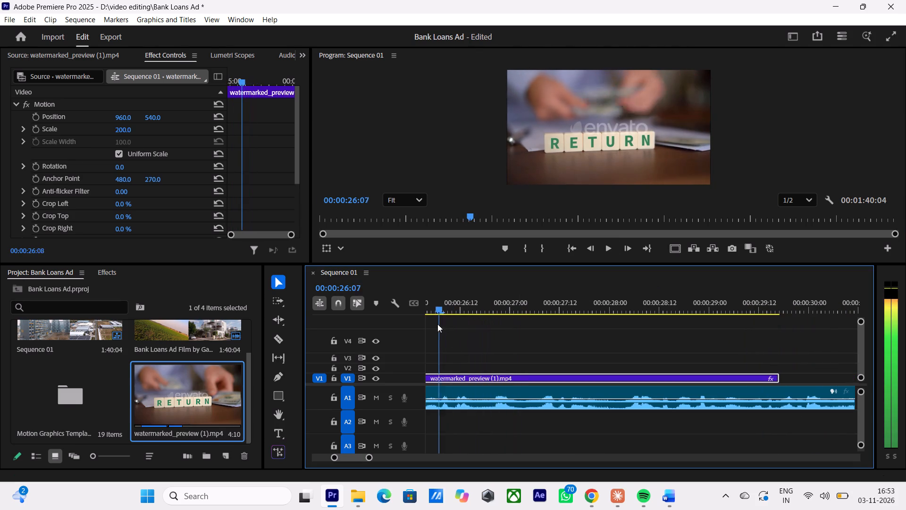
left_click_drag(437, 324, 623, 327)
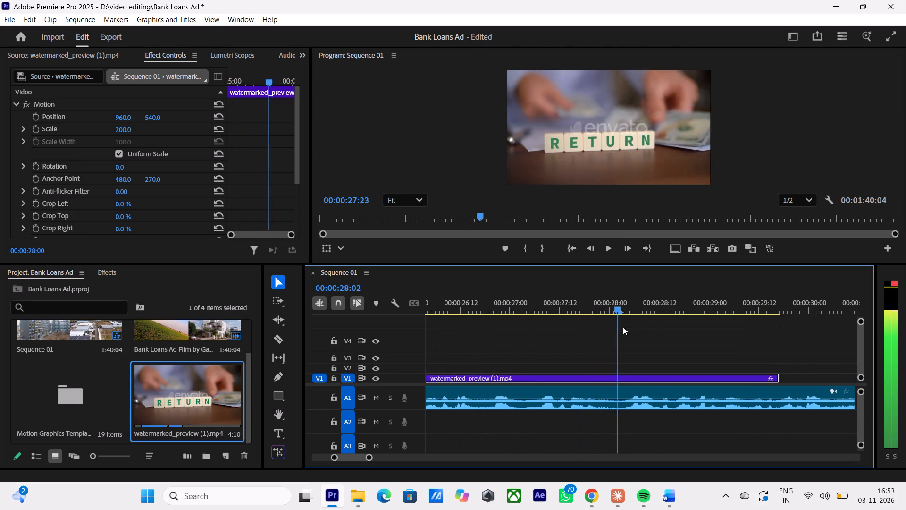
left_click_drag(623, 327, 436, 342)
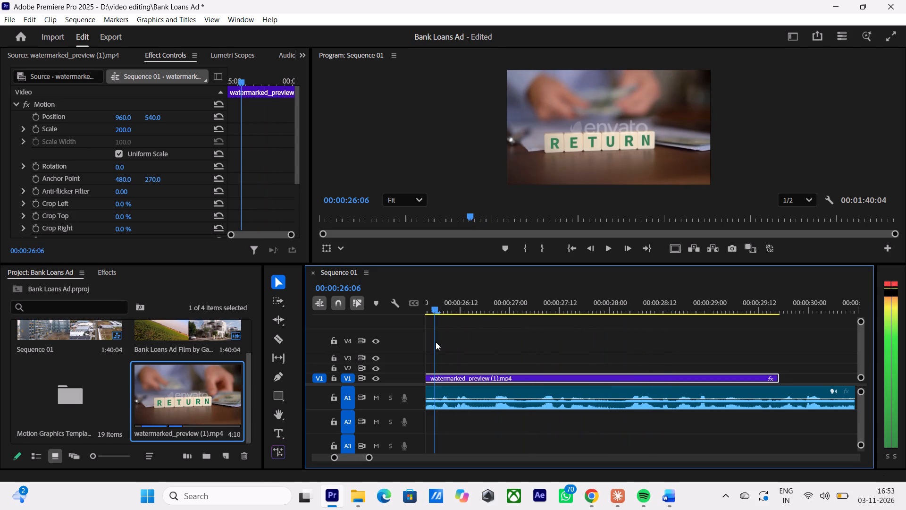
left_click_drag(436, 342, 436, 342)
left_click(610, 247)
left_click(610, 247)
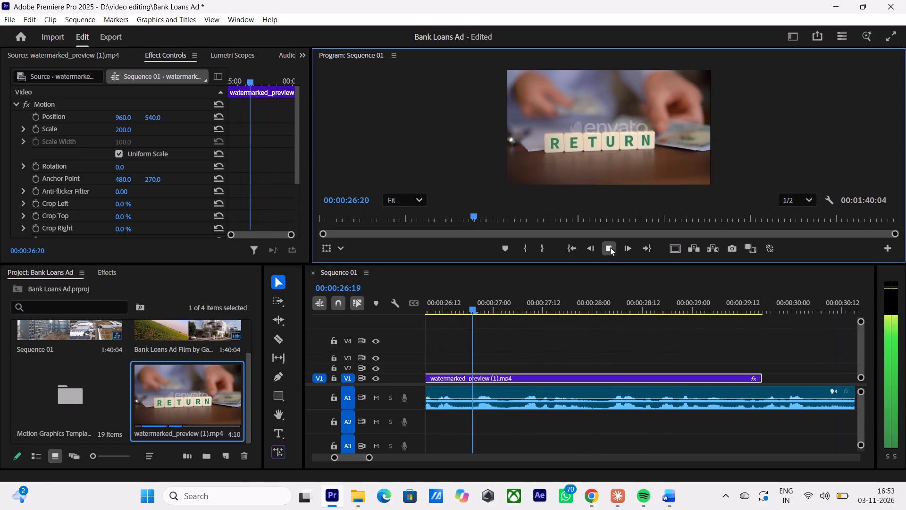
left_click(610, 247)
left_click(610, 247)
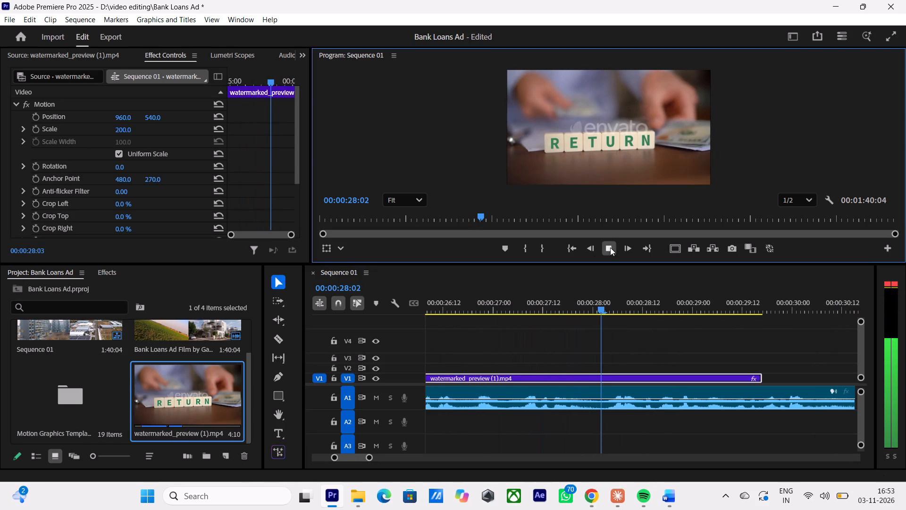
left_click(610, 247)
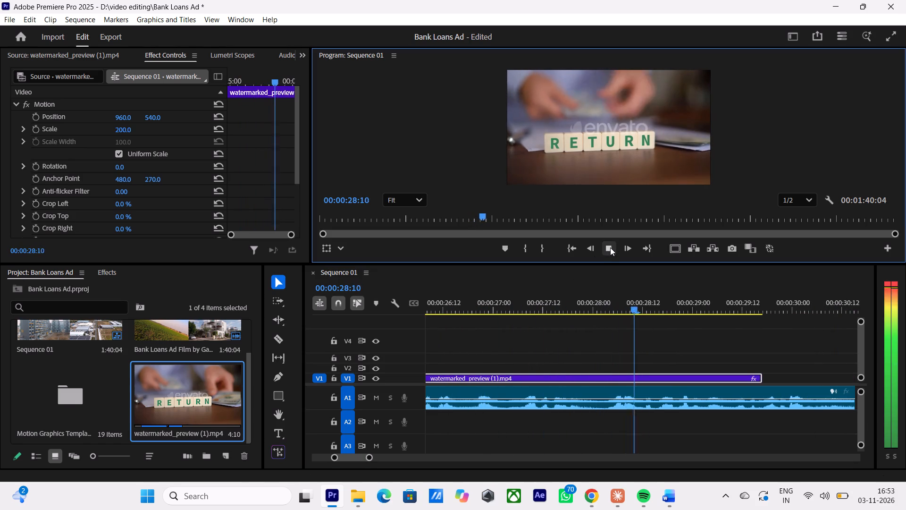
left_click(610, 247)
left_click(610, 247)
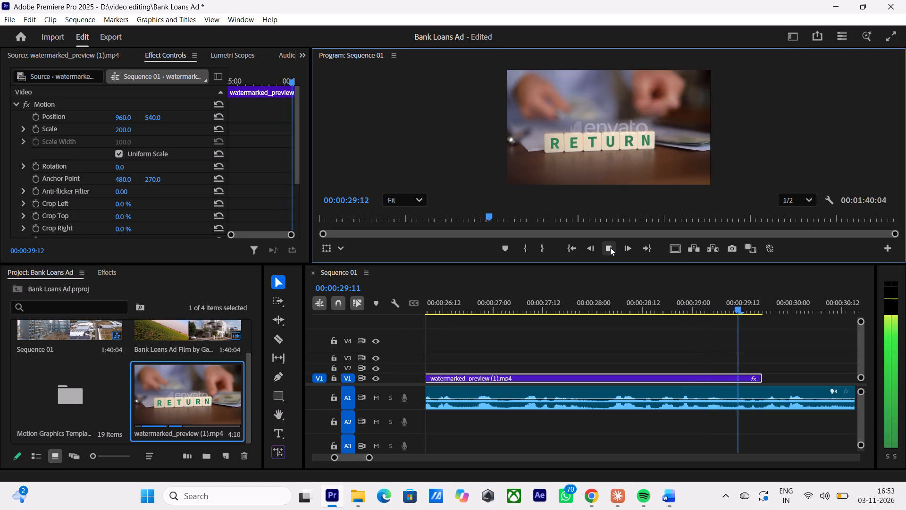
left_click(610, 247)
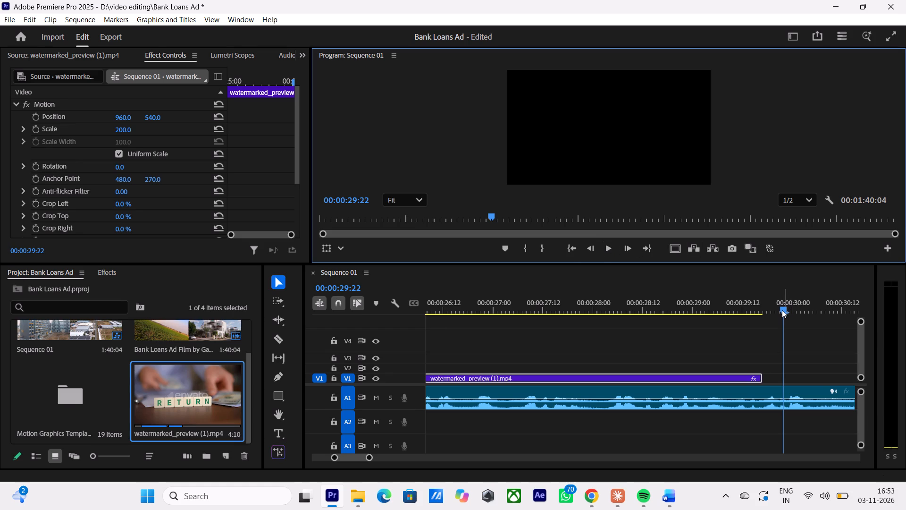
left_click_drag(781, 307, 417, 355)
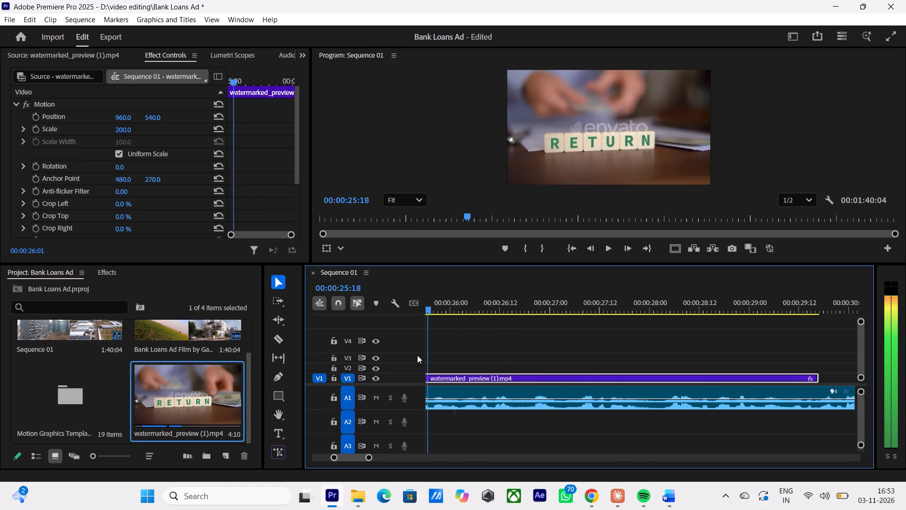
left_click_drag(417, 355, 474, 361)
left_click(605, 246)
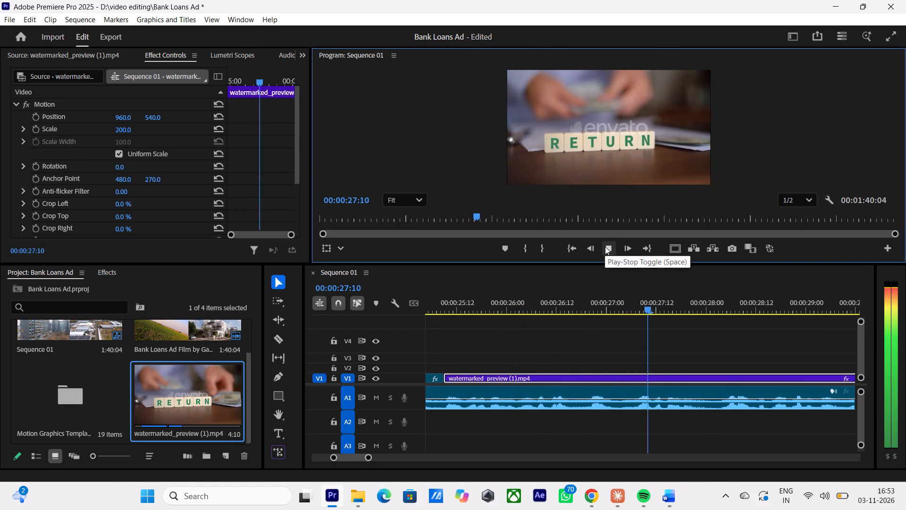
left_click(605, 246)
left_click(605, 246)
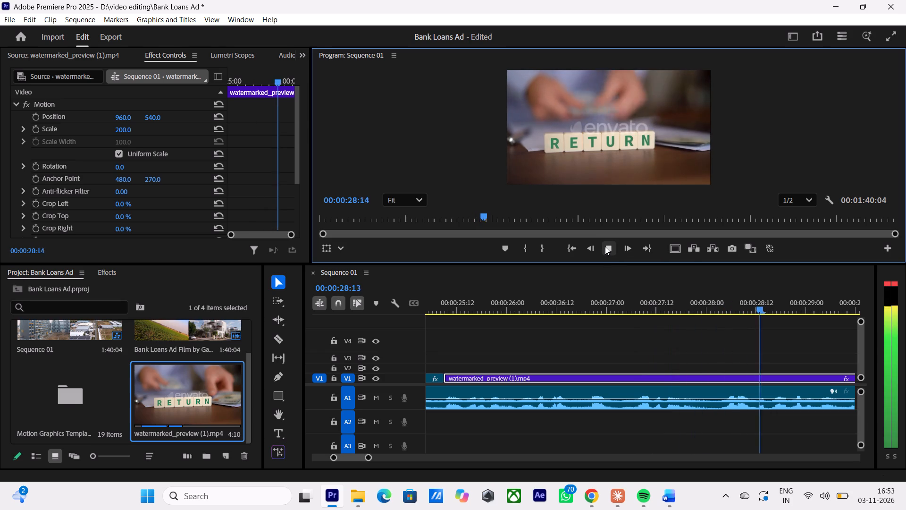
left_click(605, 246)
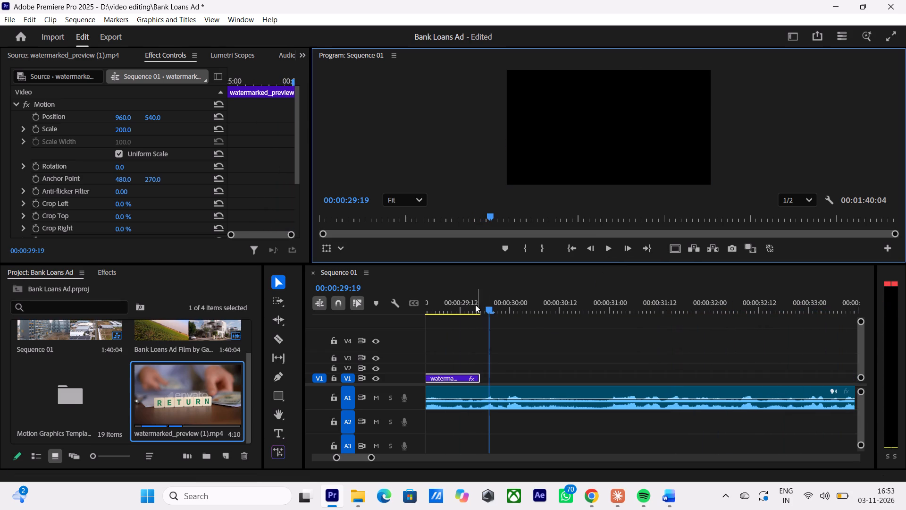
Scrub through the Return clip on V1 against the narration to find the point where it should end.
left_click_drag(492, 310, 425, 325)
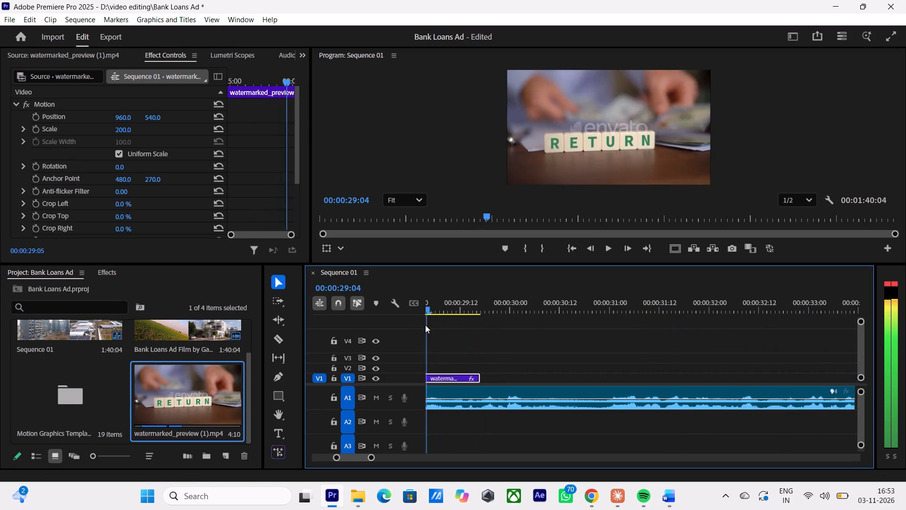
left_click_drag(425, 325, 576, 384)
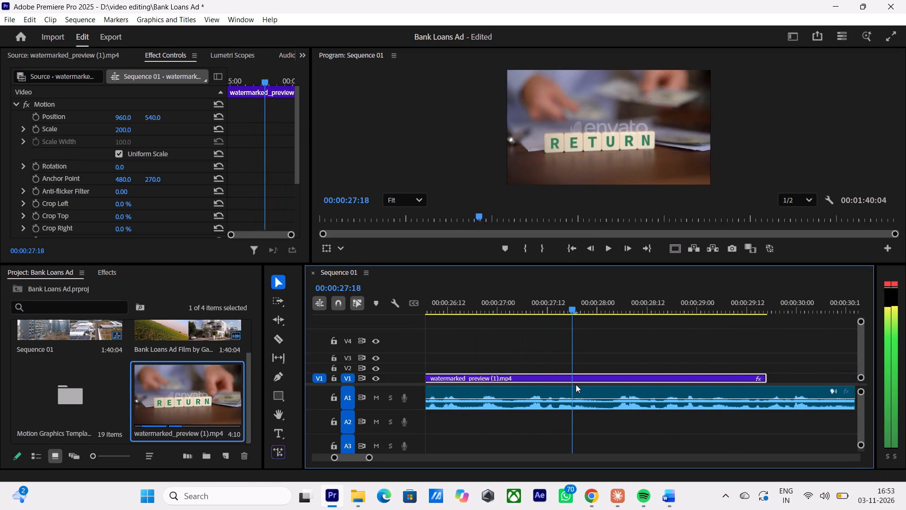
left_click_drag(576, 384, 669, 391)
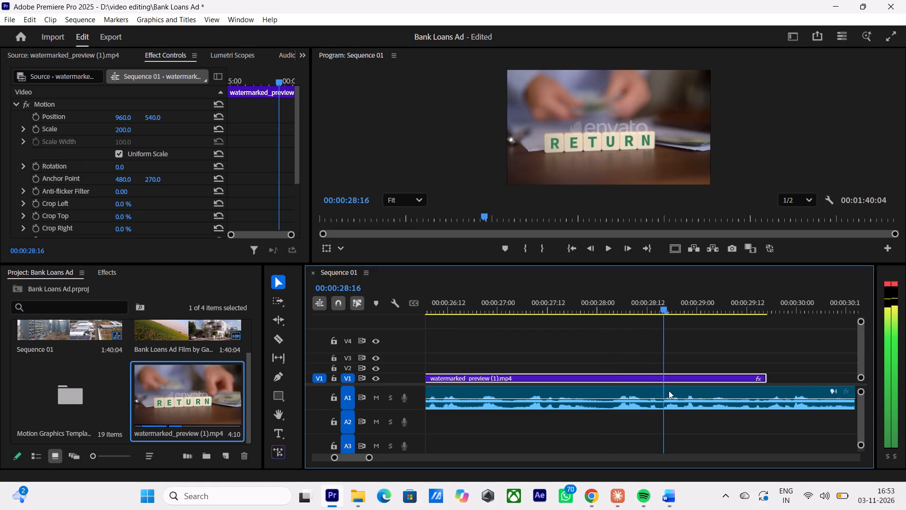
left_click_drag(669, 391, 611, 398)
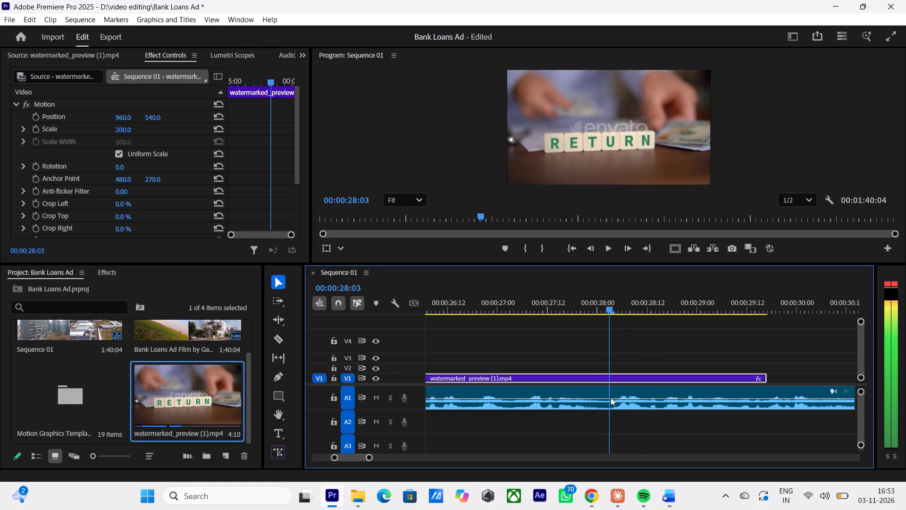
left_click_drag(611, 398, 617, 386)
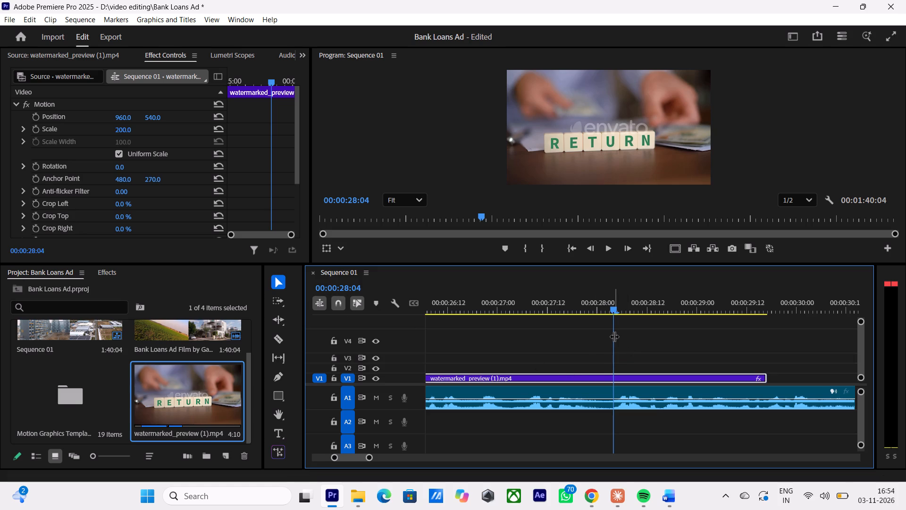
left_click_drag(615, 306, 458, 343)
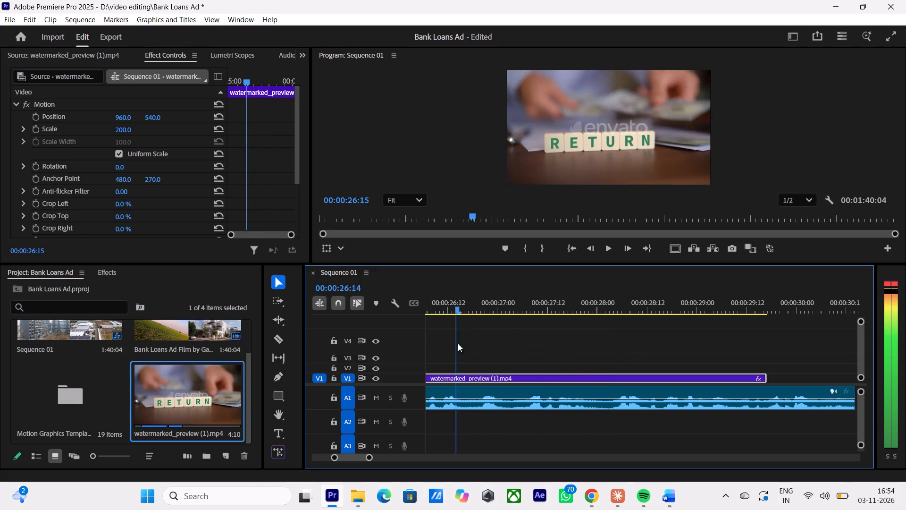
left_click_drag(458, 343, 615, 336)
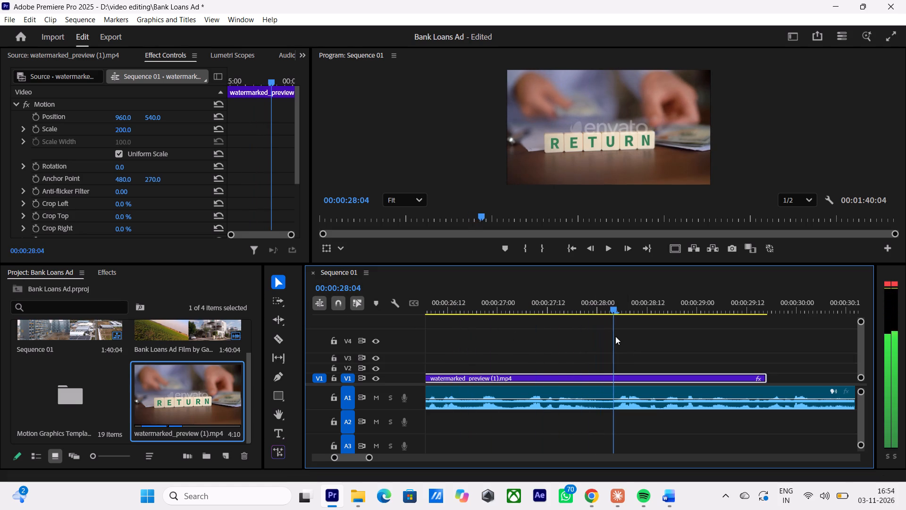
left_click_drag(615, 336, 615, 338)
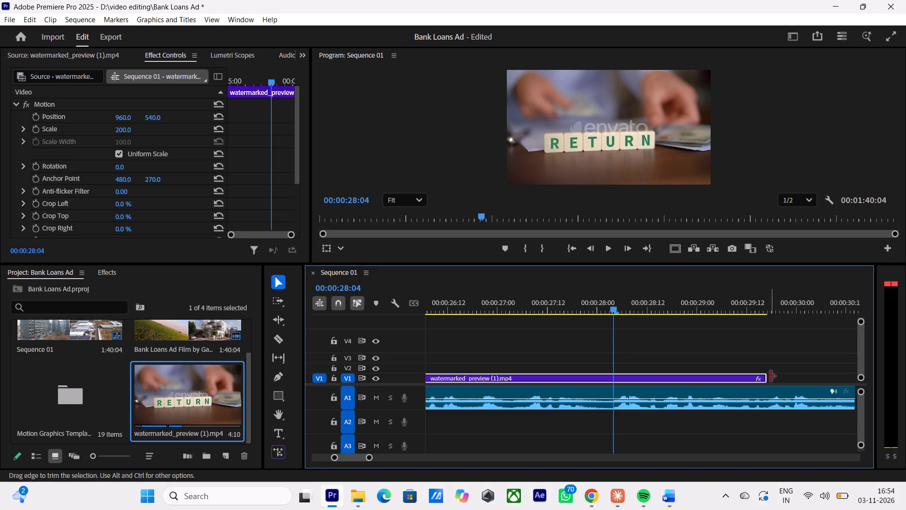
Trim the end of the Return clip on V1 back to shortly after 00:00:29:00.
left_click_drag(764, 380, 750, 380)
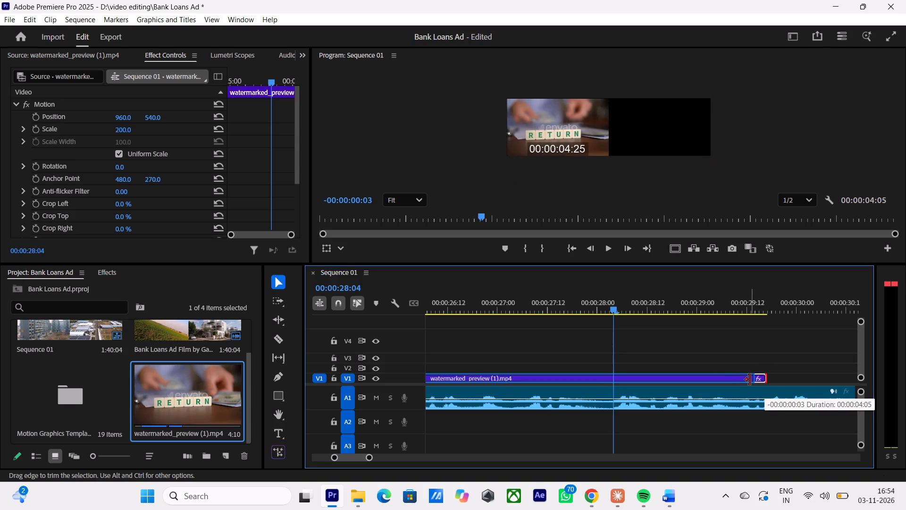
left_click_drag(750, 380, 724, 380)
Split the Return clip on V1 at 00:00:28:04 and delete the piece after the cut.
left_click_drag(613, 310, 612, 310)
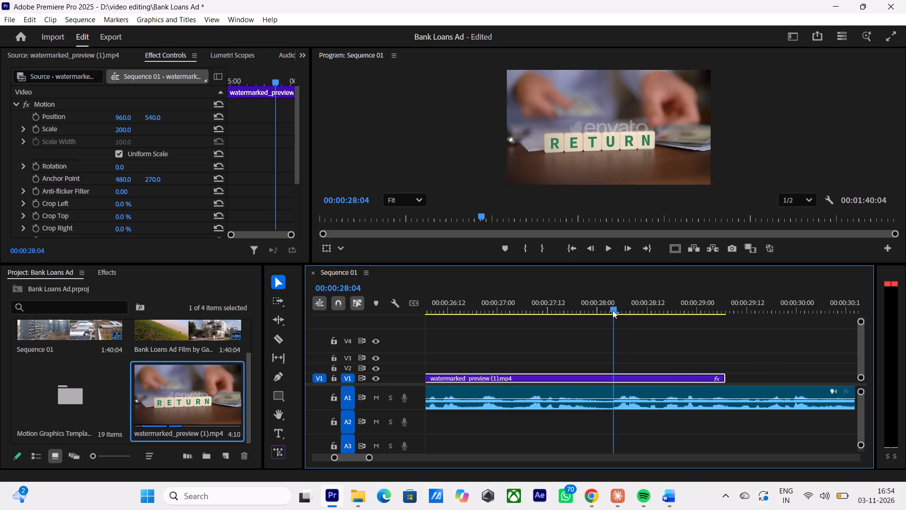
left_click_drag(612, 310, 595, 327)
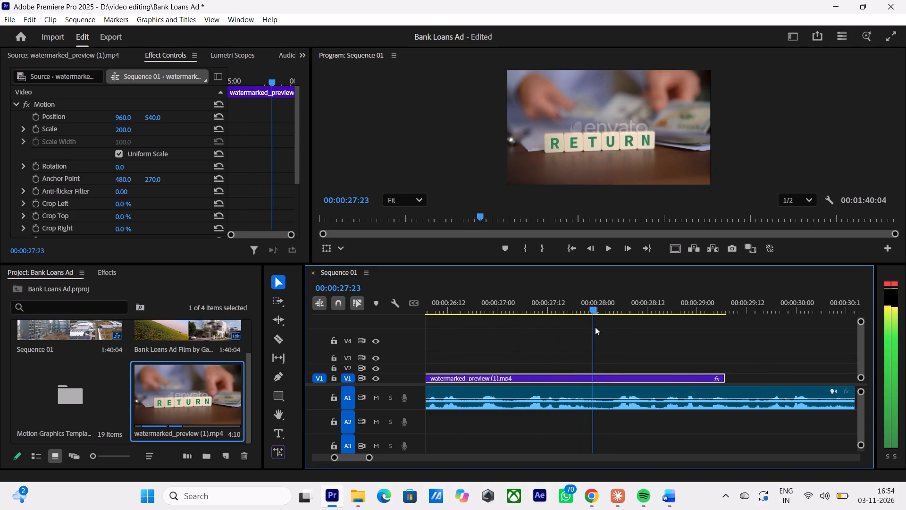
left_click_drag(595, 327, 613, 335)
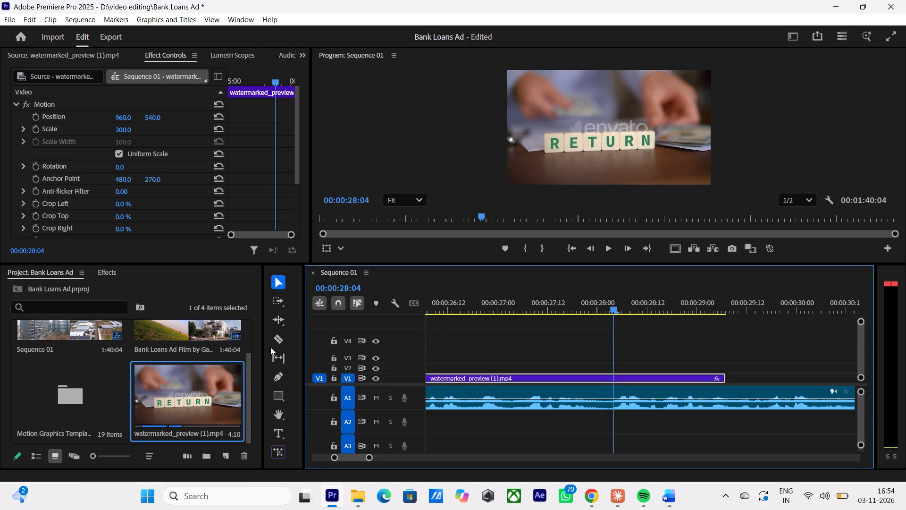
left_click(284, 337)
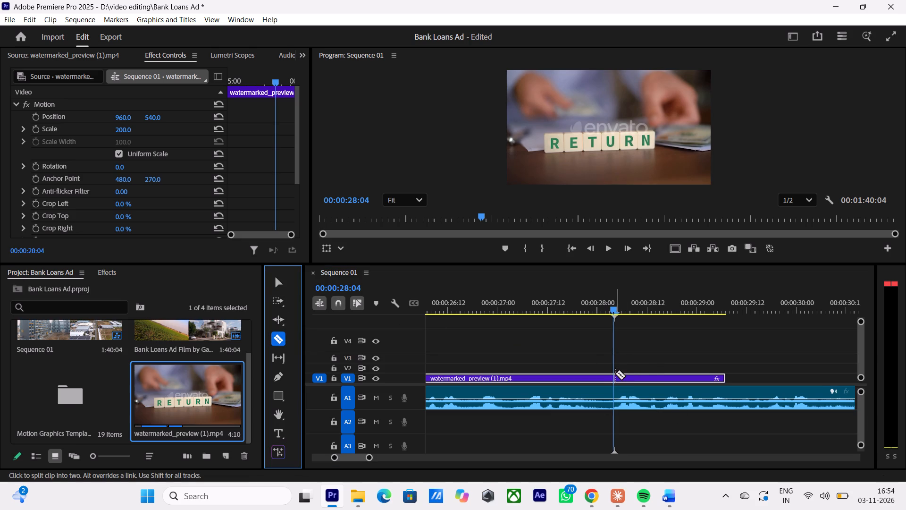
left_click(614, 374)
left_click(280, 281)
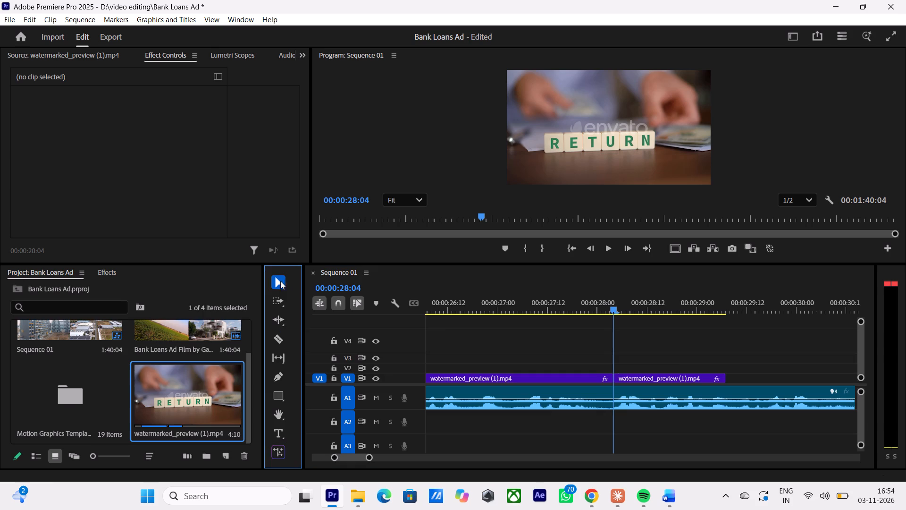
left_click(687, 372)
left_click(687, 375)
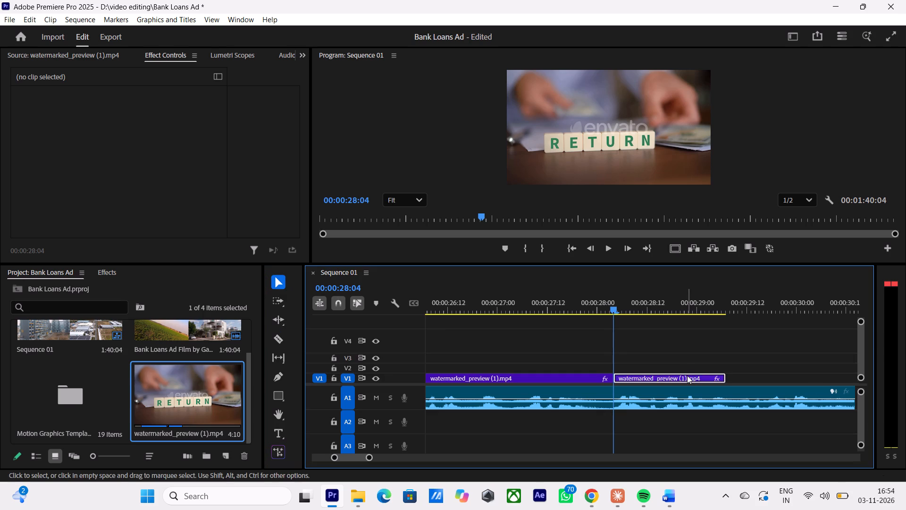
key("BackSpace")
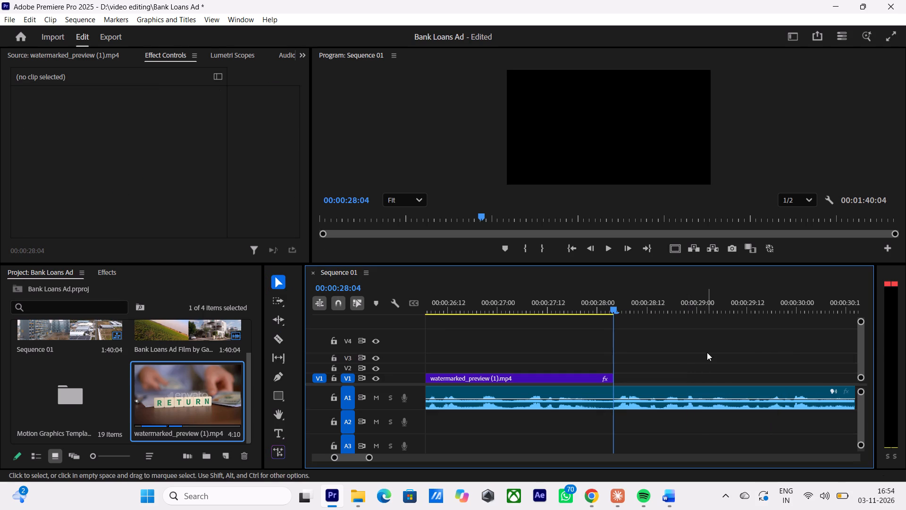
Play the sequence onward from 00:00:28:04 to hear the narration that follows the Return clip.
left_click(609, 253)
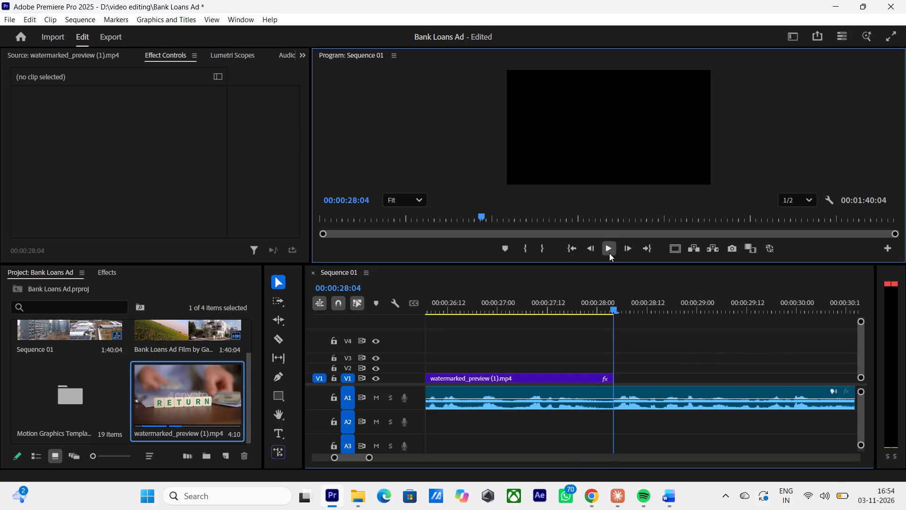
left_click(609, 253)
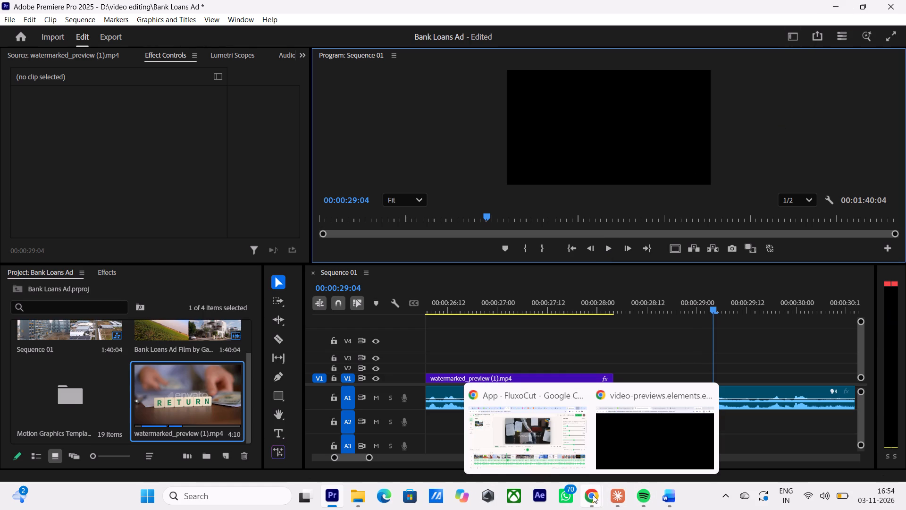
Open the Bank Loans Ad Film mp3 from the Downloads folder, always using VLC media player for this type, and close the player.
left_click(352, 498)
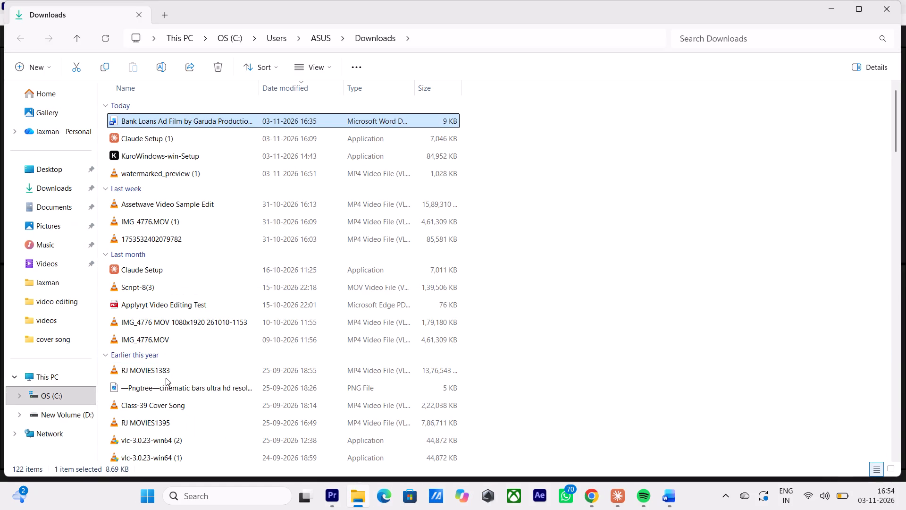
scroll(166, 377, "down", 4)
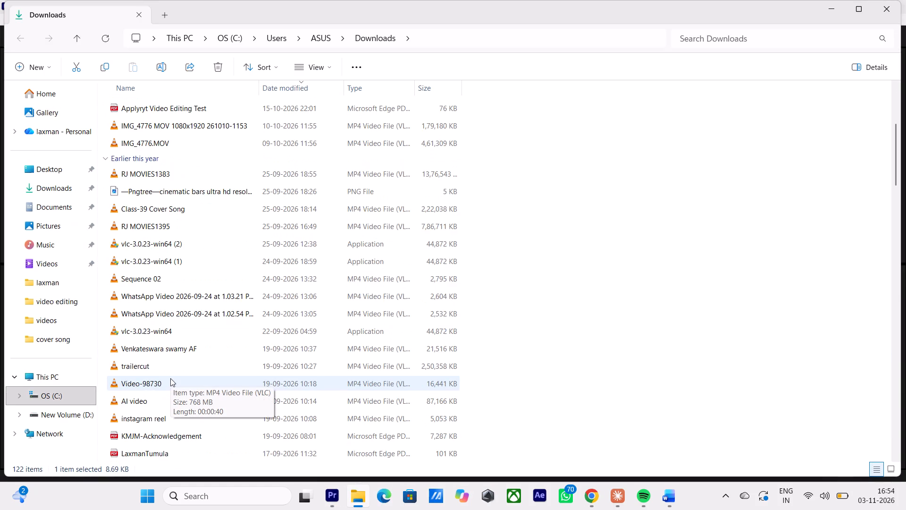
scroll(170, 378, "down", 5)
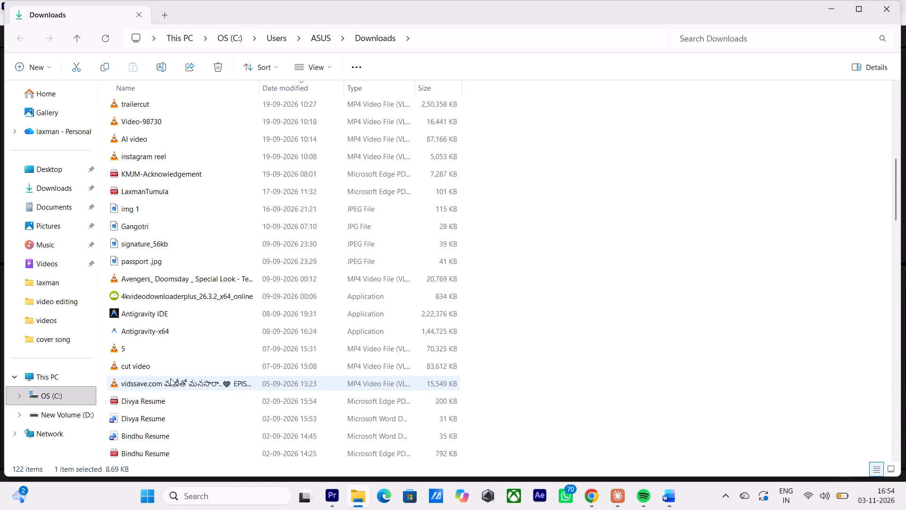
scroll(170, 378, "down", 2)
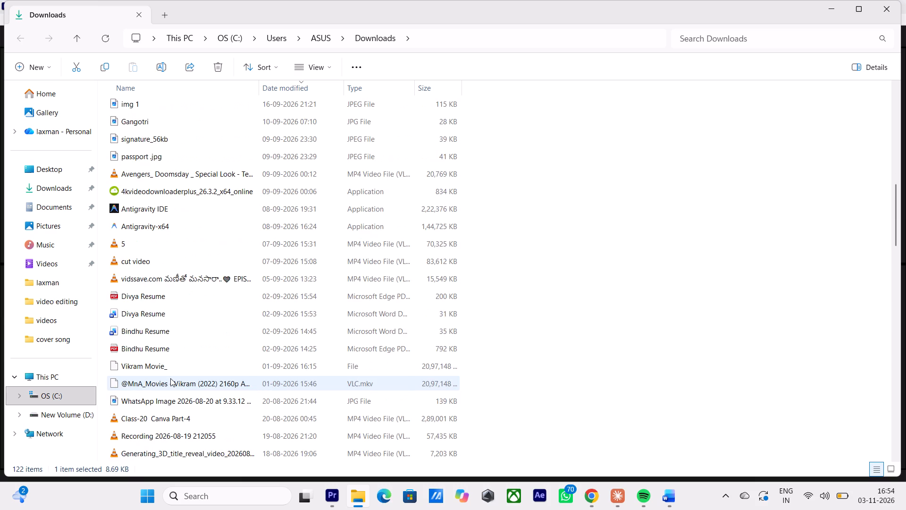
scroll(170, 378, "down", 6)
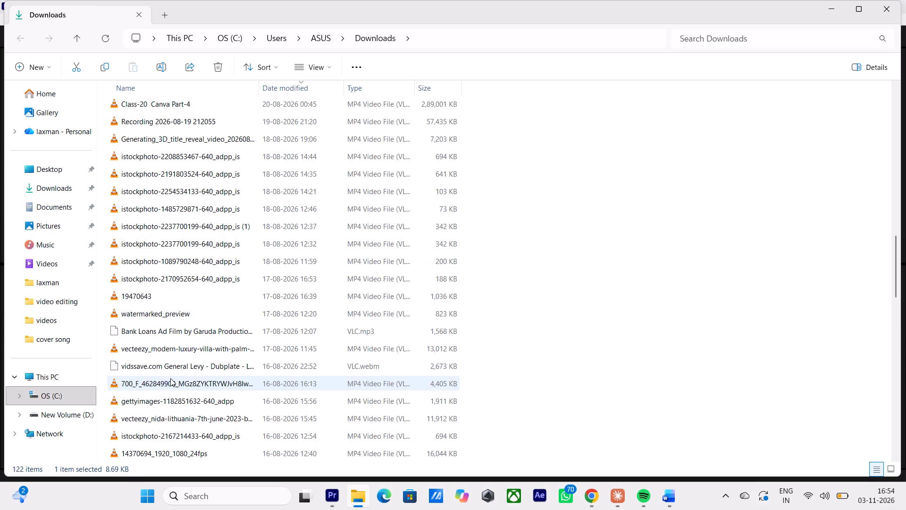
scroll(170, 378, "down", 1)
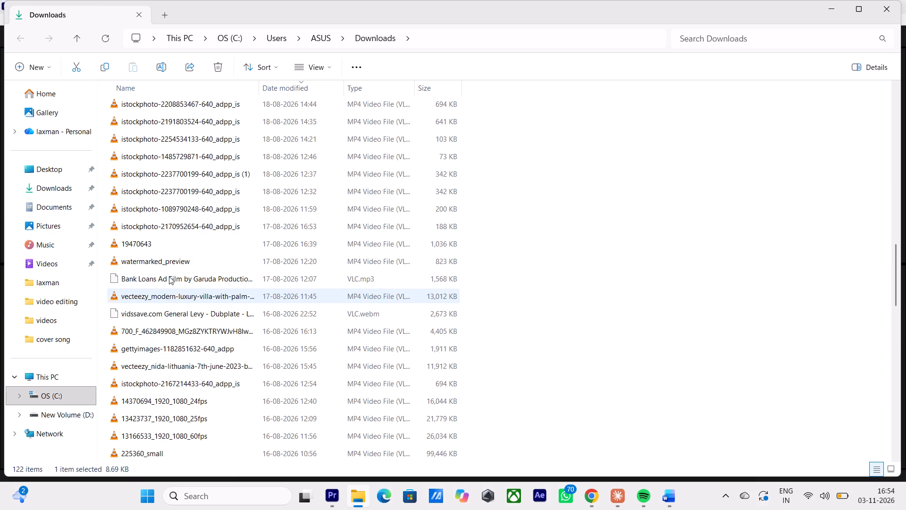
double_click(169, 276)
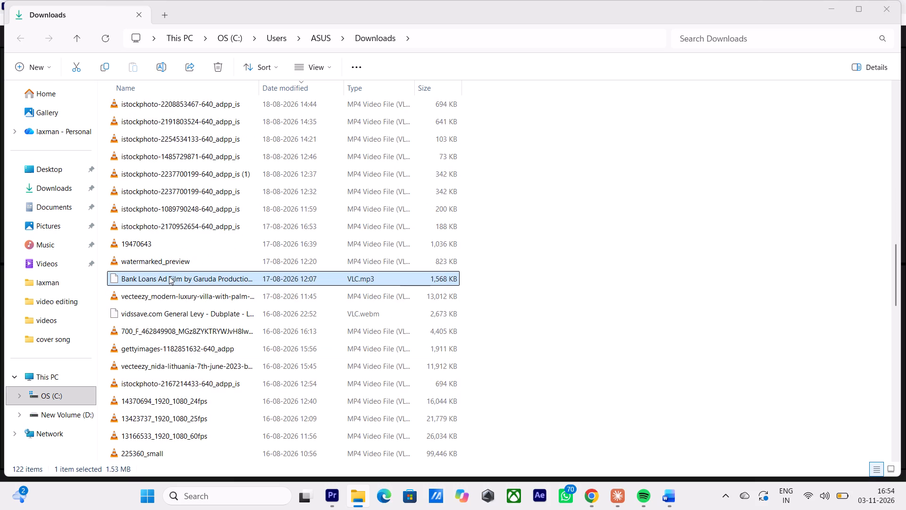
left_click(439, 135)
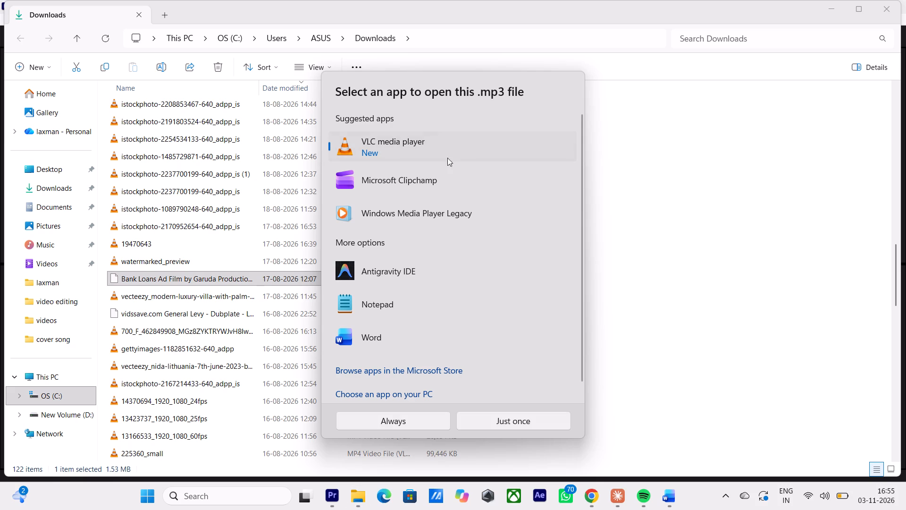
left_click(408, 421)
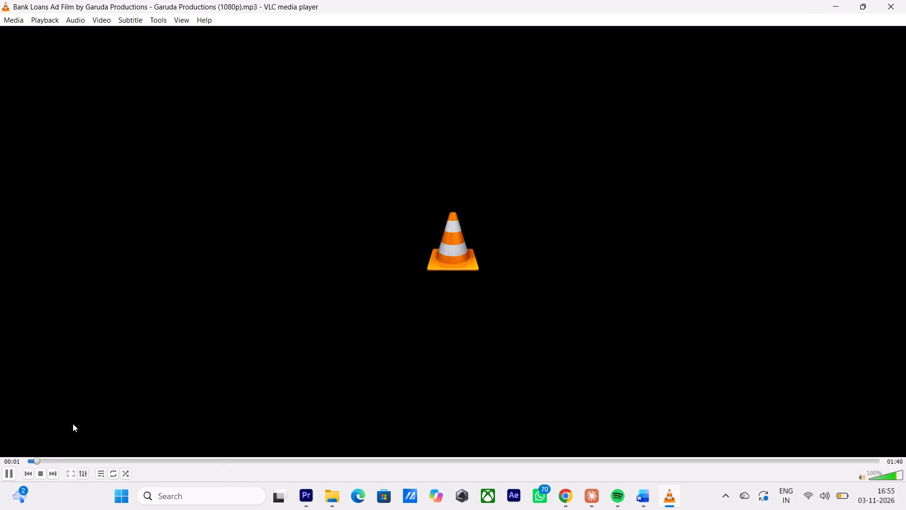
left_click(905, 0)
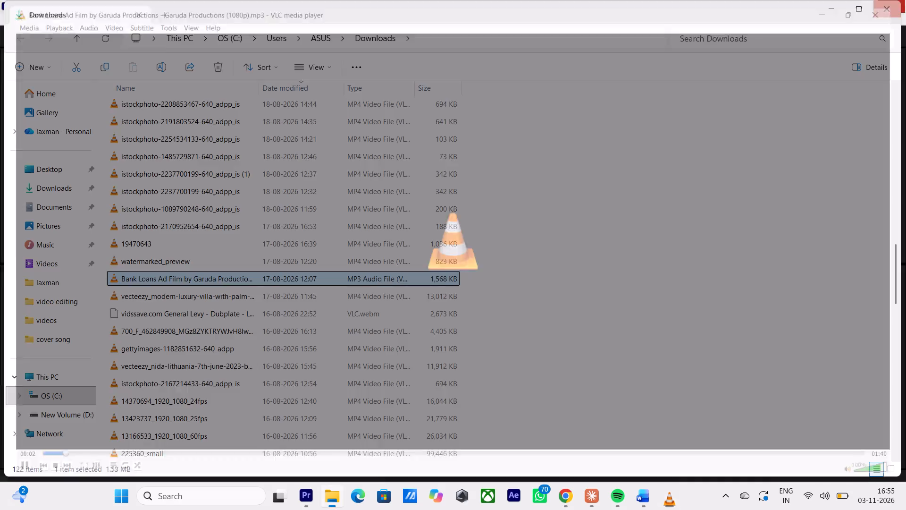
Open the Bank Loans Ad Film mp4 from Downloads in VLC and watch the section around 00:20 onward as a reference.
scroll(151, 295, "down", 1)
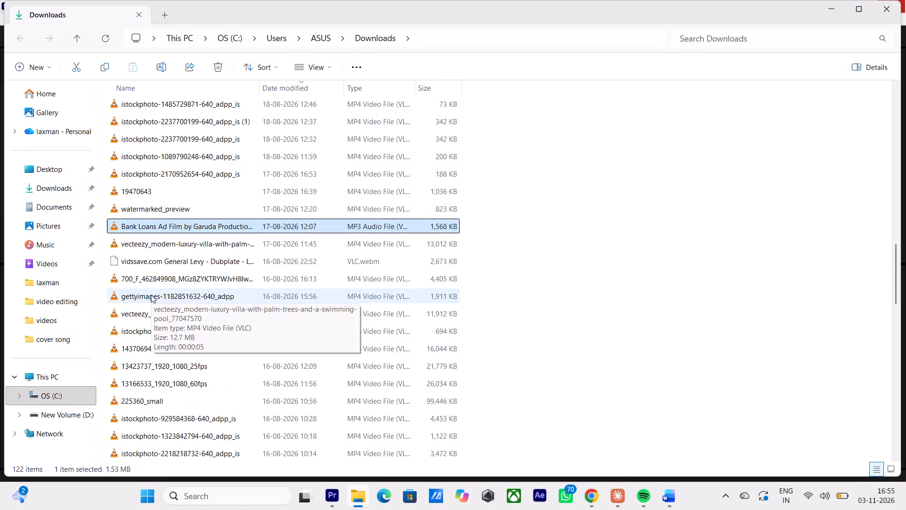
scroll(151, 295, "down", 2)
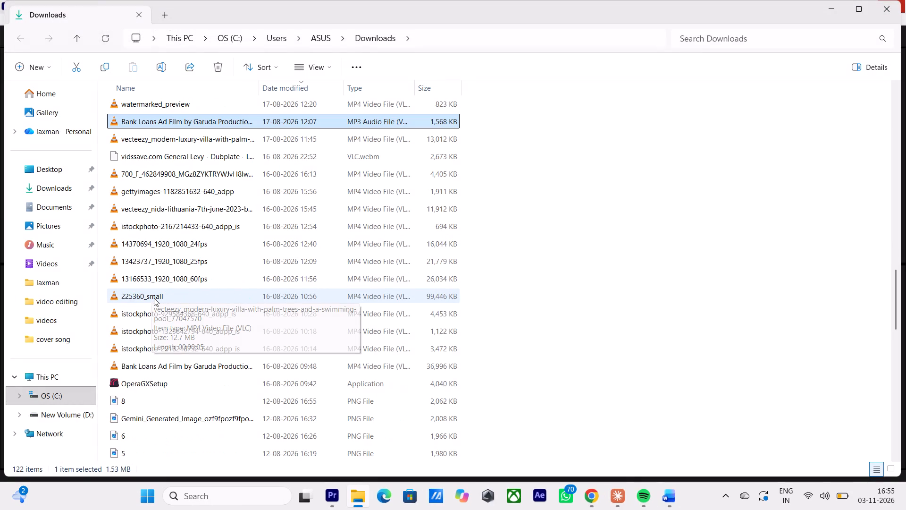
double_click(163, 368)
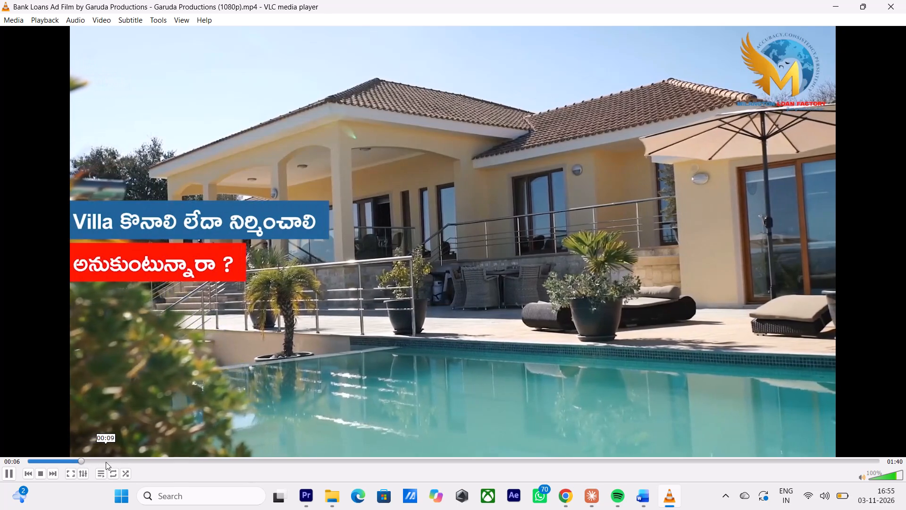
left_click_drag(111, 461, 205, 461)
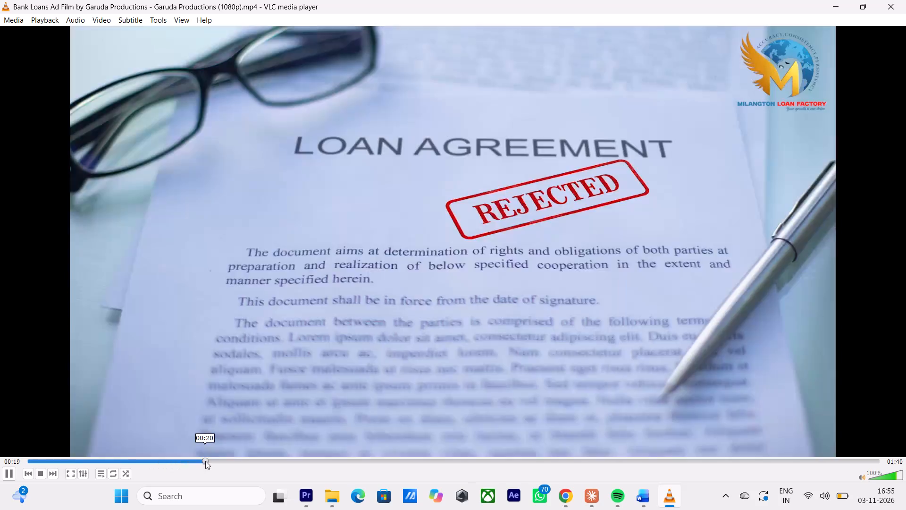
left_click_drag(205, 461, 206, 461)
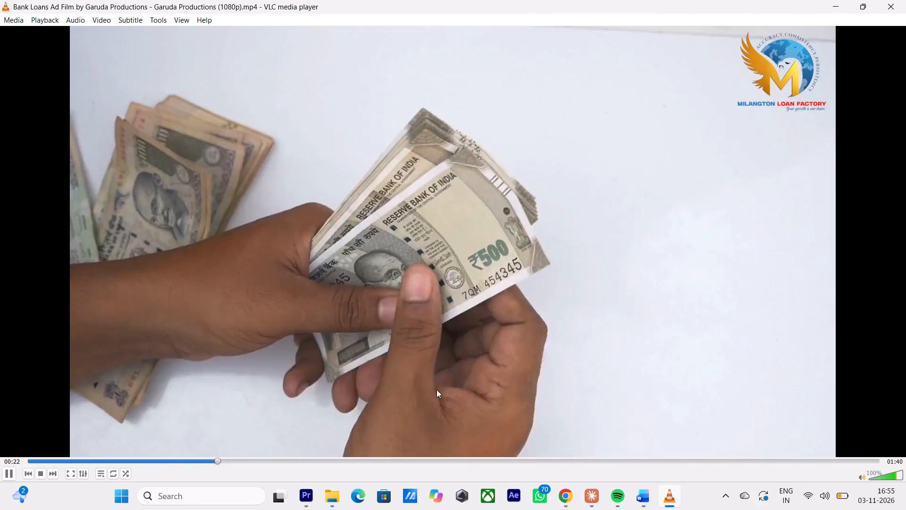
left_click(198, 458)
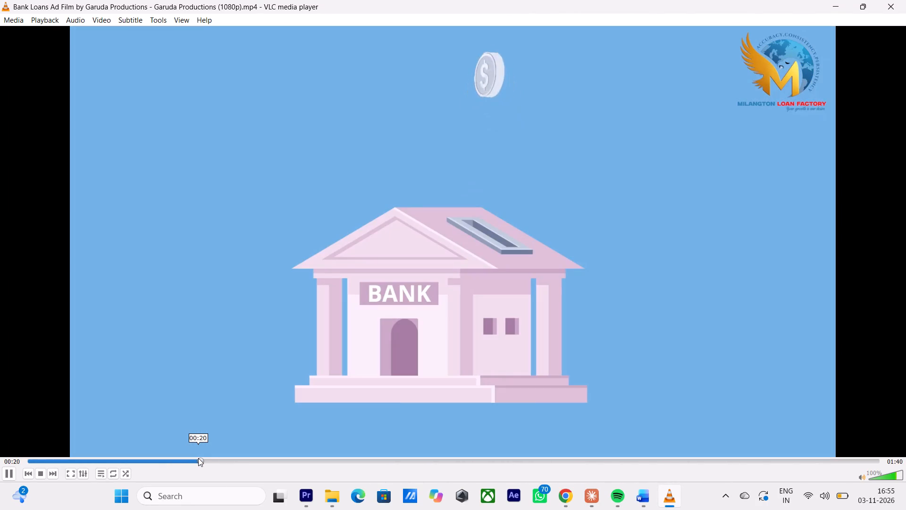
left_click(181, 461)
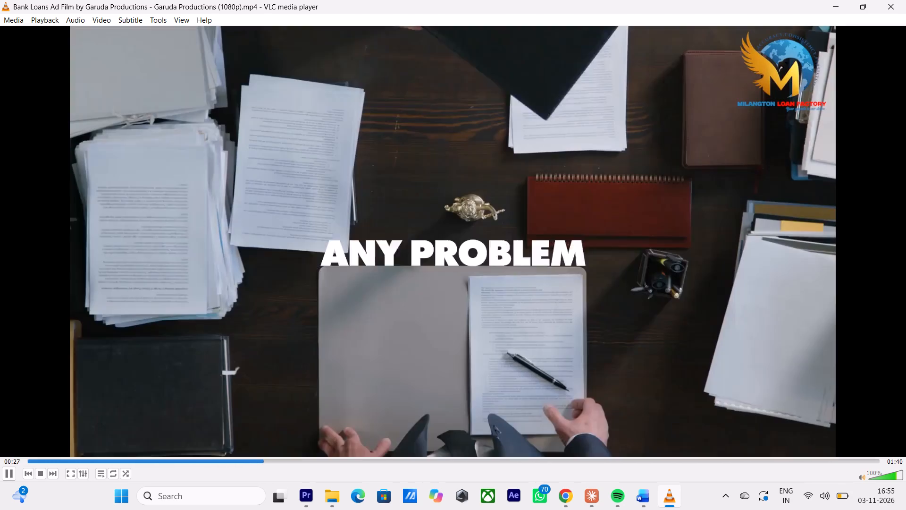
Continue watching the reference ad film from 00:27, pause it at 00:33 and minimise the player.
left_click(270, 381)
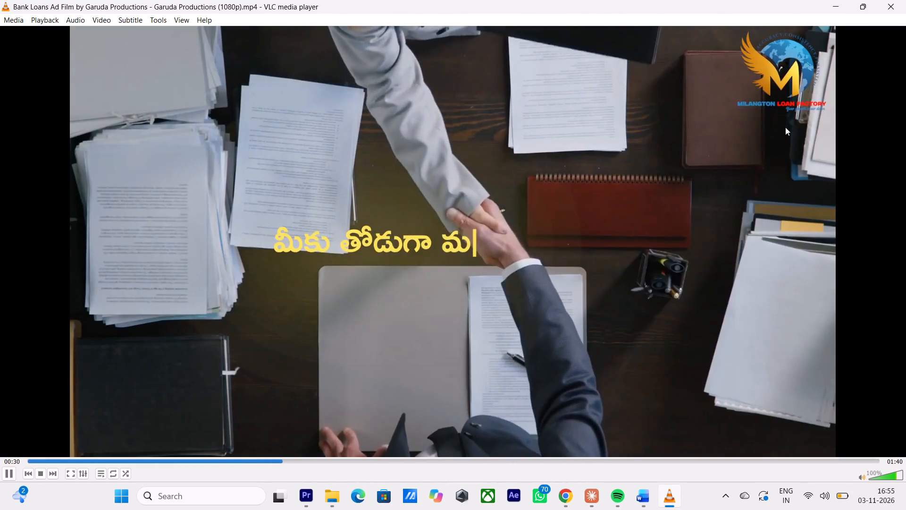
left_click(532, 195)
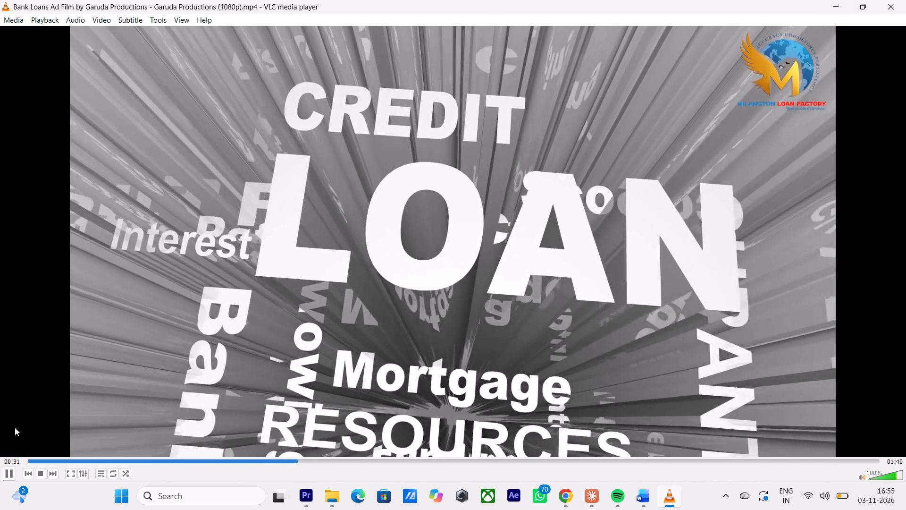
left_click(10, 472)
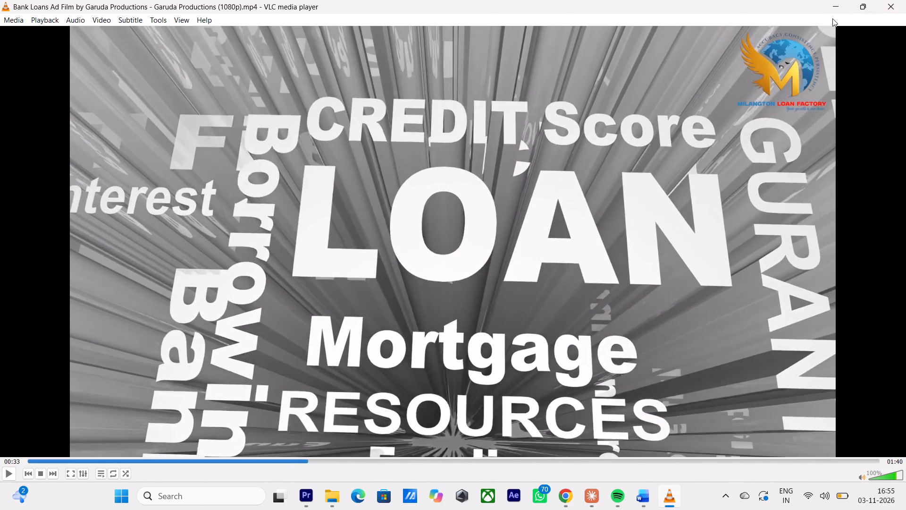
left_click(832, 8)
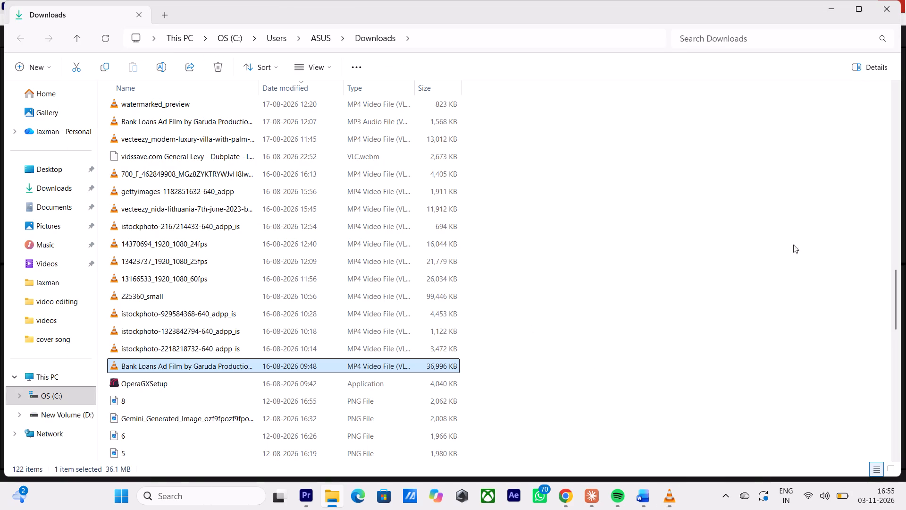
Switch to Envato in Chrome, close the Return clip's page and search the stock videos for "any problems".
left_click(832, 7)
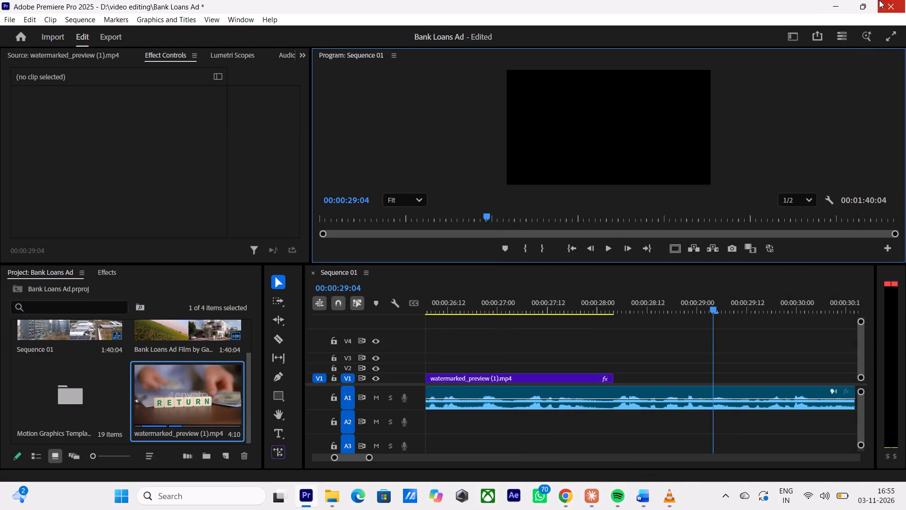
left_click(838, 6)
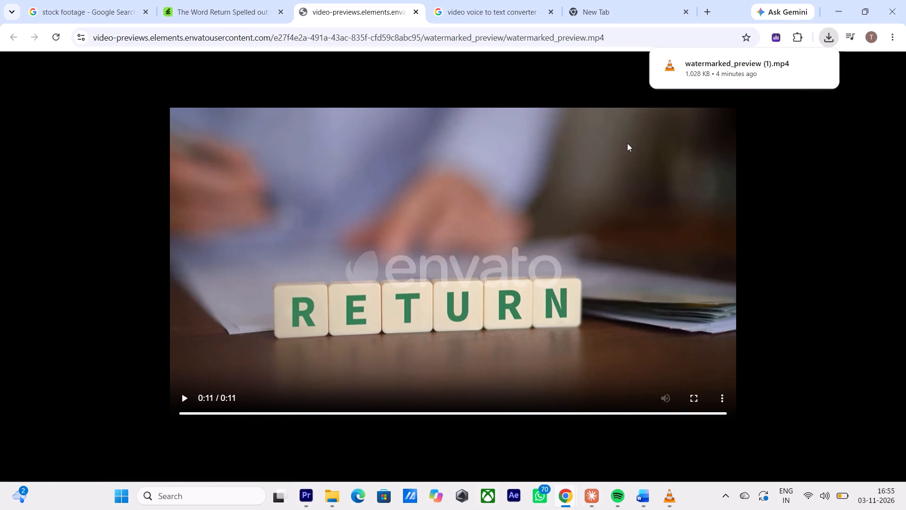
left_click(190, 5)
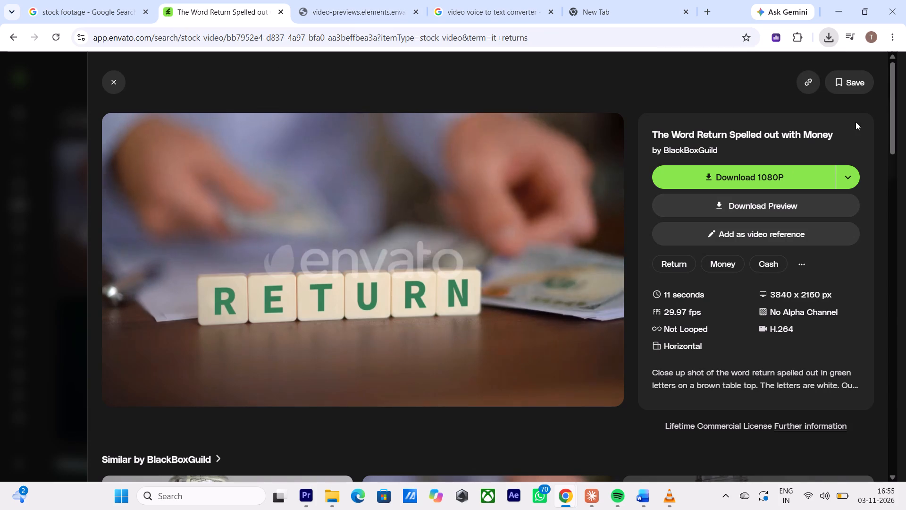
left_click(112, 78)
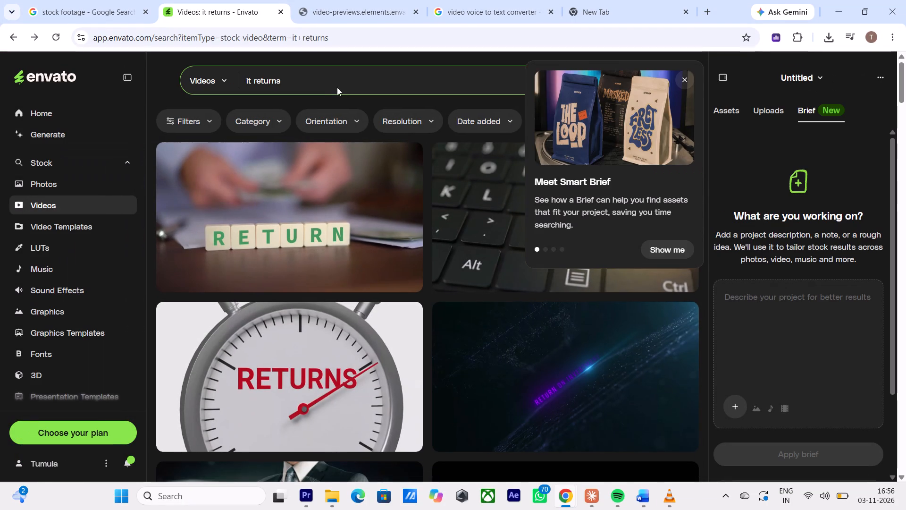
left_click(335, 81)
key("BackSpace")
key("BackSpace")
key("BackSpace")
key("BackSpace")
key("BackSpace")
key("BackSpace")
key("BackSpace")
key("BackSpace")
key("BackSpace")
key("BackSpace")
key("BackSpace")
key("BackSpace")
key("BackSpace")
key("BackSpace")
key("BackSpace")
key("BackSpace")
key("BackSpace")
key("BackSpace")
key("BackSpace")
key("BackSpace")
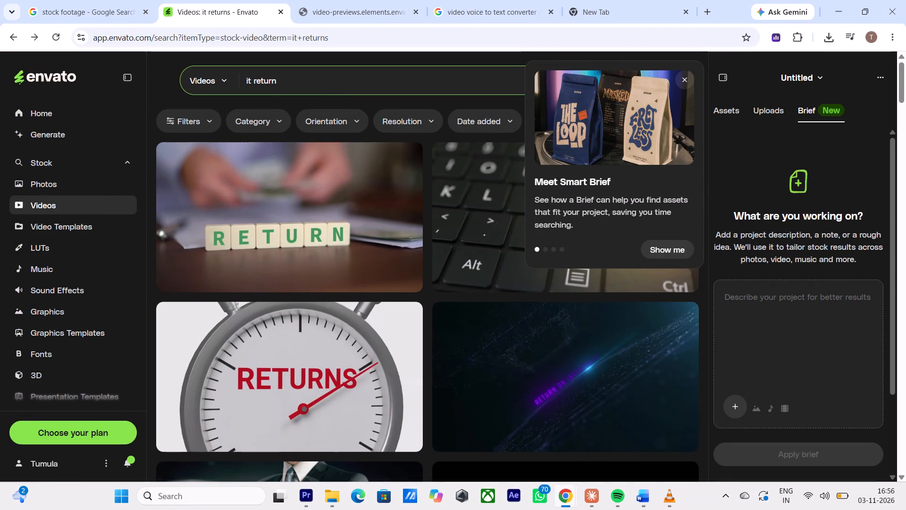
key("a")
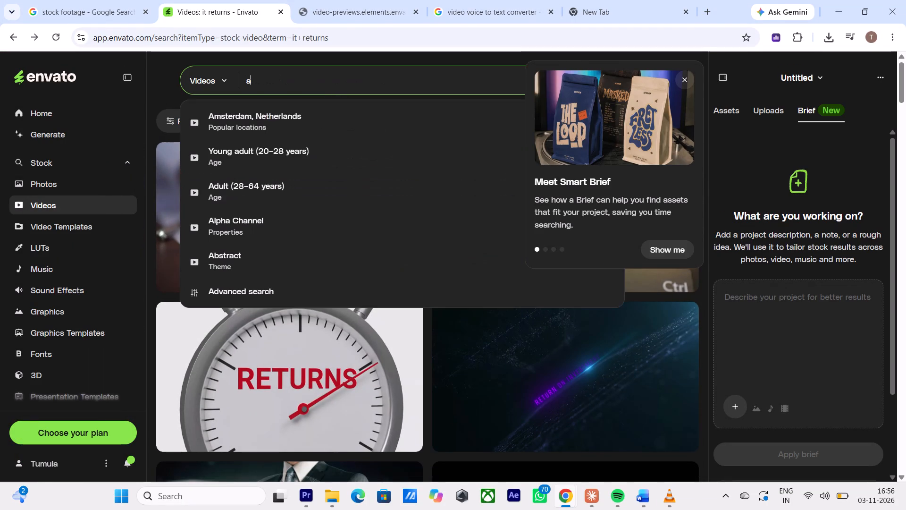
type("ny")
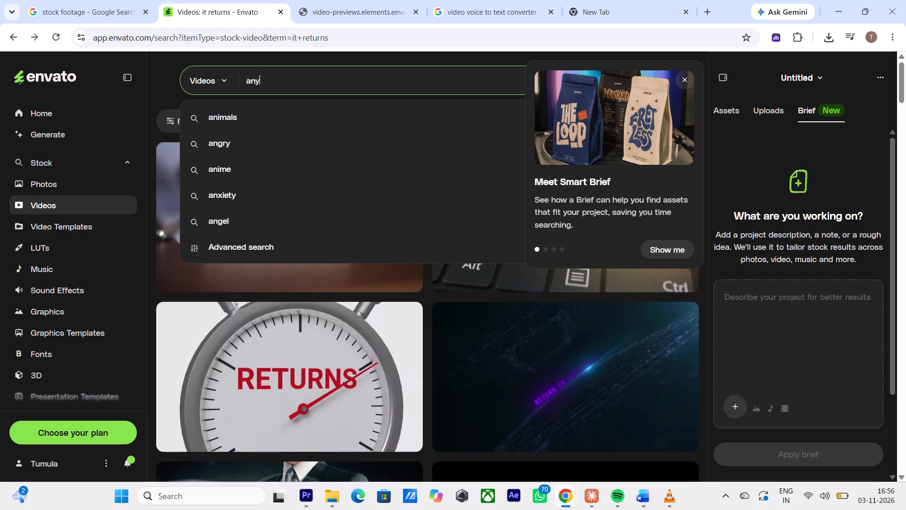
key("space")
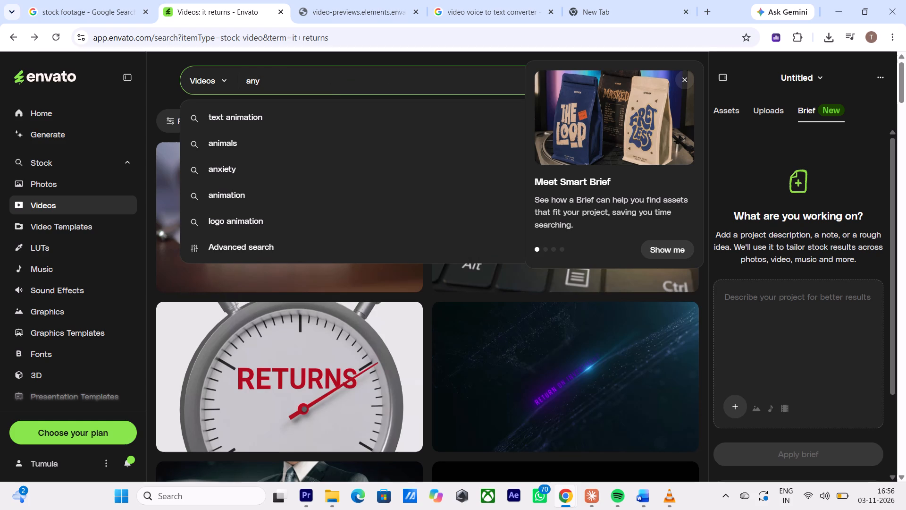
type("pro")
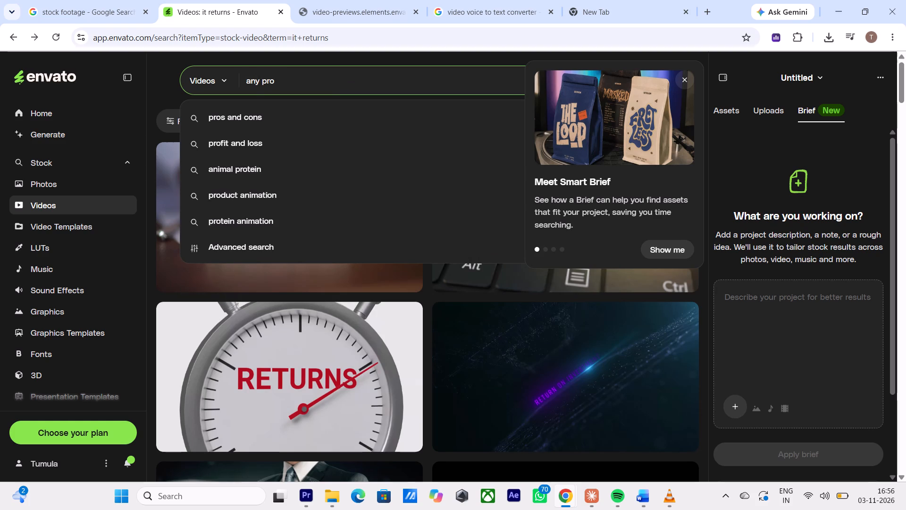
type("bl")
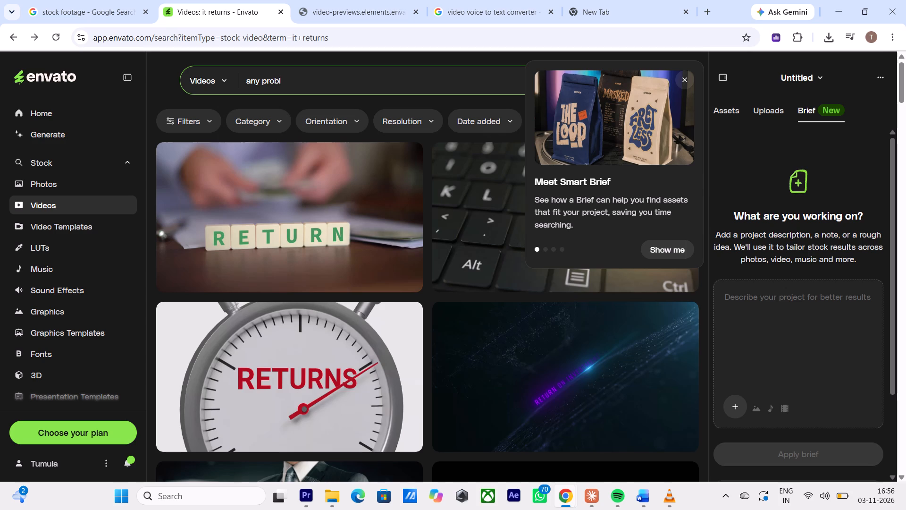
type("em")
key("s")
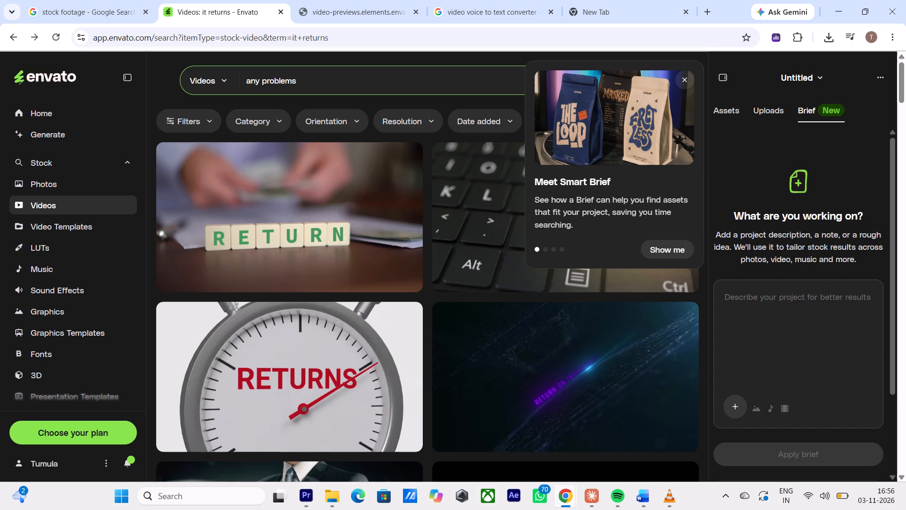
key("Return")
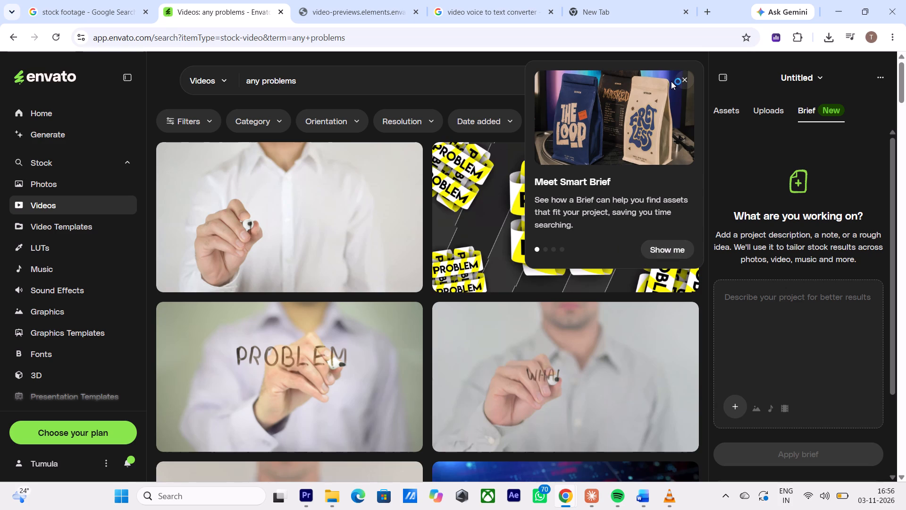
Dismiss the Smart Brief pop-up and look through the "any problems" video results for a suitable clip.
left_click(683, 78)
scroll(569, 263, "down", 6)
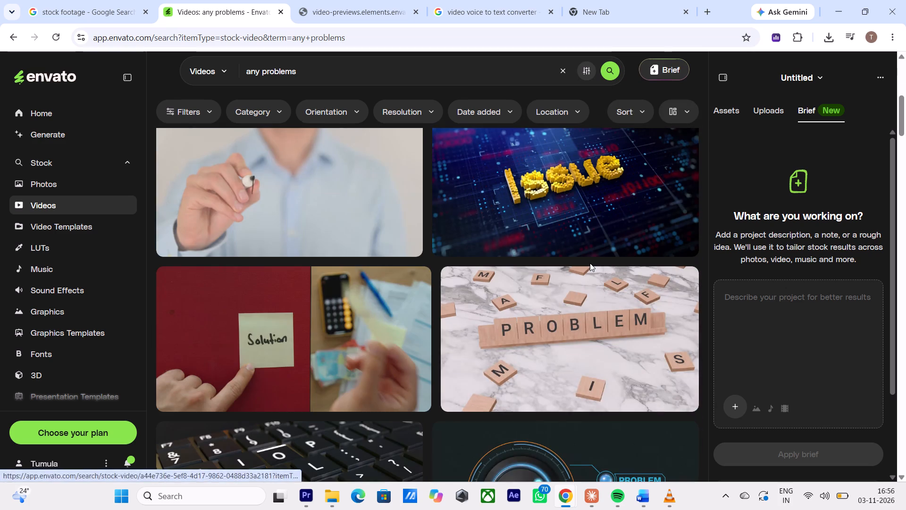
scroll(590, 263, "down", 6)
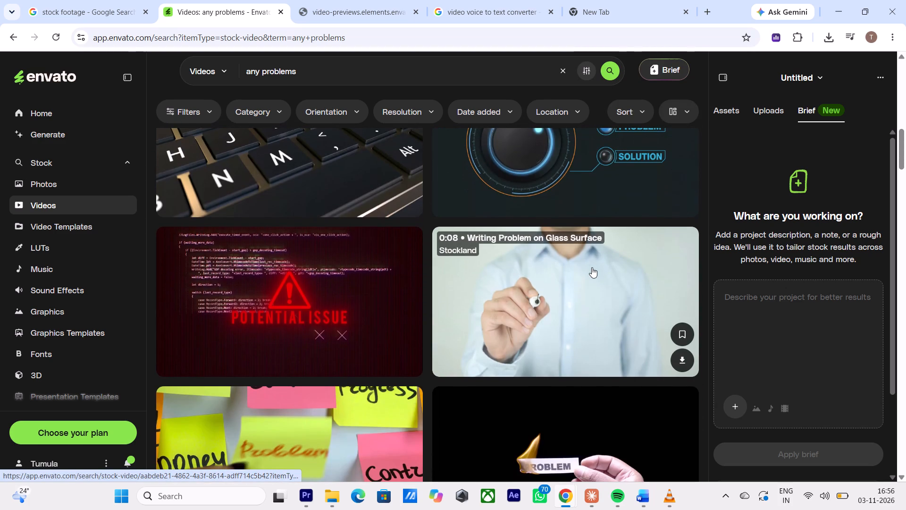
scroll(594, 268, "down", 2)
scroll(595, 266, "up", 19)
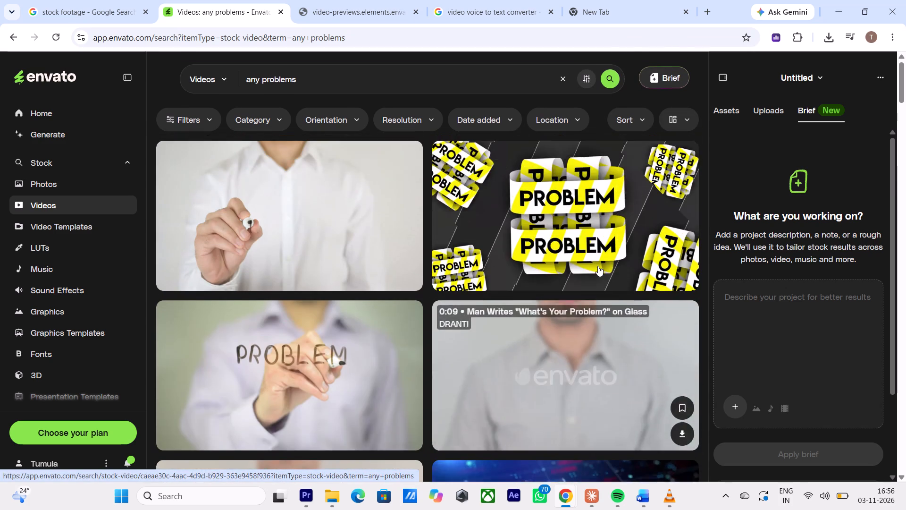
scroll(598, 266, "up", 3)
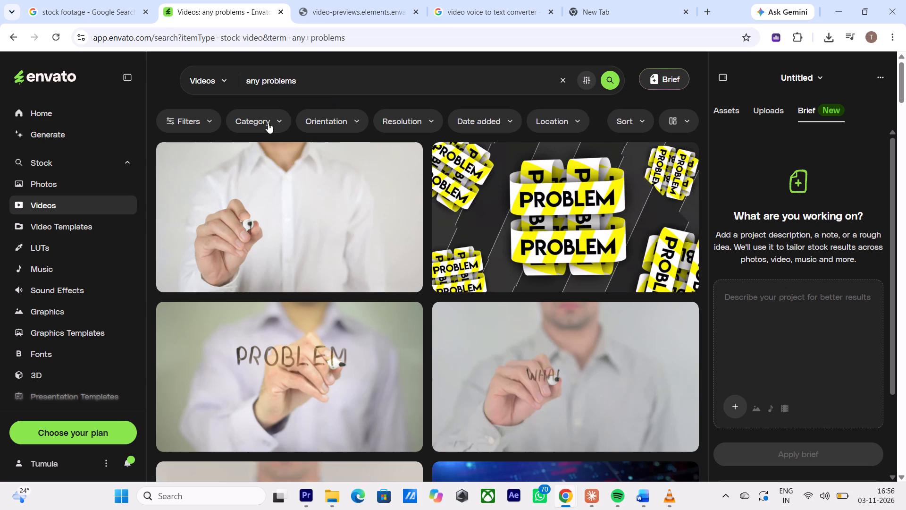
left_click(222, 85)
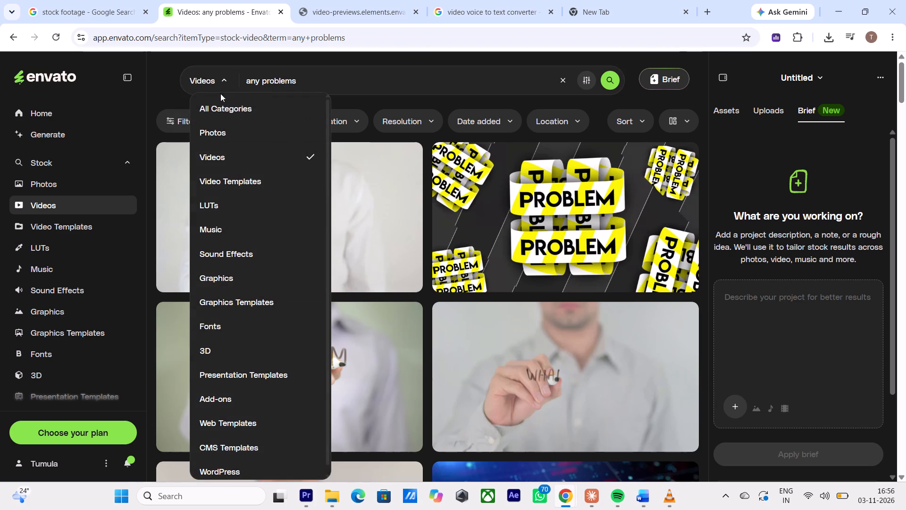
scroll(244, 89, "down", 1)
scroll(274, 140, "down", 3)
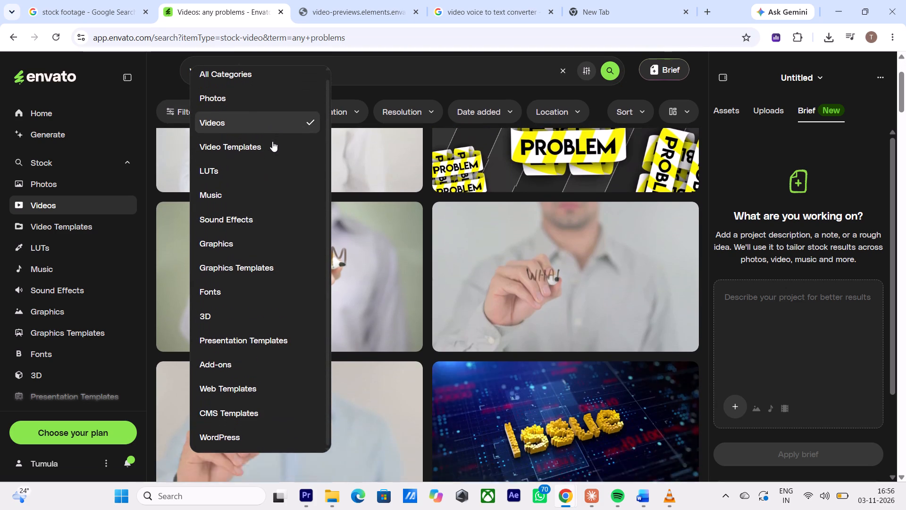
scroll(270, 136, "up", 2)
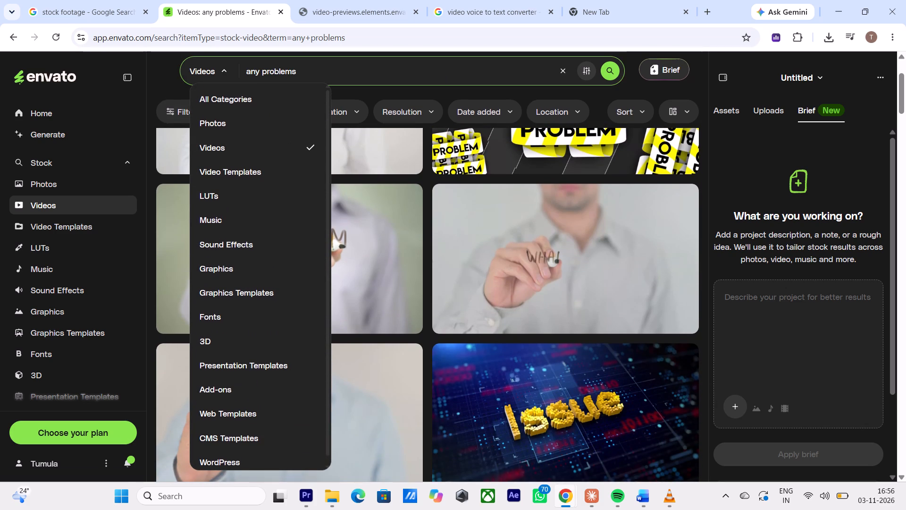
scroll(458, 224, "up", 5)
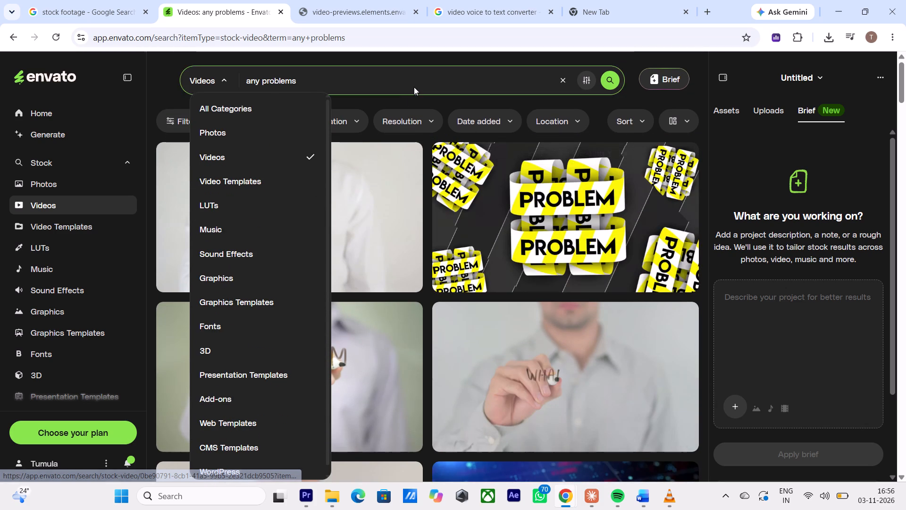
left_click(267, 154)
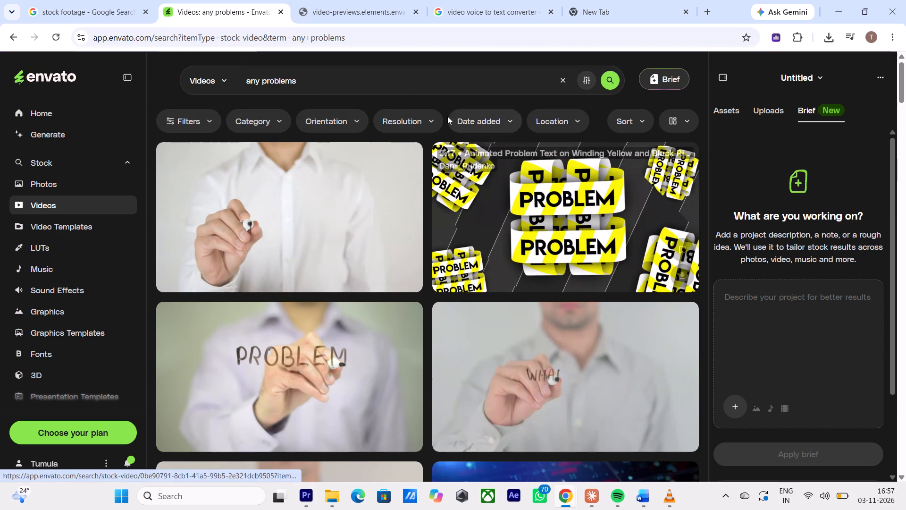
Filter the "any problems" video results to the Stock Footage category.
left_click(283, 121)
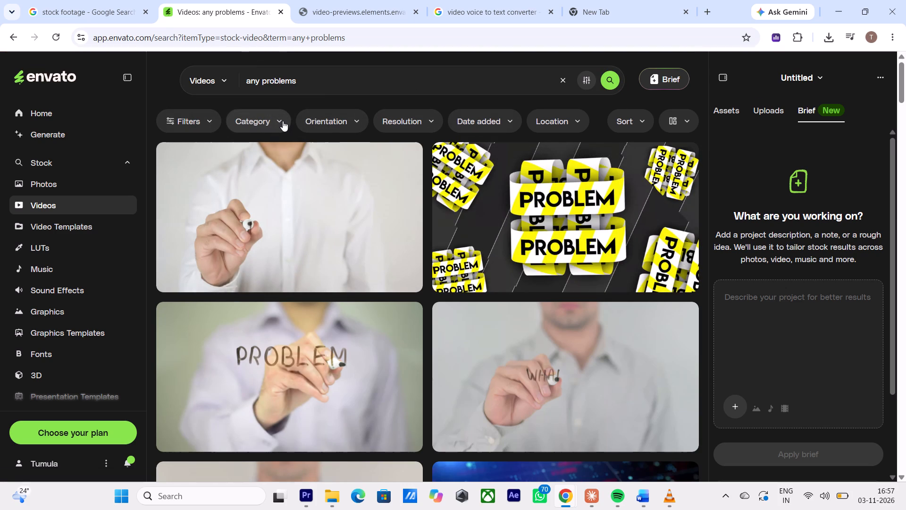
left_click(245, 154)
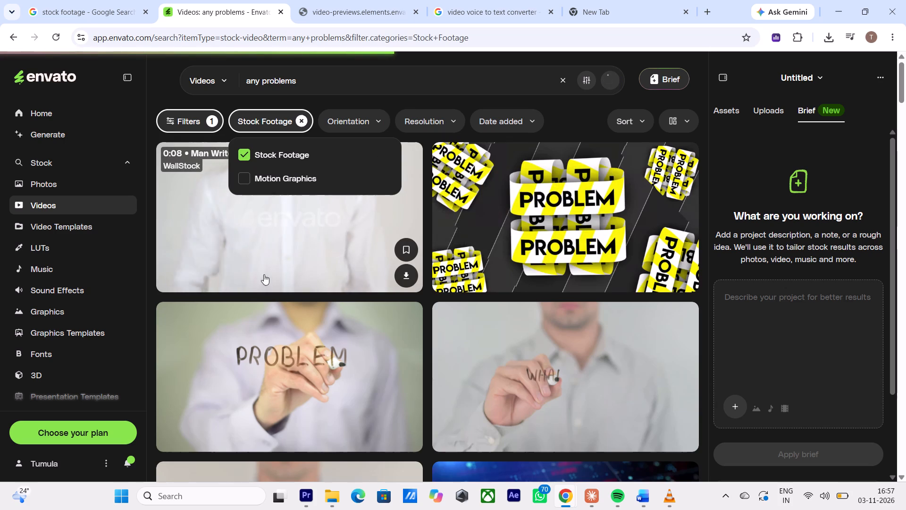
Examine the filtered stock footage results for a clip that illustrates "any problem".
scroll(373, 222, "down", 4)
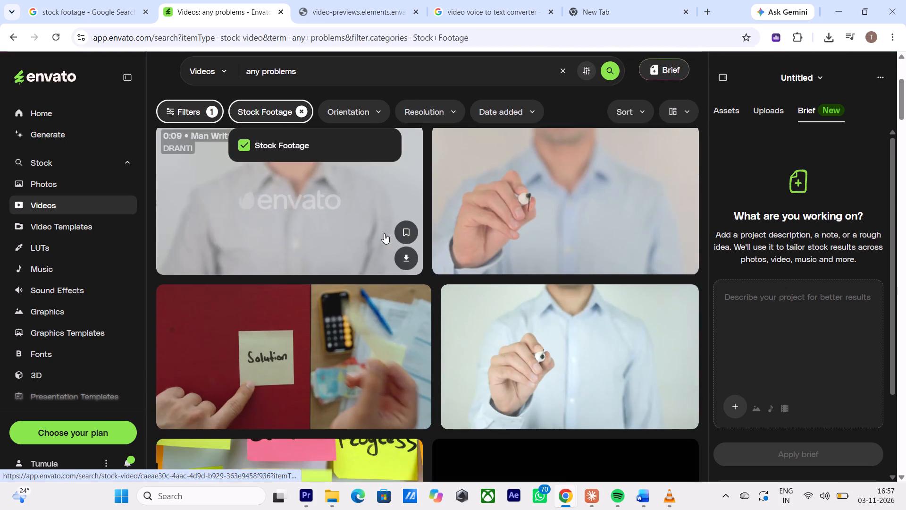
scroll(384, 233, "down", 6)
scroll(407, 243, "up", 3)
scroll(407, 243, "down", 2)
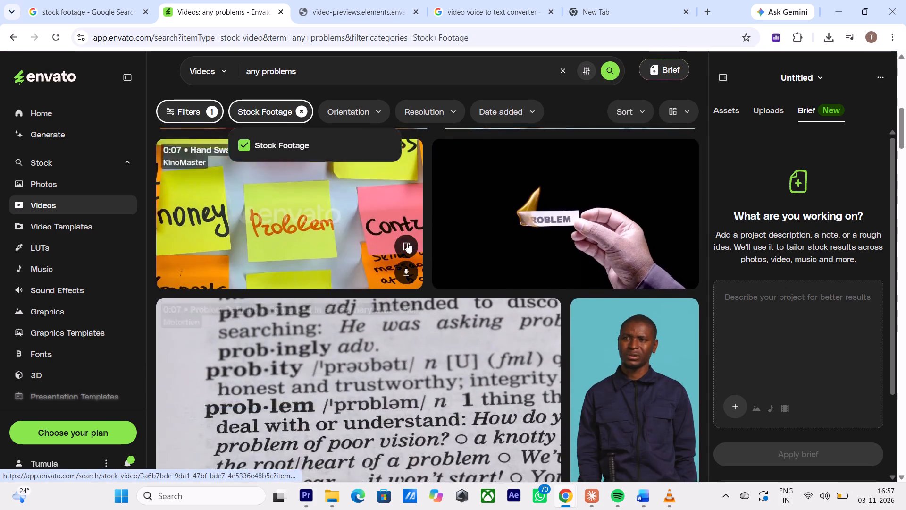
scroll(407, 243, "down", 6)
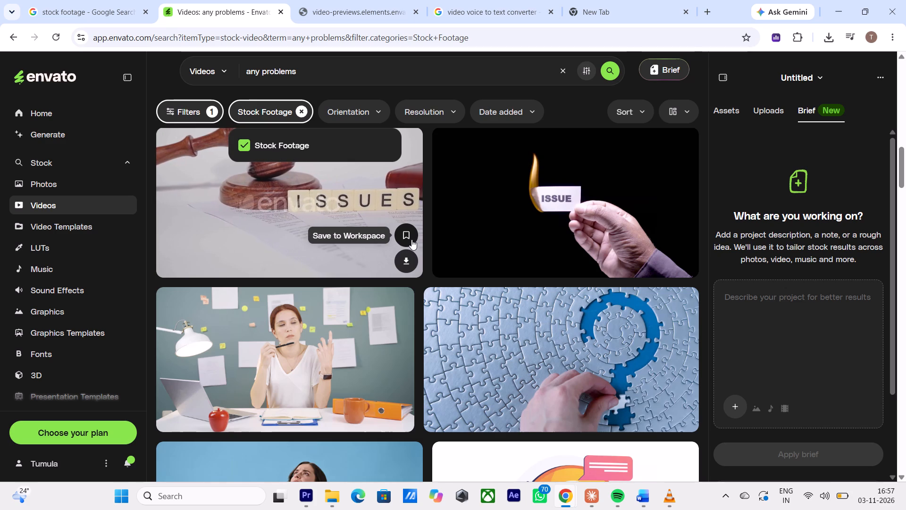
scroll(411, 239, "down", 7)
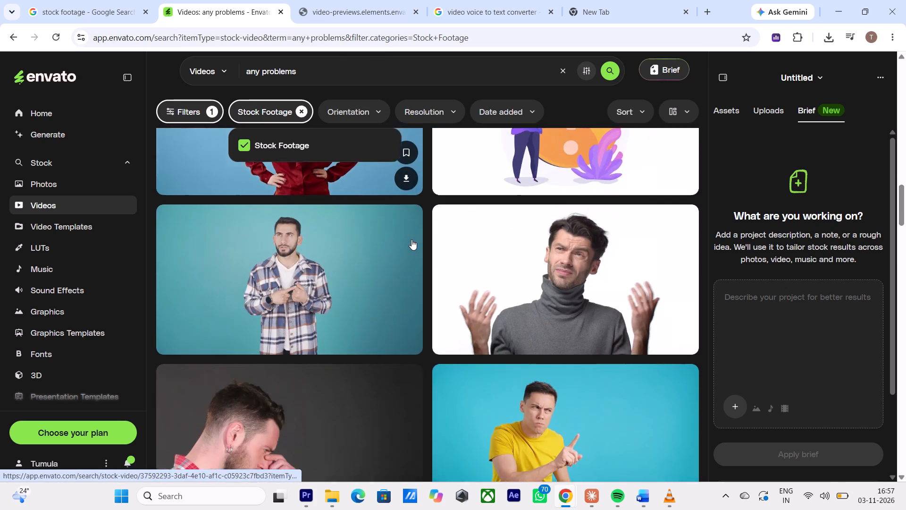
scroll(411, 239, "down", 7)
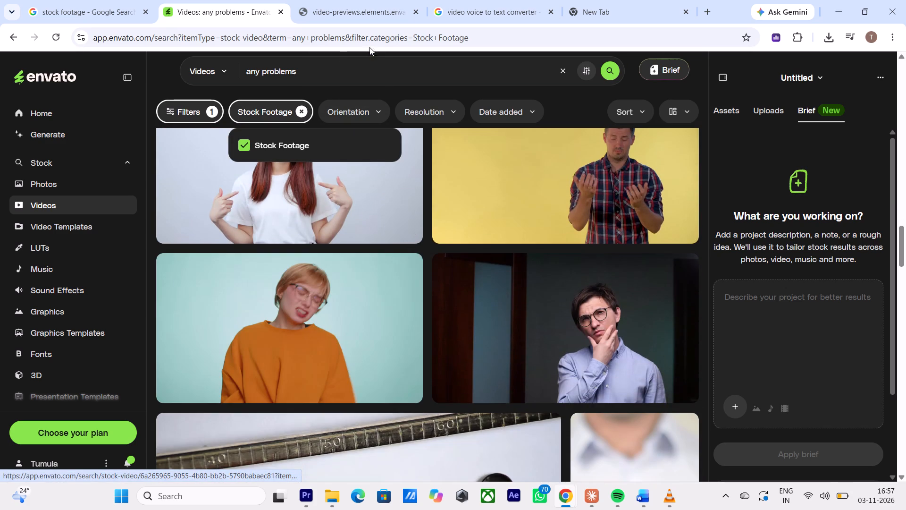
Extend the Envato stock video search query to "any problems text" and run it.
left_click(369, 65)
key("space")
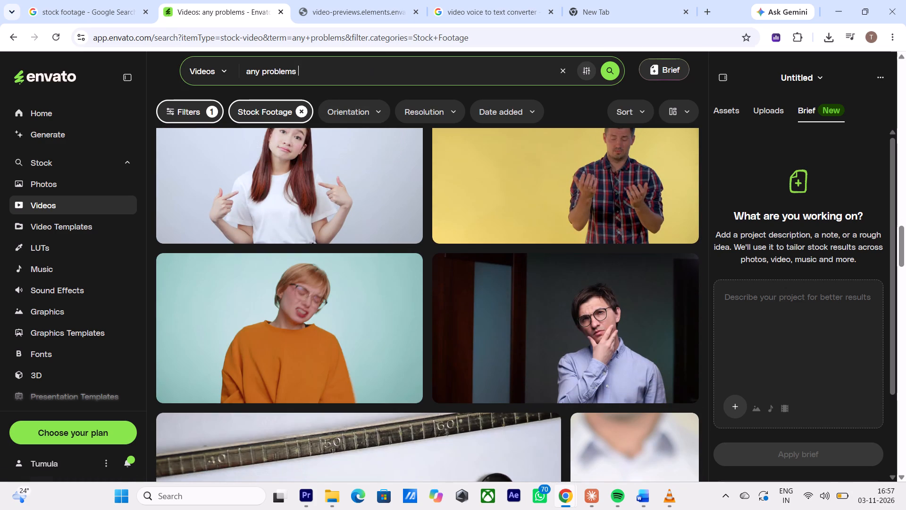
type("text")
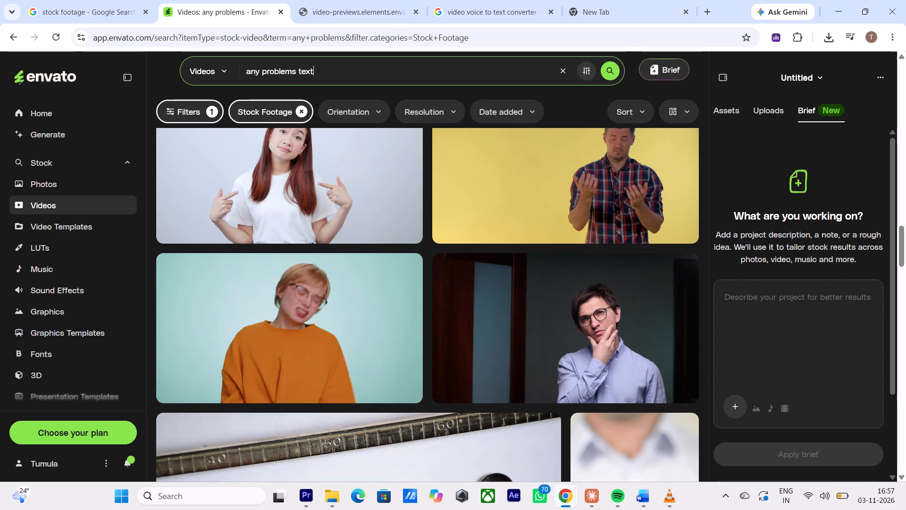
key("space")
key("Return")
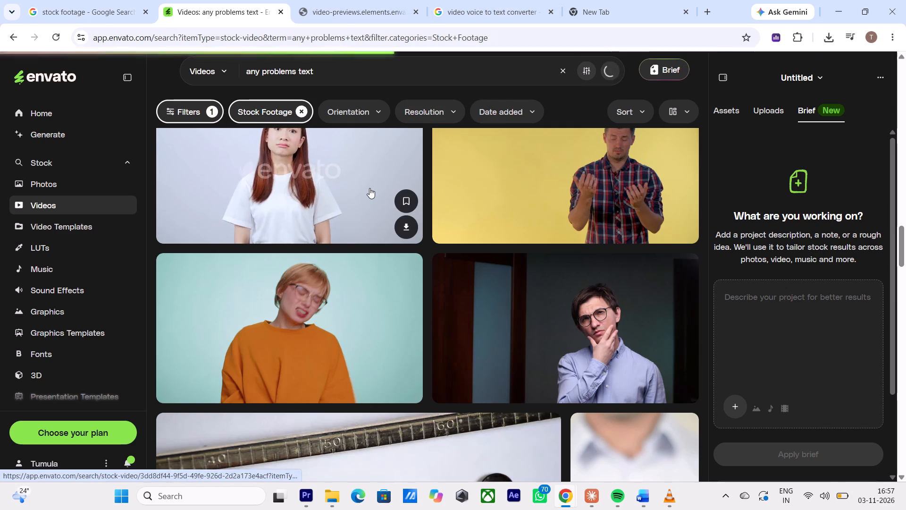
Look through the "any problems text" stock footage results for a clip that suits the narration.
scroll(373, 188, "down", 1)
scroll(446, 205, "down", 4)
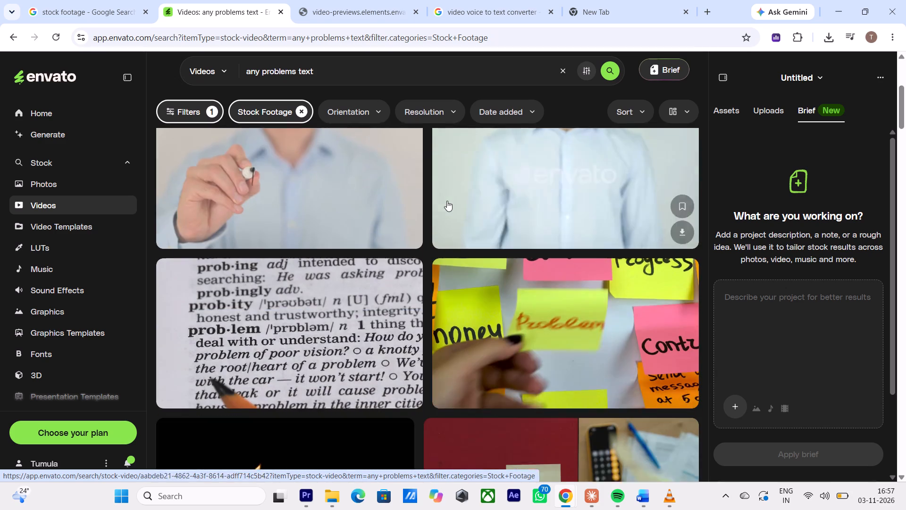
scroll(447, 201, "down", 5)
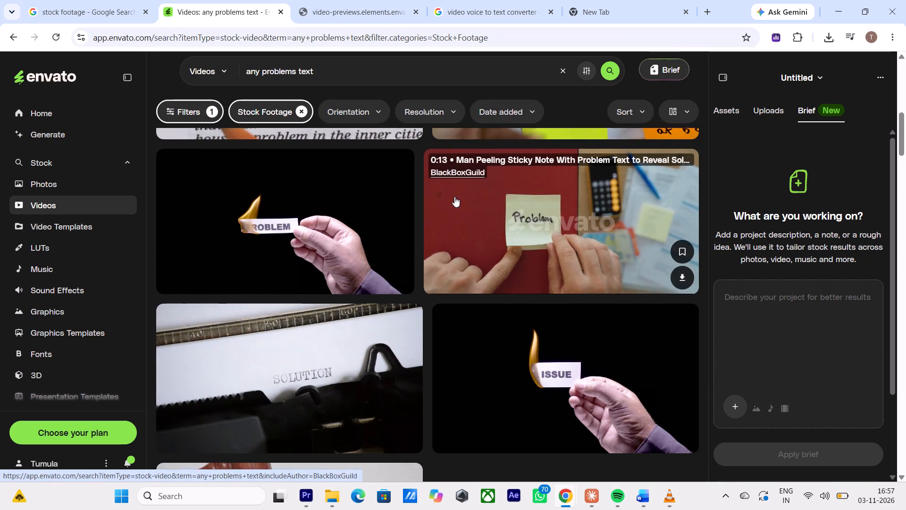
scroll(454, 196, "down", 6)
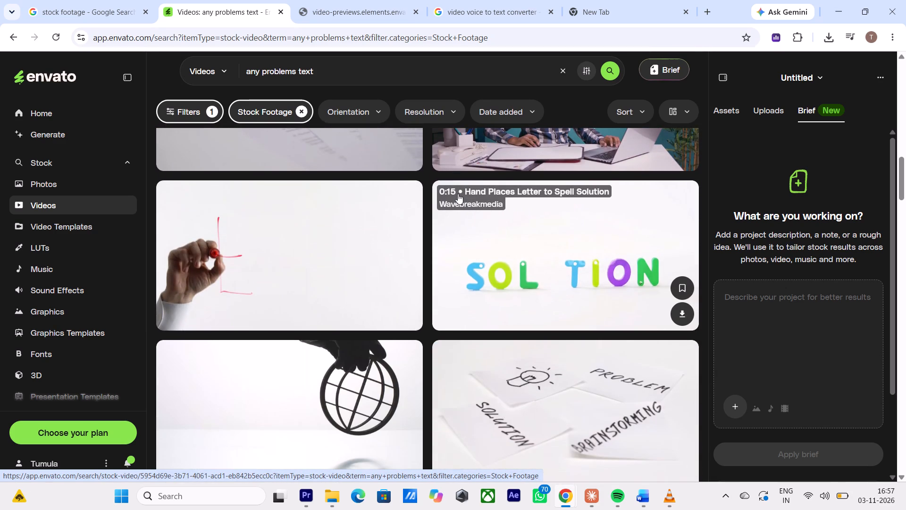
scroll(458, 194, "down", 4)
scroll(458, 194, "up", 2)
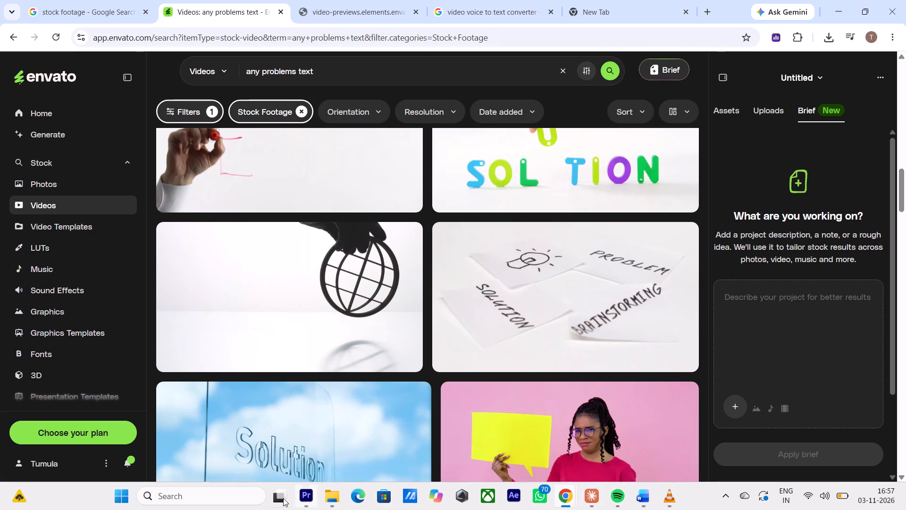
Switch to Premiere Pro and play the narration from the end of the Return clip on V1, stopping a few seconds after it.
left_click(302, 495)
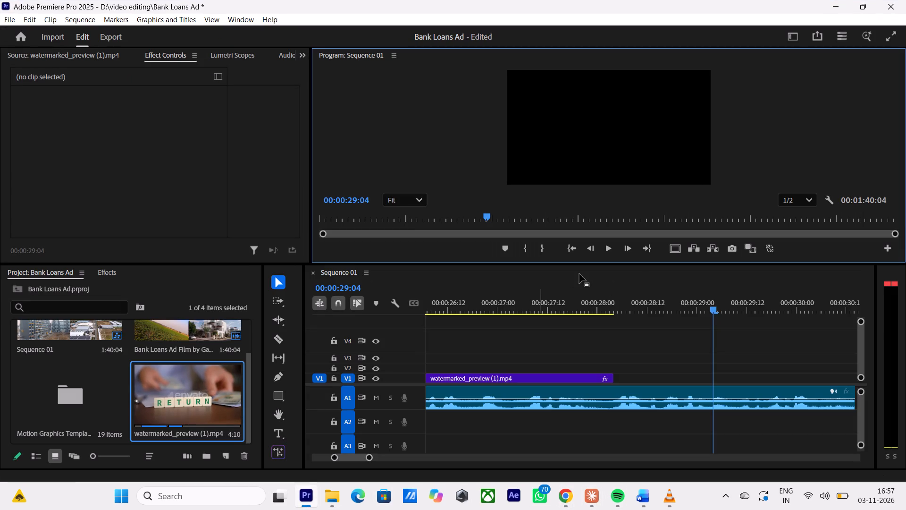
left_click_drag(712, 306, 609, 320)
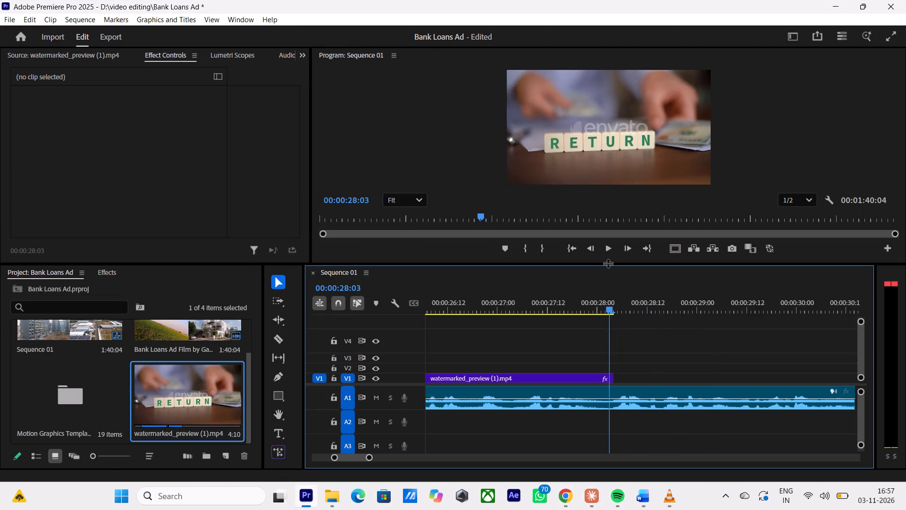
left_click(608, 247)
left_click(608, 247)
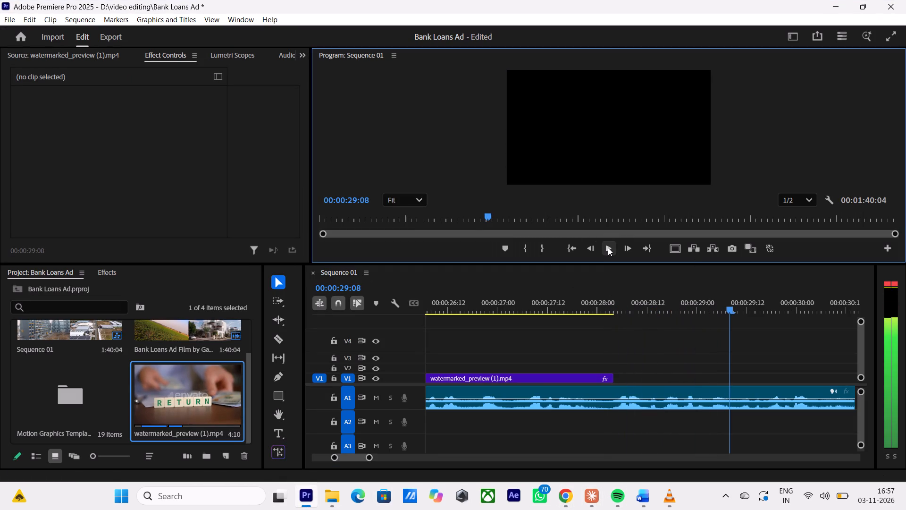
left_click(608, 247)
left_click(608, 247)
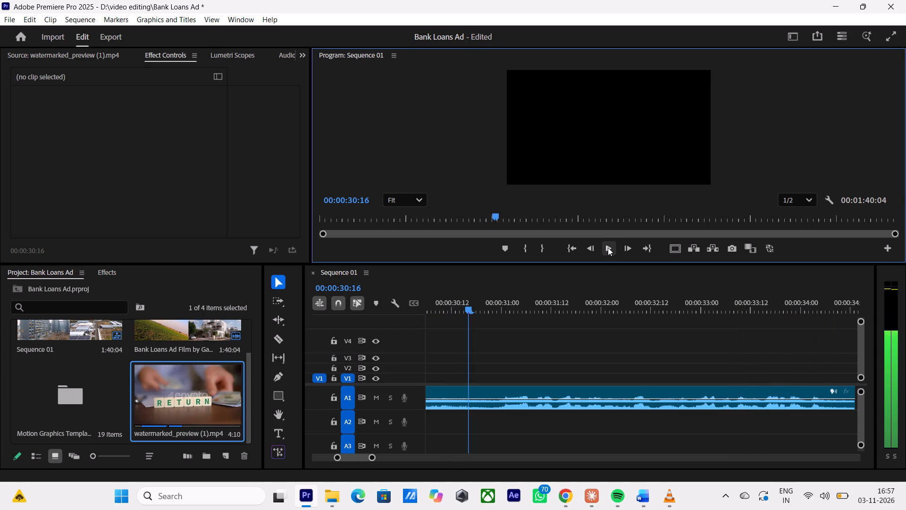
Return to Envato and examine more of the "any problems text" results for a clip matching the narration.
left_click(838, 0)
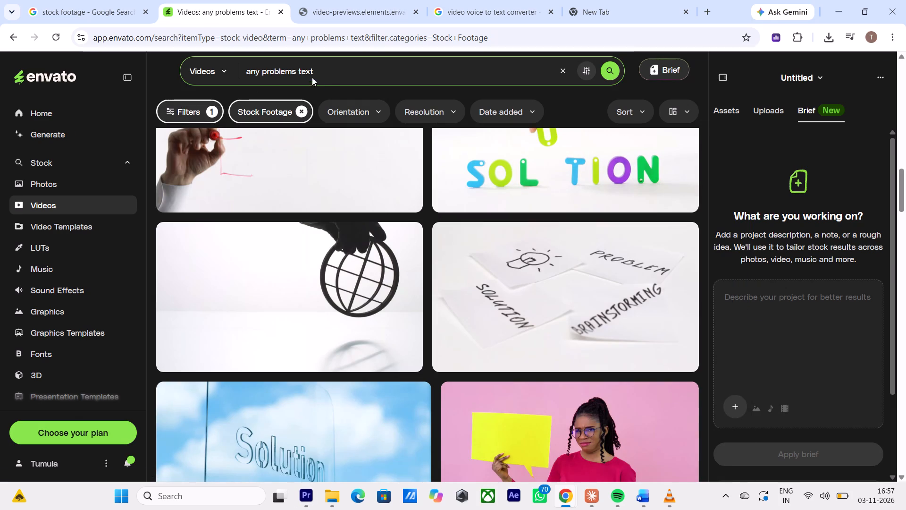
scroll(450, 286, "down", 6)
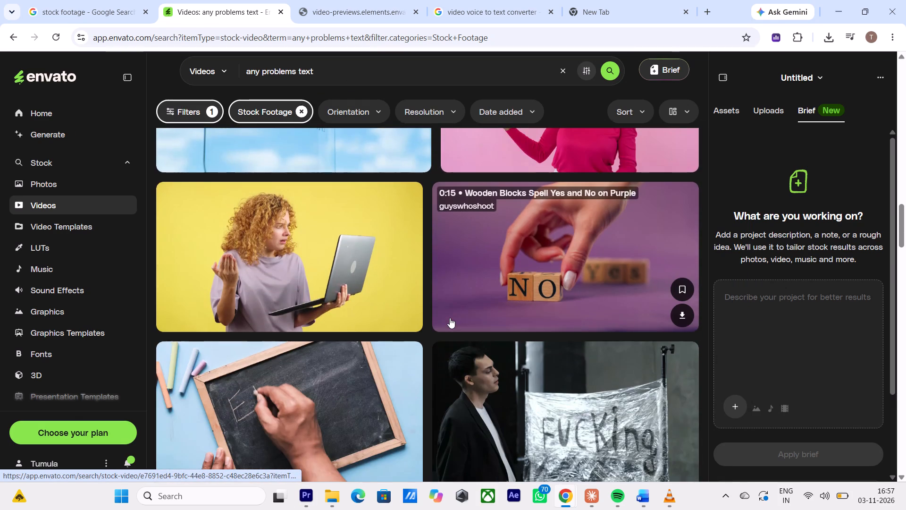
scroll(450, 318, "down", 13)
scroll(451, 306, "up", 6)
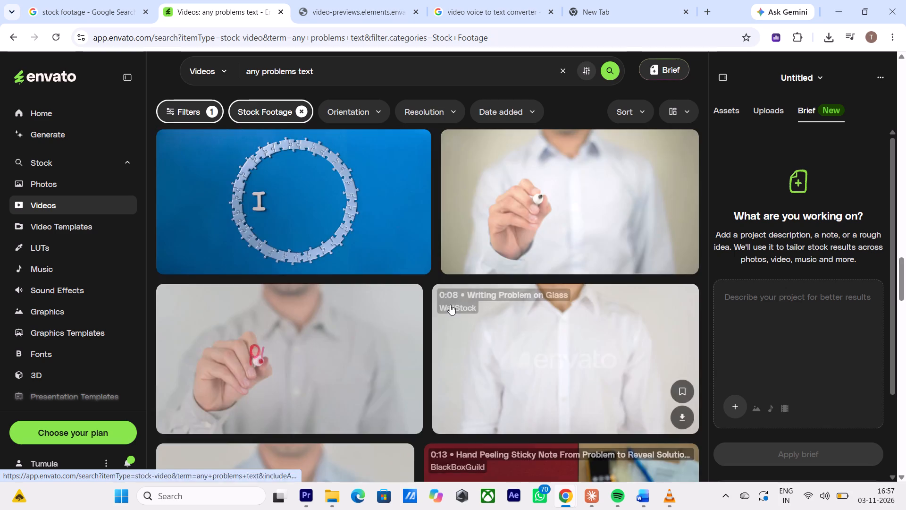
scroll(450, 305, "up", 20)
scroll(450, 305, "up", 9)
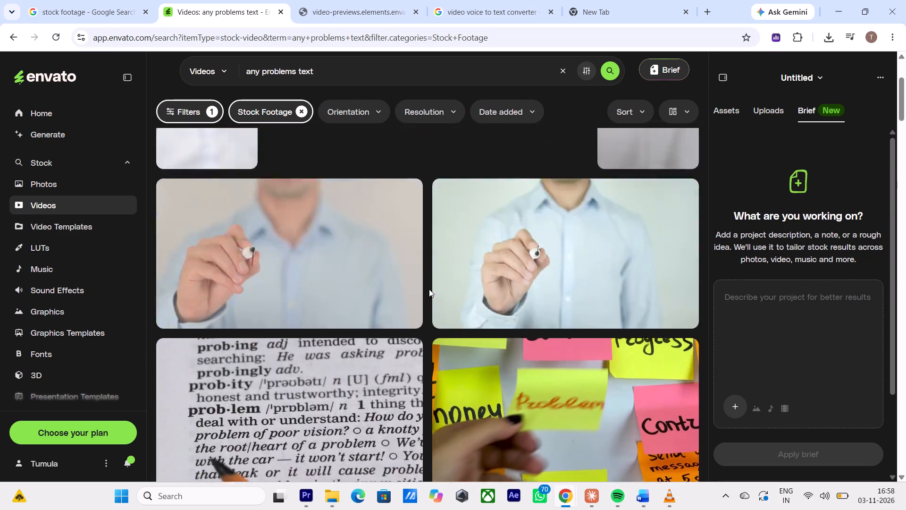
scroll(429, 289, "up", 8)
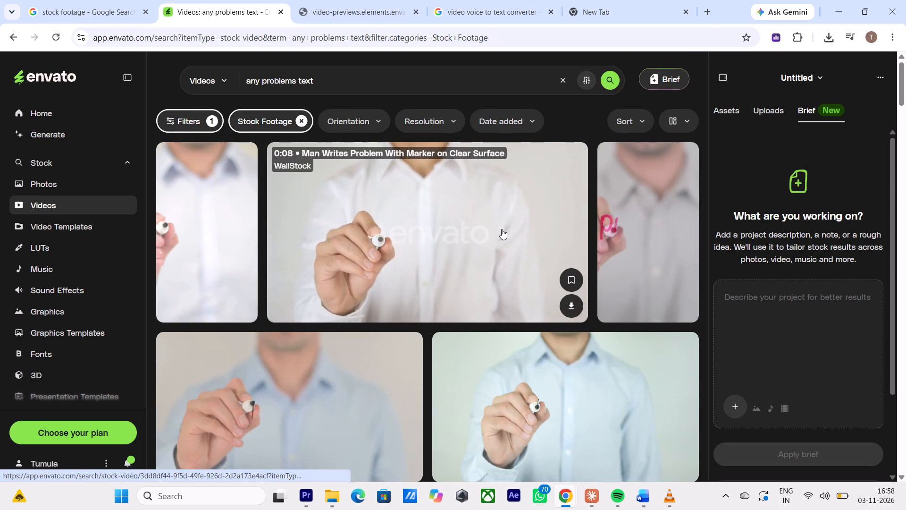
scroll(502, 229, "down", 5)
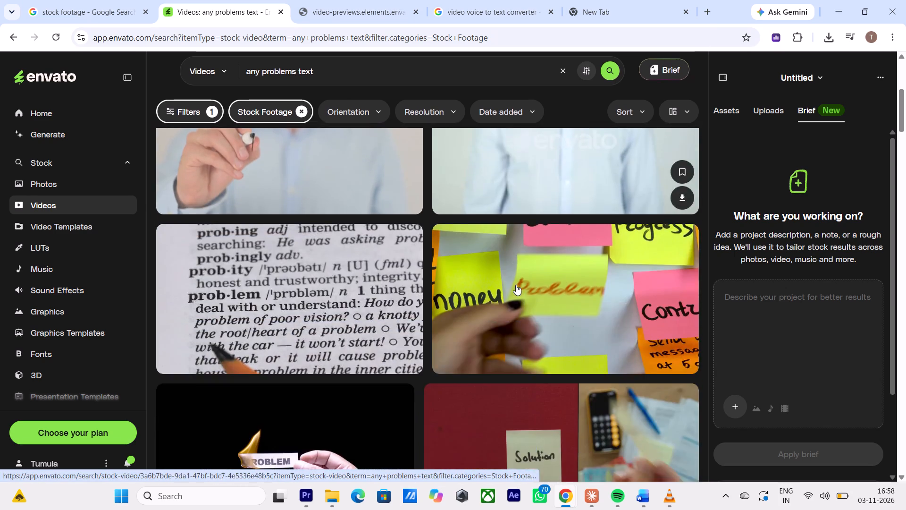
scroll(516, 285, "down", 6)
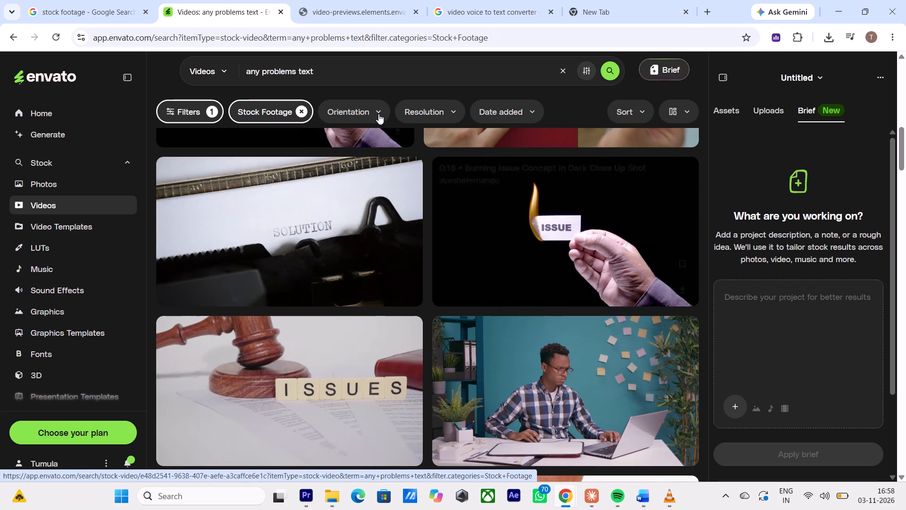
Clear the "any problems text" query from the Envato search.
left_click(441, 66)
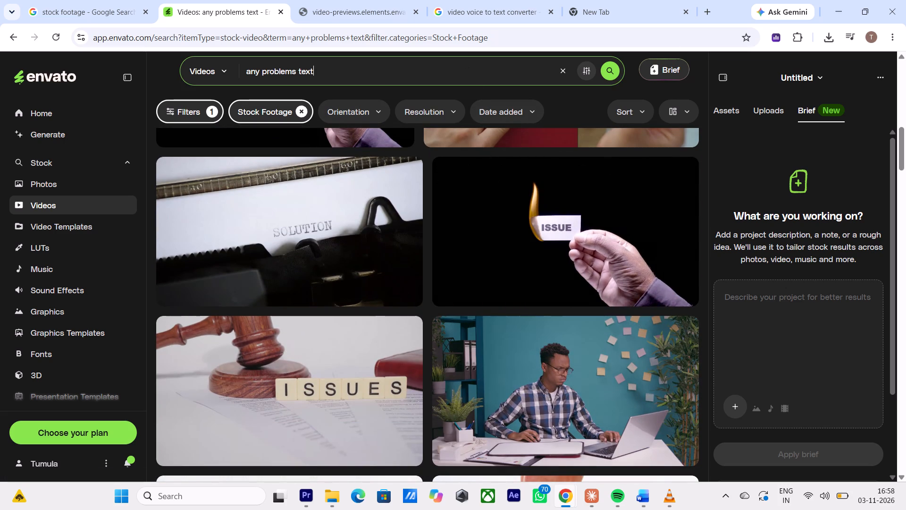
key("BackSpace")
key("BackSpace")
key("BackSpace")
key("BackSpace")
key("BackSpace")
key("BackSpace")
key("BackSpace")
key("BackSpace")
key("BackSpace")
key("BackSpace")
key("BackSpace")
key("BackSpace")
key("BackSpace")
key("BackSpace")
key("BackSpace")
key("BackSpace")
key("BackSpace")
key("BackSpace")
key("BackSpace")
key("BackSpace")
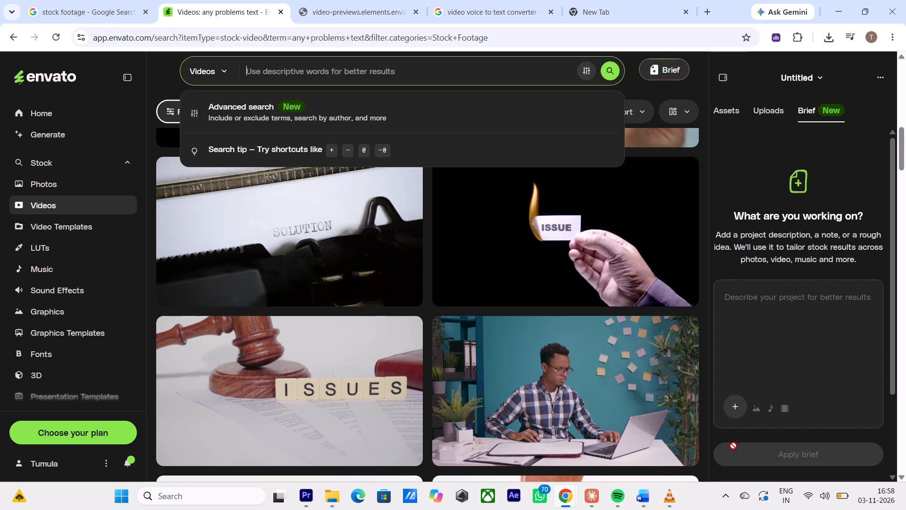
Switch to VLC and scrub the original ad film back to its "ANY PROBLEM" shot at 00:28.
left_click(674, 502)
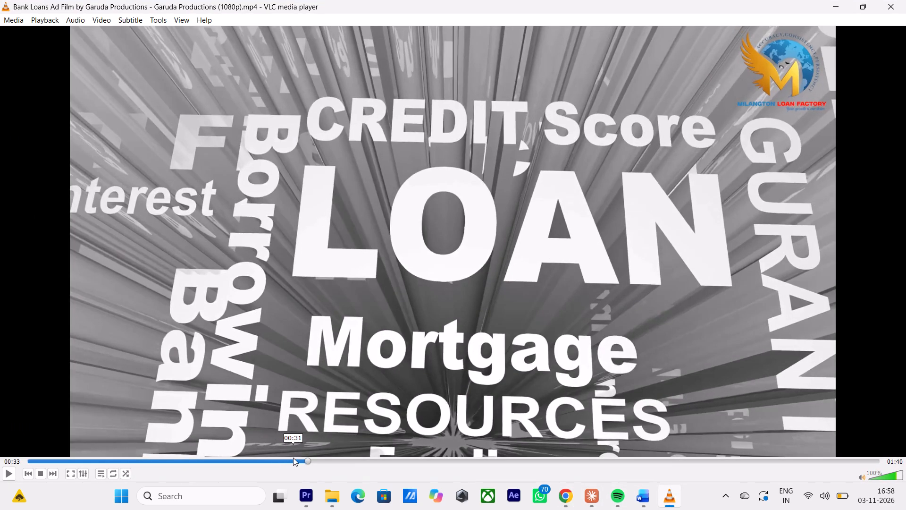
left_click(293, 458)
left_click(302, 457)
left_click(292, 458)
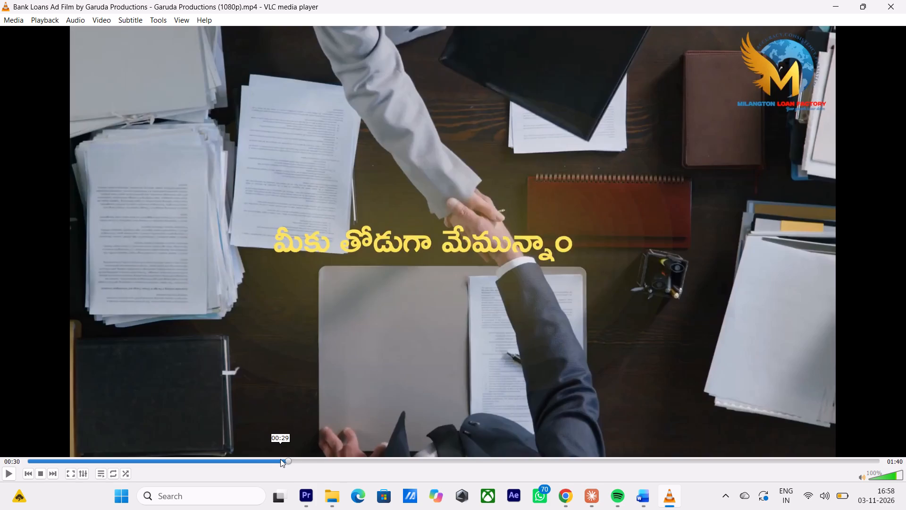
left_click(279, 460)
left_click(260, 461)
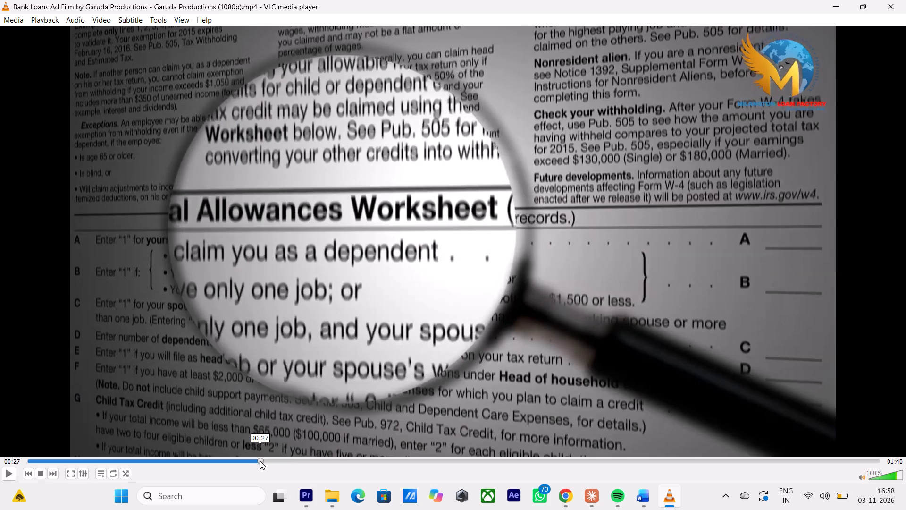
left_click(266, 462)
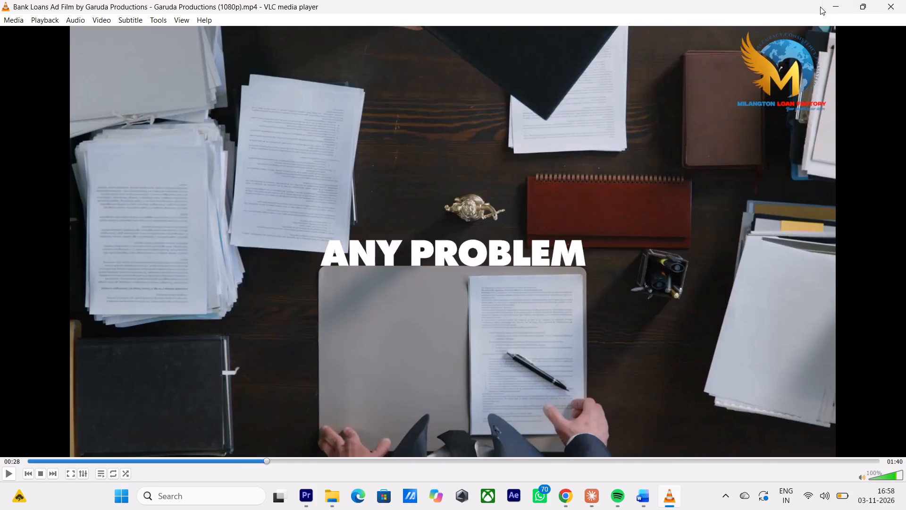
Return to Envato, search the stock videos for the suggested term "handshake" and look through the results.
left_click(837, 4)
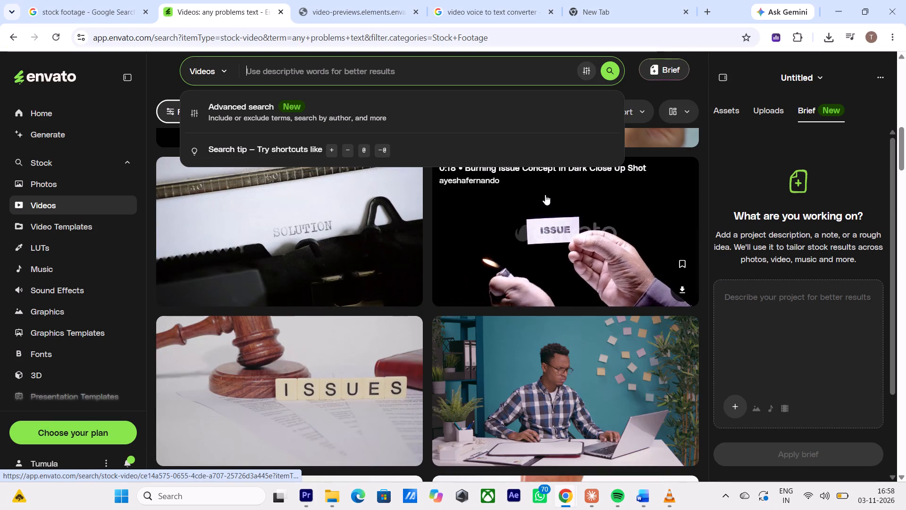
type("hand")
key("space")
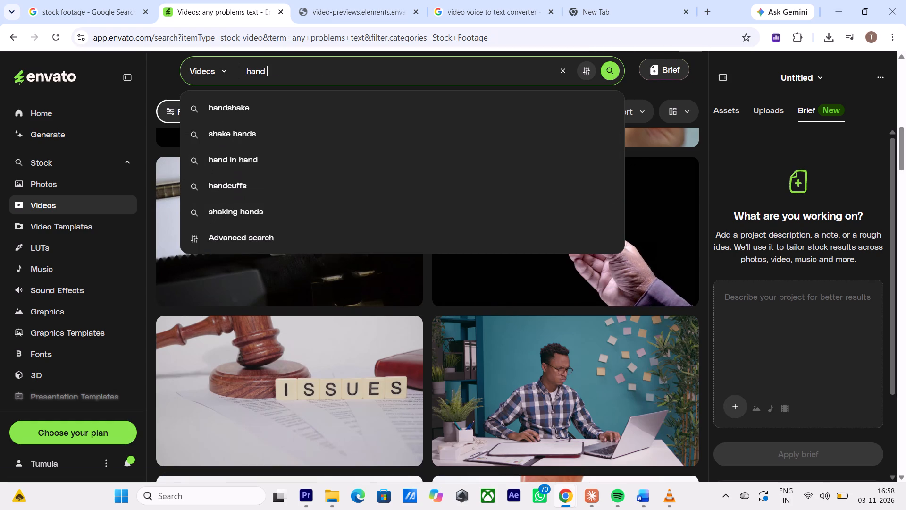
left_click(547, 119)
left_click(454, 69)
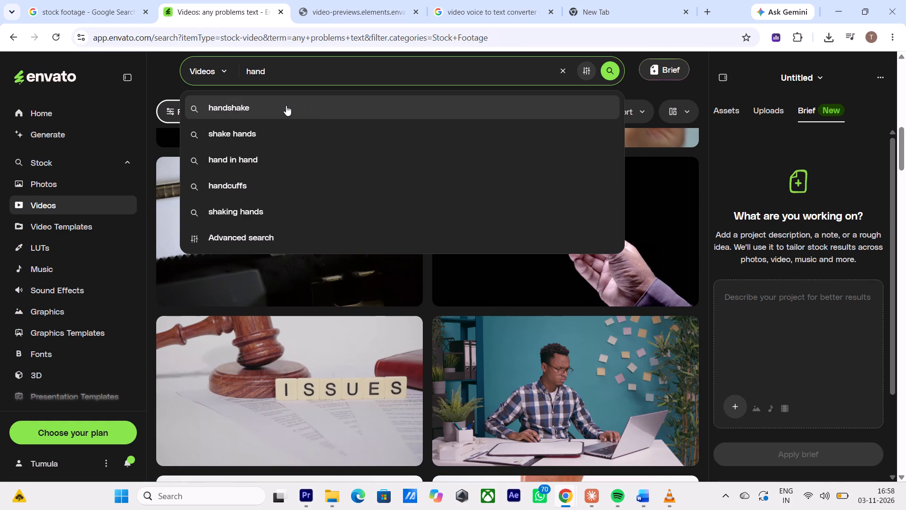
left_click(286, 105)
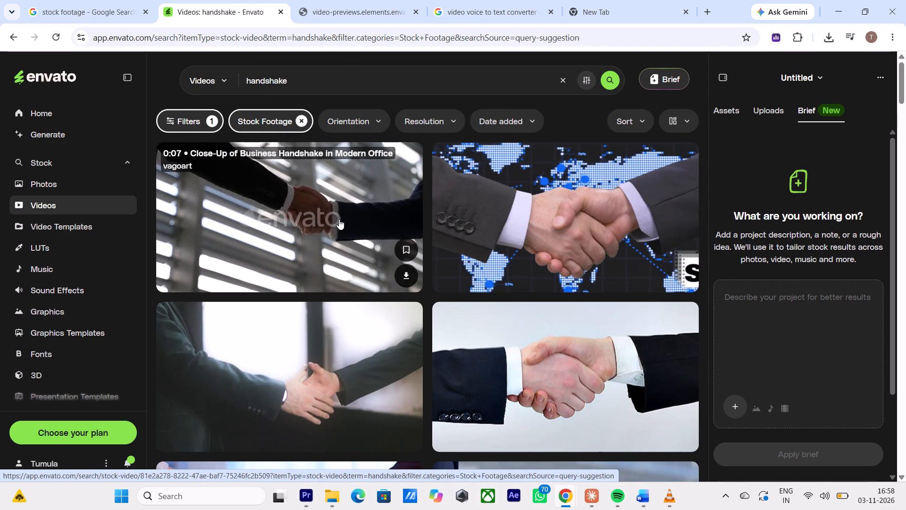
scroll(573, 341, "down", 6)
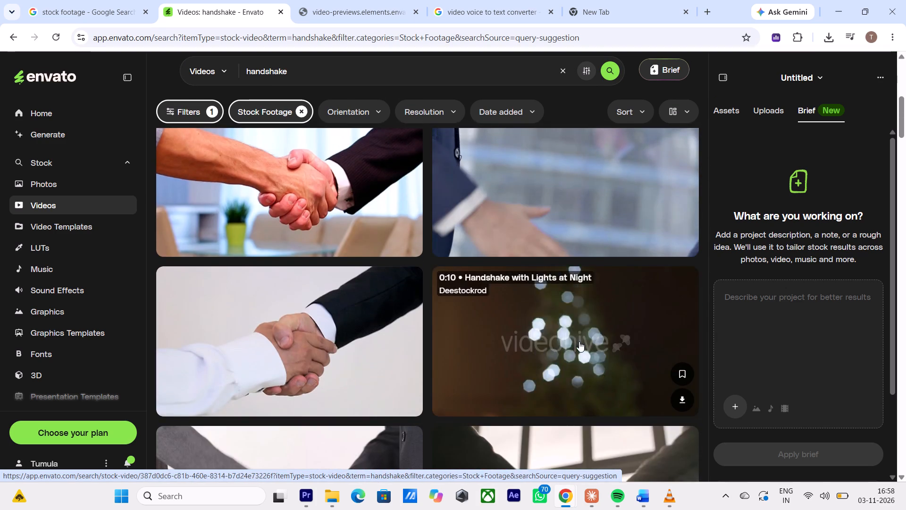
scroll(579, 341, "down", 20)
scroll(579, 341, "down", 3)
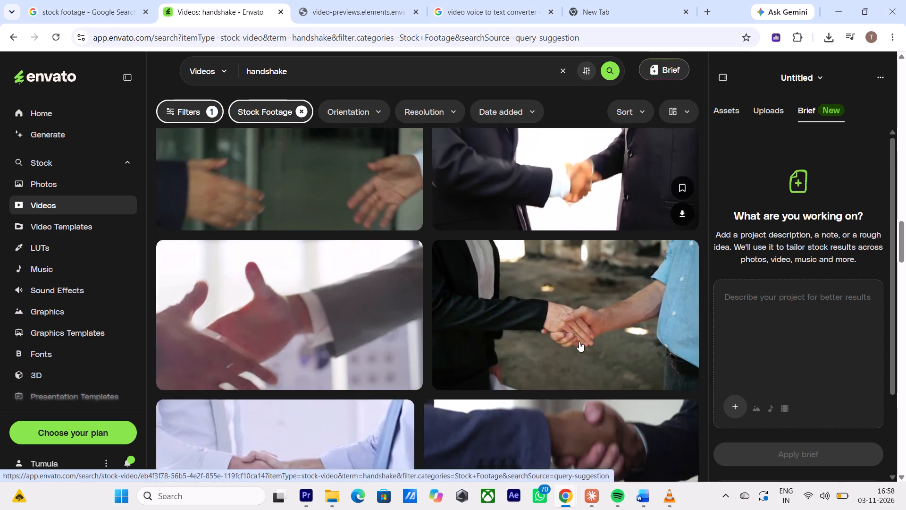
scroll(579, 341, "down", 12)
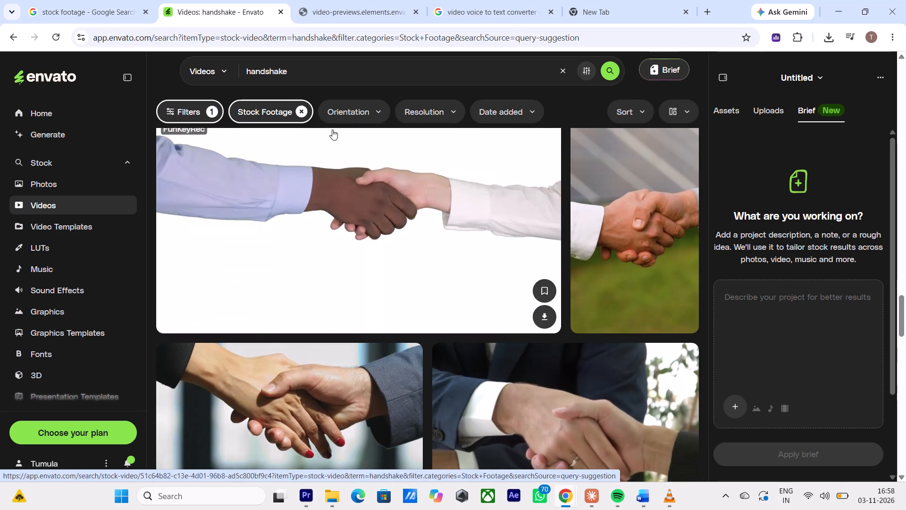
Search Envato's stock footage for "handshake in bank".
left_click(321, 63)
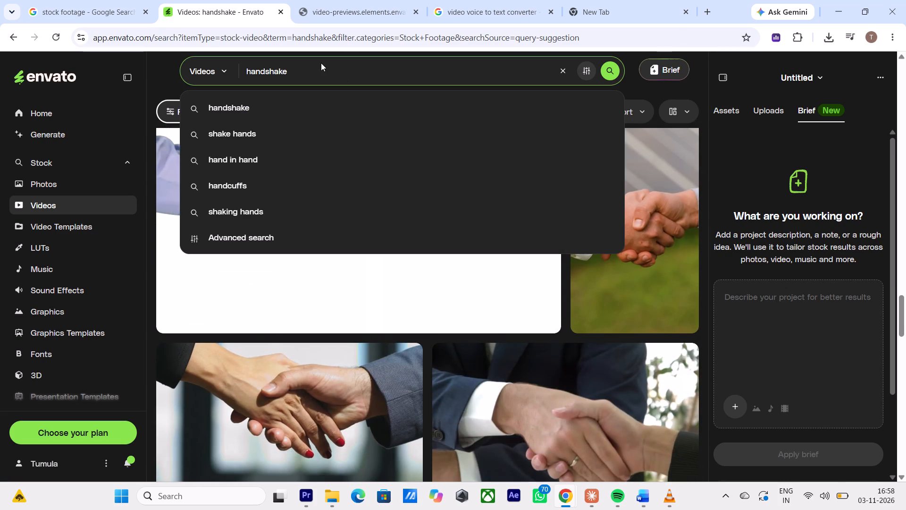
key("space")
type("in")
key("space")
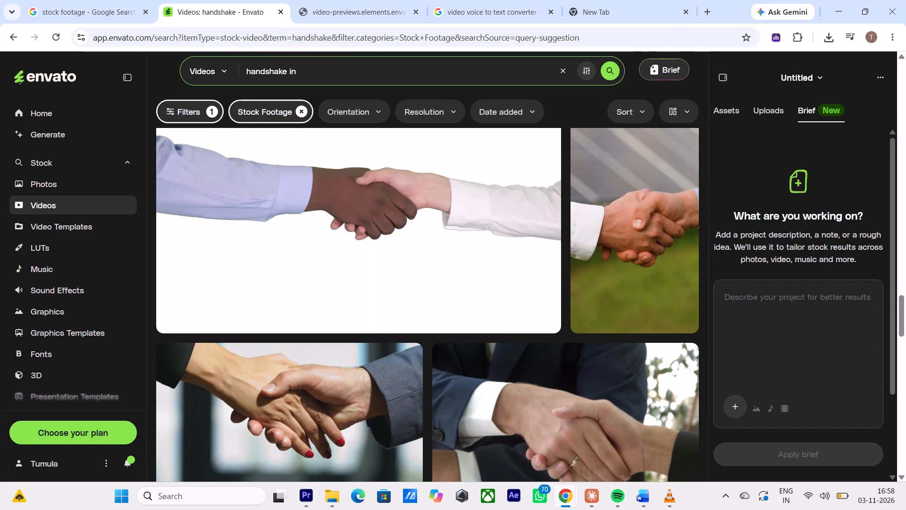
type("ba")
key("n")
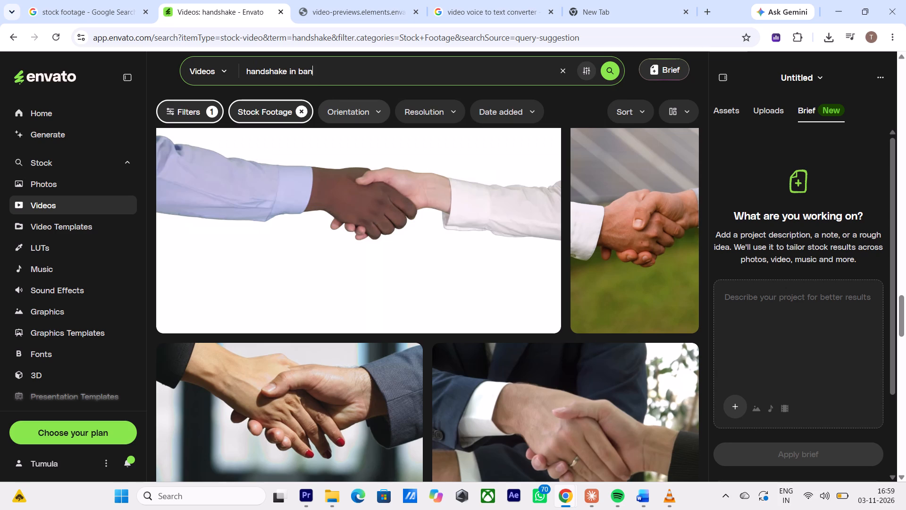
key("k")
key("Return")
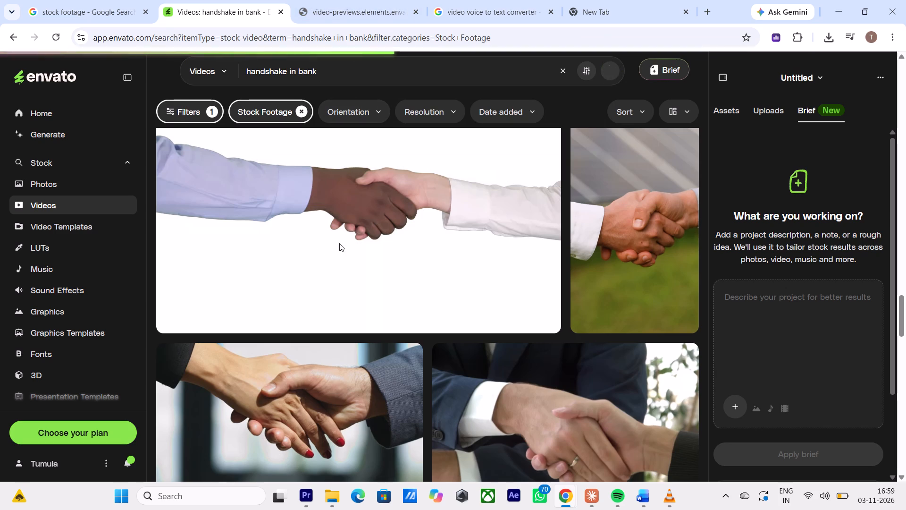
Look through the "handshake in bank" results and preview clips for an office handshake shot that suits the ad.
scroll(411, 237, "down", 1)
scroll(494, 223, "up", 3)
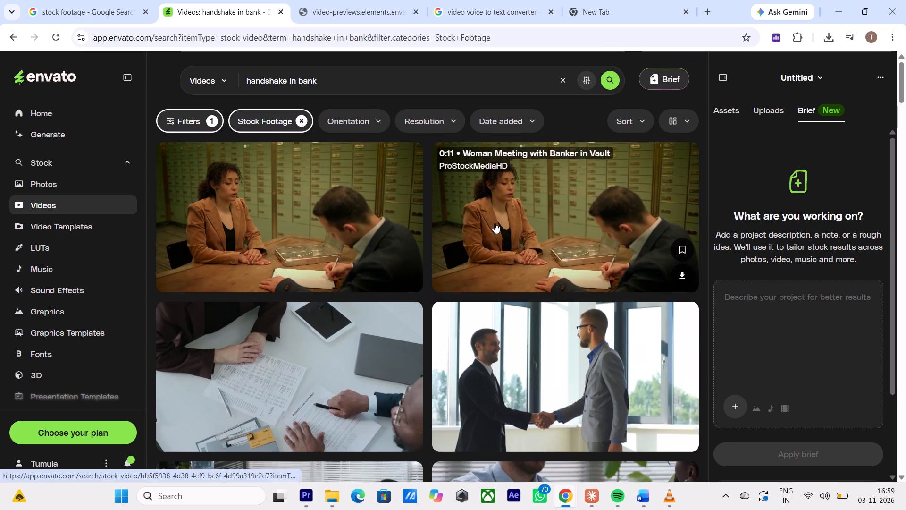
scroll(495, 223, "down", 3)
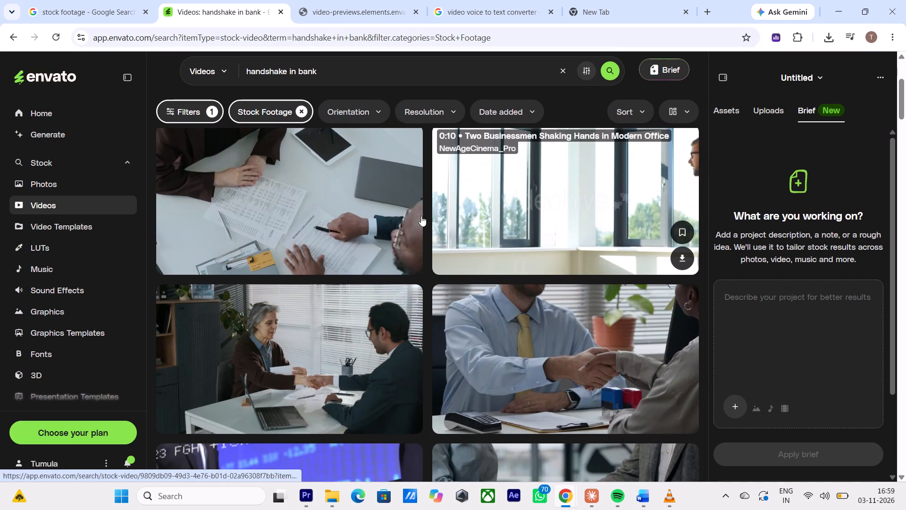
scroll(328, 223, "down", 1)
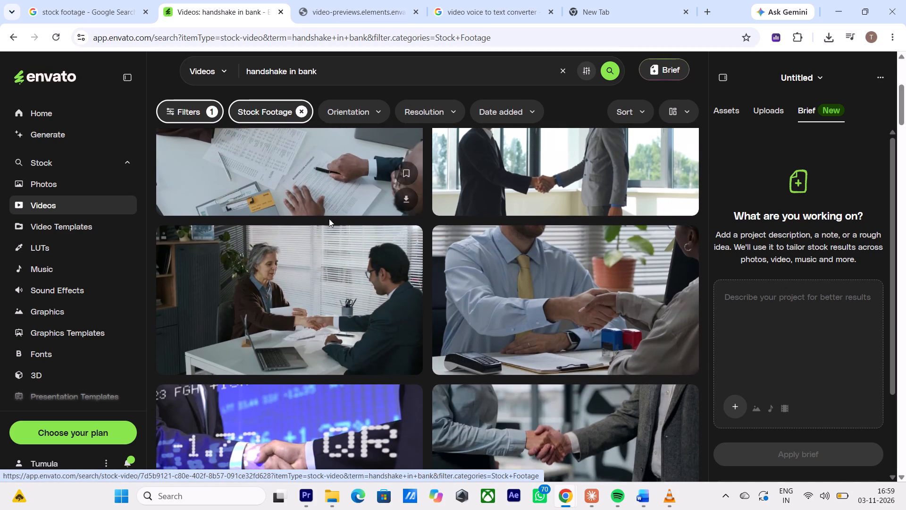
scroll(329, 218, "up", 2)
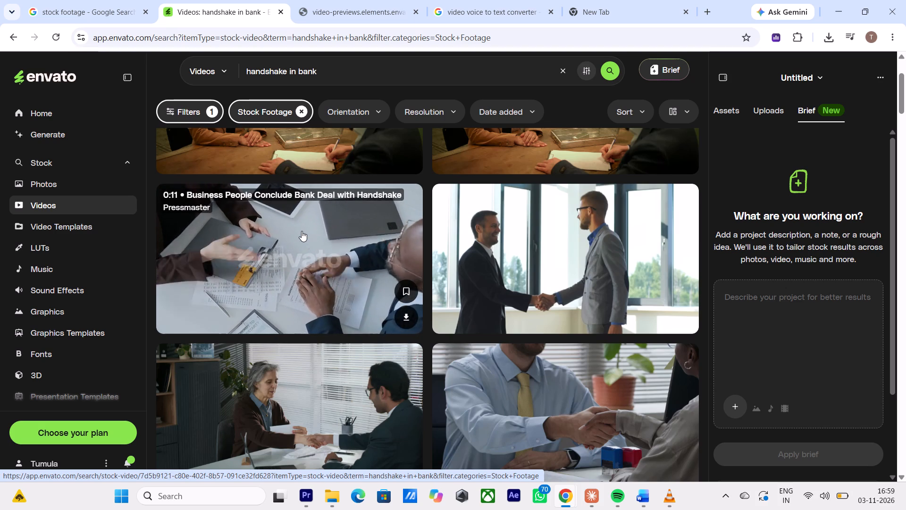
scroll(319, 263, "down", 1)
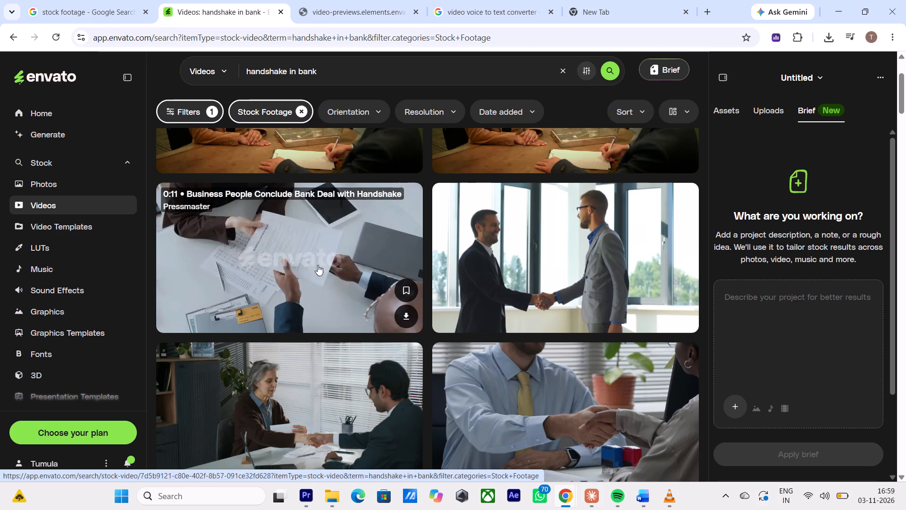
scroll(318, 265, "down", 2)
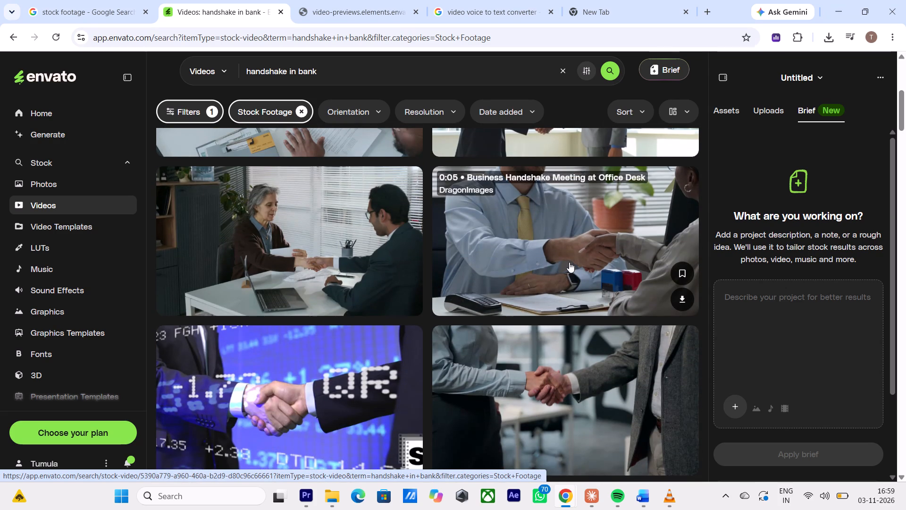
scroll(569, 262, "down", 5)
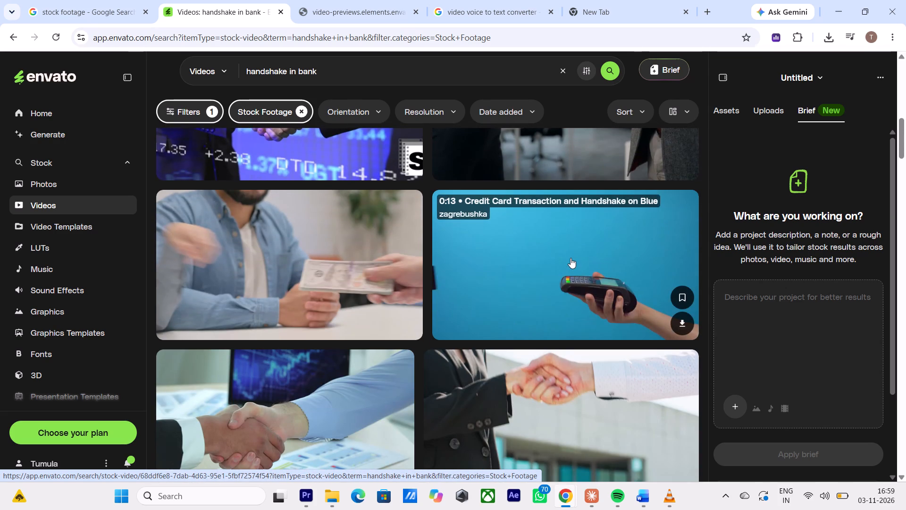
scroll(570, 258, "down", 10)
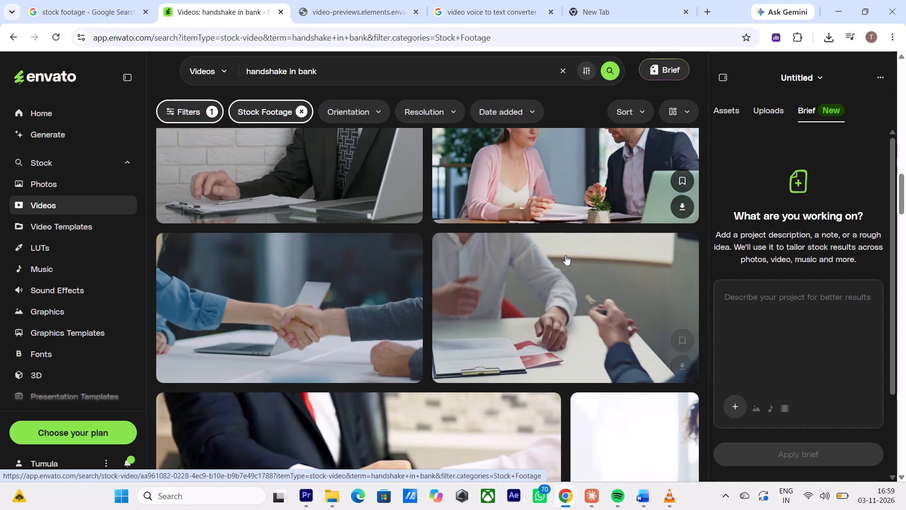
scroll(526, 254, "down", 6)
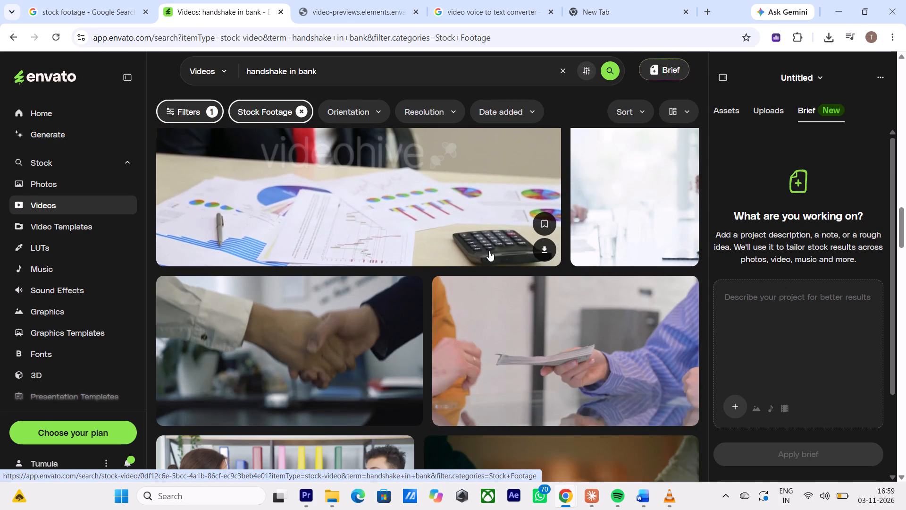
scroll(489, 251, "down", 1)
scroll(440, 246, "up", 3)
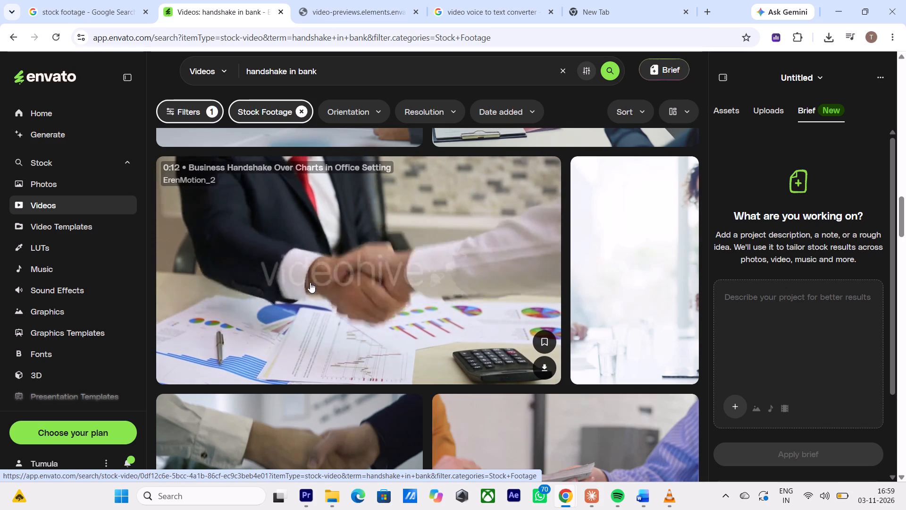
scroll(386, 280, "down", 3)
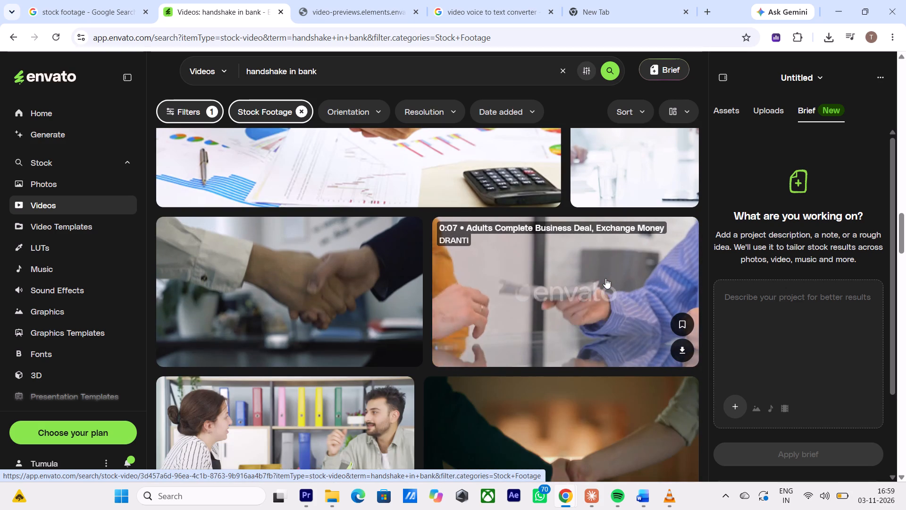
scroll(605, 278, "down", 3)
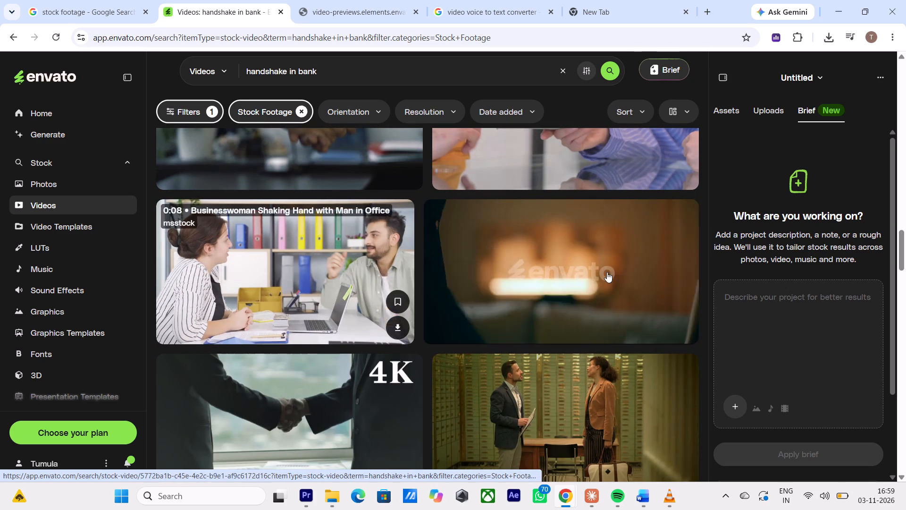
scroll(663, 272, "down", 4)
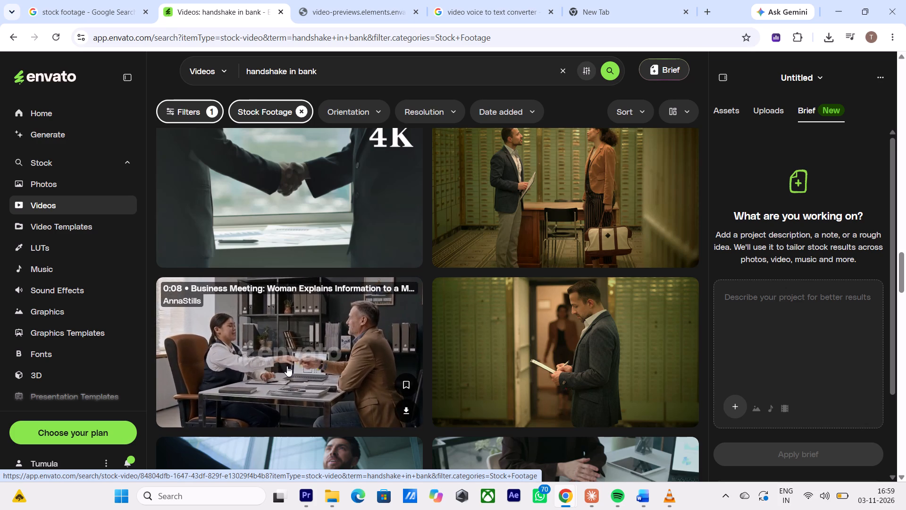
Open the "Business Meeting: Woman Explains Information to a Man" clip and download its watermarked preview video.
left_click(312, 365)
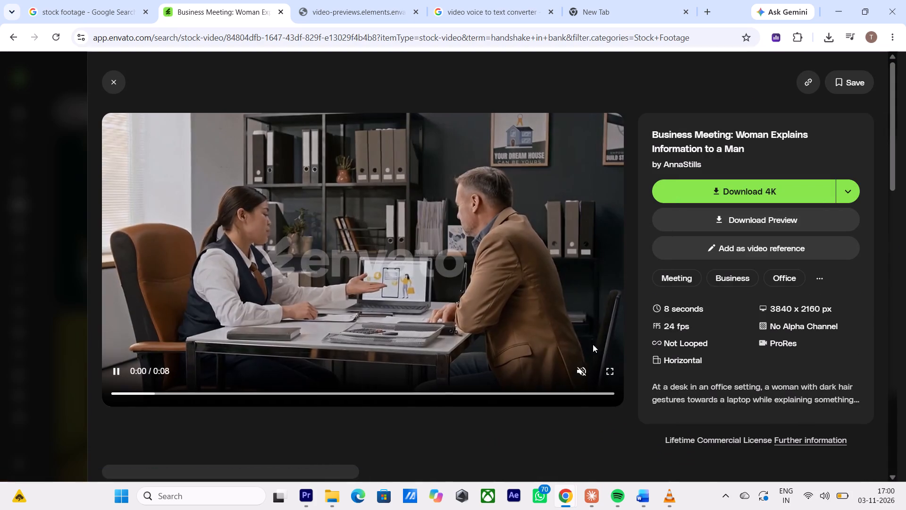
left_click(736, 217)
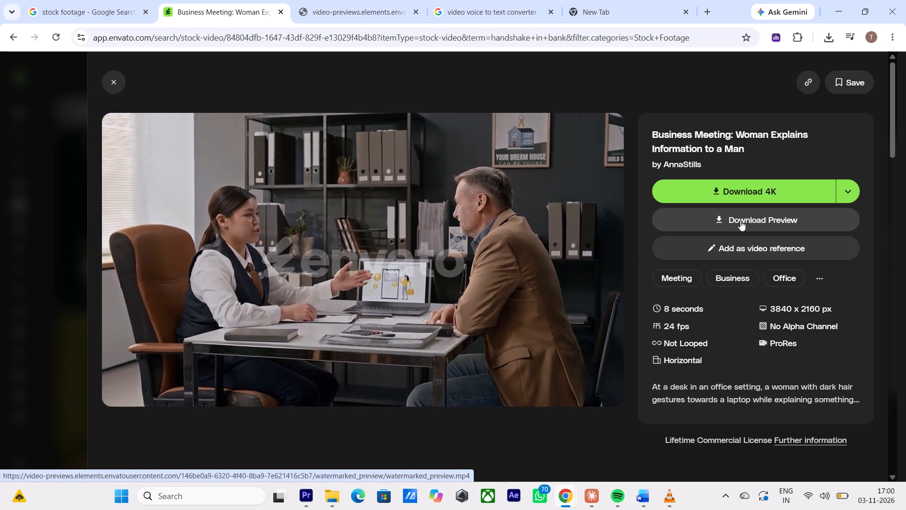
left_click(727, 220)
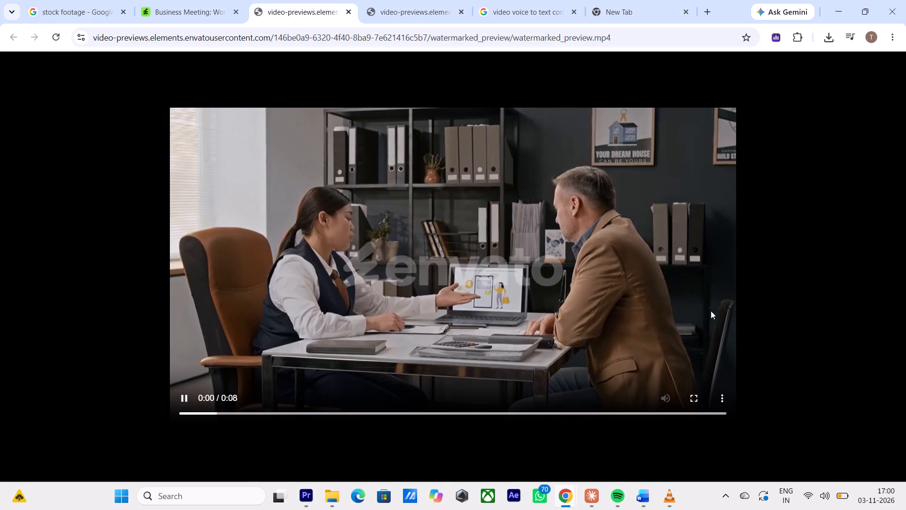
left_click(720, 393)
left_click(691, 340)
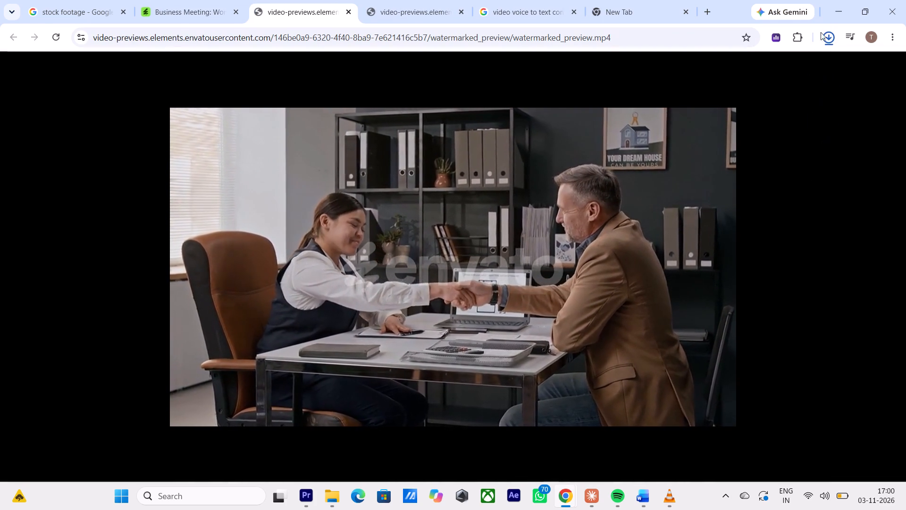
Switch to Premiere Pro, check the timeline around the last placed clip and look through the Motion Graphics Template Media bin.
left_click(834, 14)
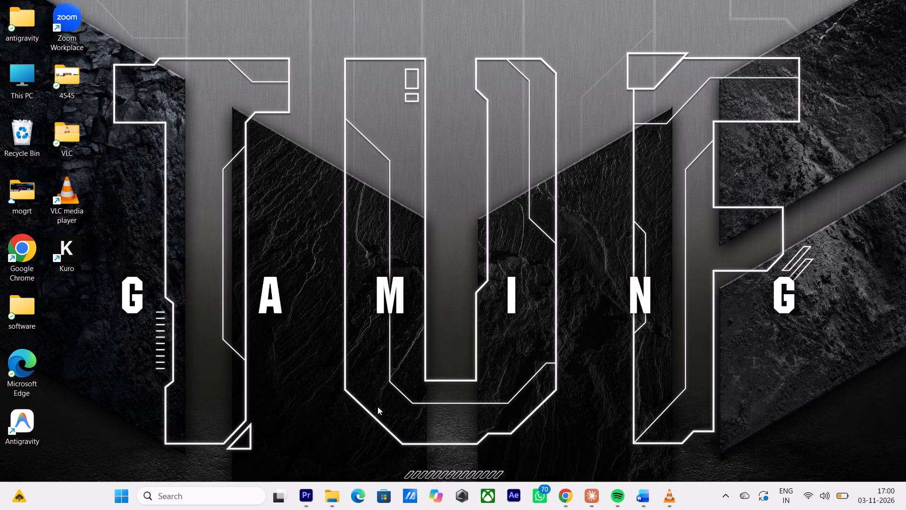
left_click(304, 490)
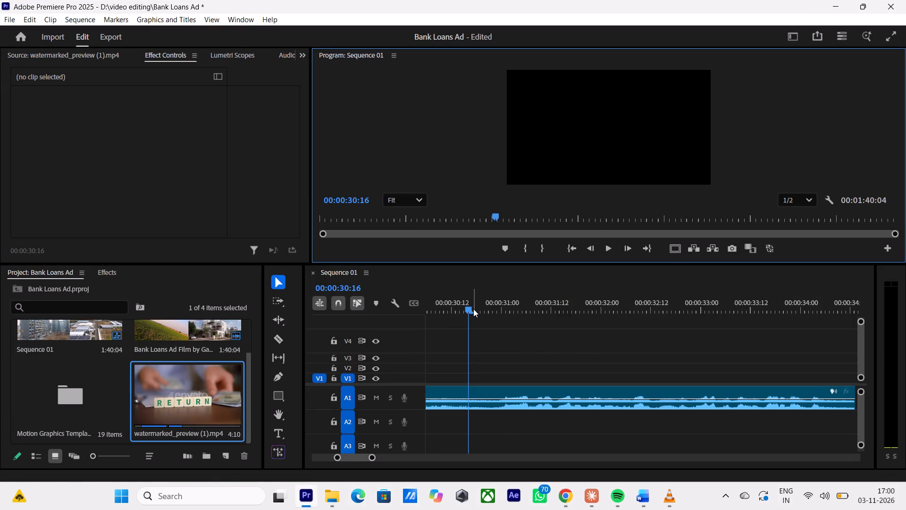
scroll(473, 307, "up", 18)
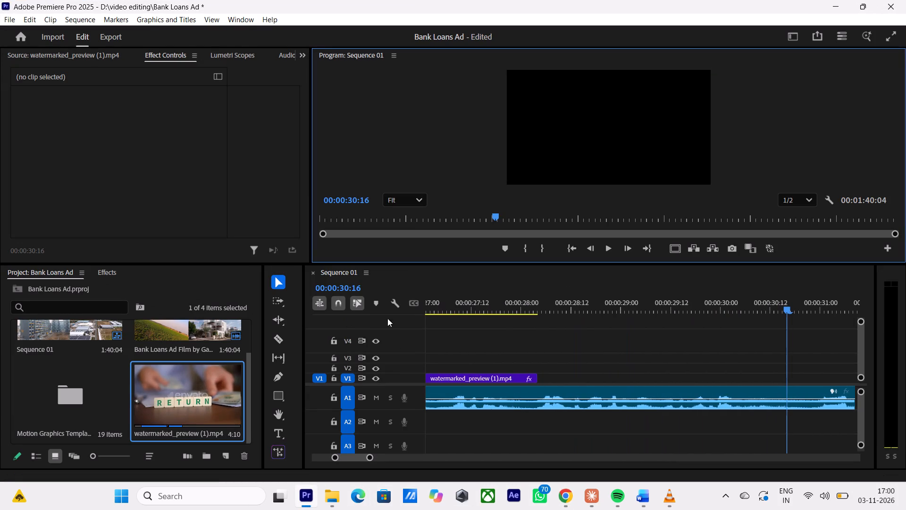
scroll(135, 363, "down", 7)
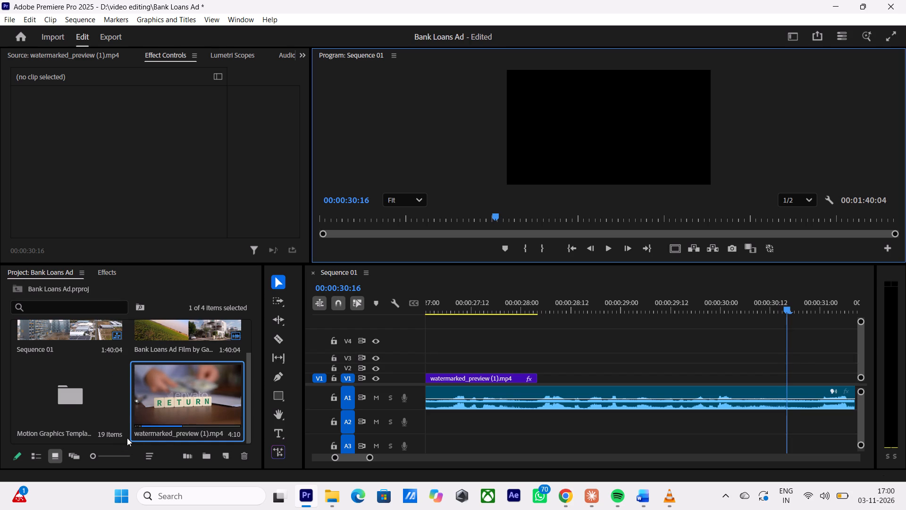
double_click(68, 411)
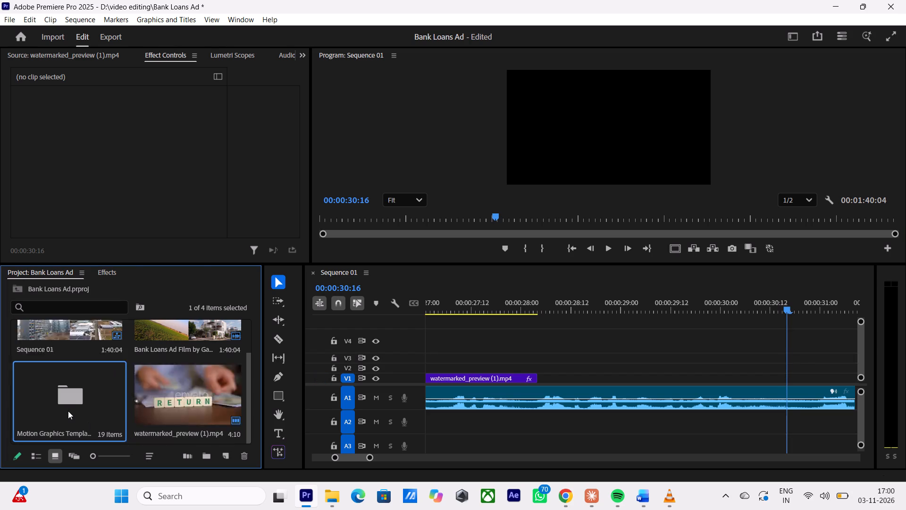
scroll(201, 408, "down", 8)
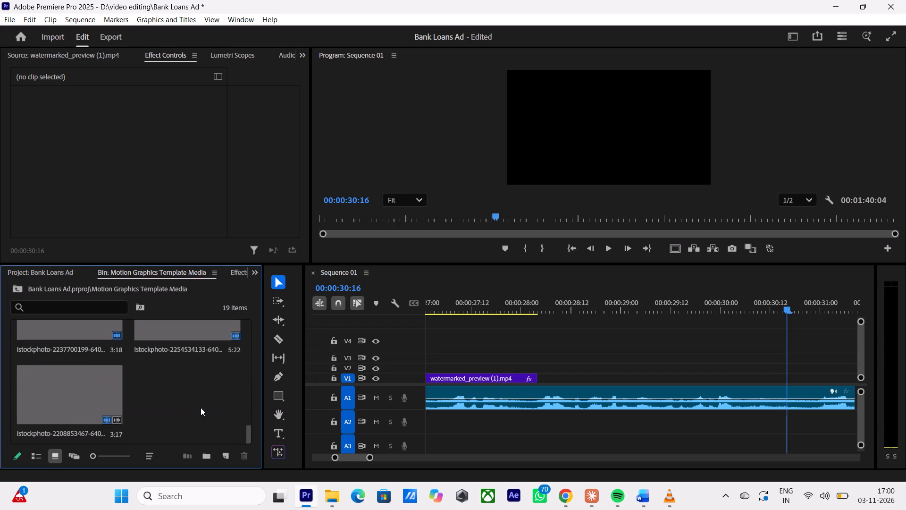
scroll(201, 408, "down", 5)
scroll(201, 408, "up", 9)
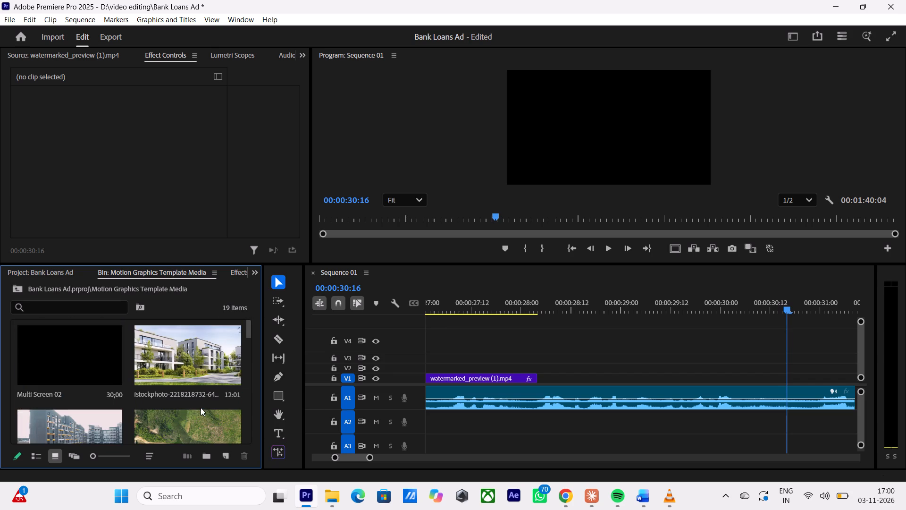
scroll(201, 408, "up", 4)
Move watermarked_preview (1).mp4 from the project's top level into the Motion Graphics Template Media bin.
left_click(50, 268)
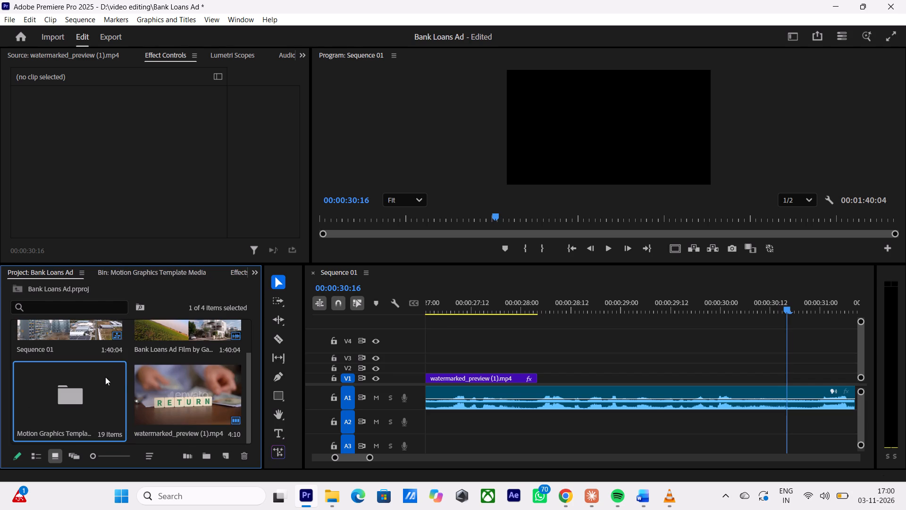
scroll(105, 377, "down", 2)
scroll(172, 384, "up", 2)
scroll(172, 384, "down", 3)
right_click(187, 390)
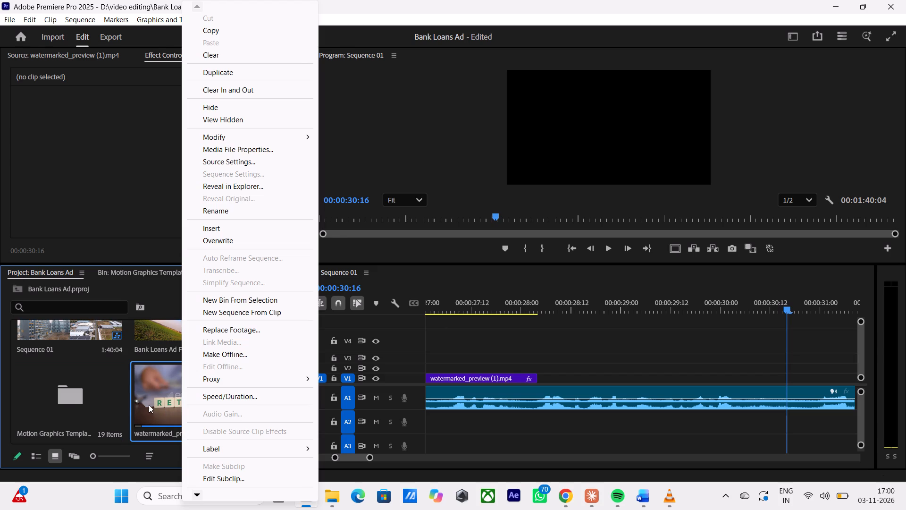
left_click_drag(159, 397, 85, 398)
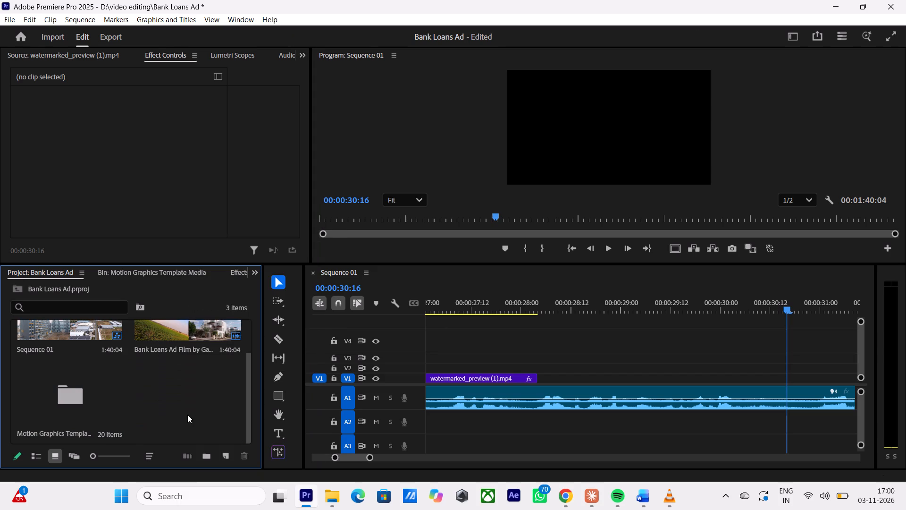
Import watermarked_preview (2) from the Downloads folder into the Motion Graphics Template Media bin.
double_click(104, 406)
scroll(170, 413, "down", 6)
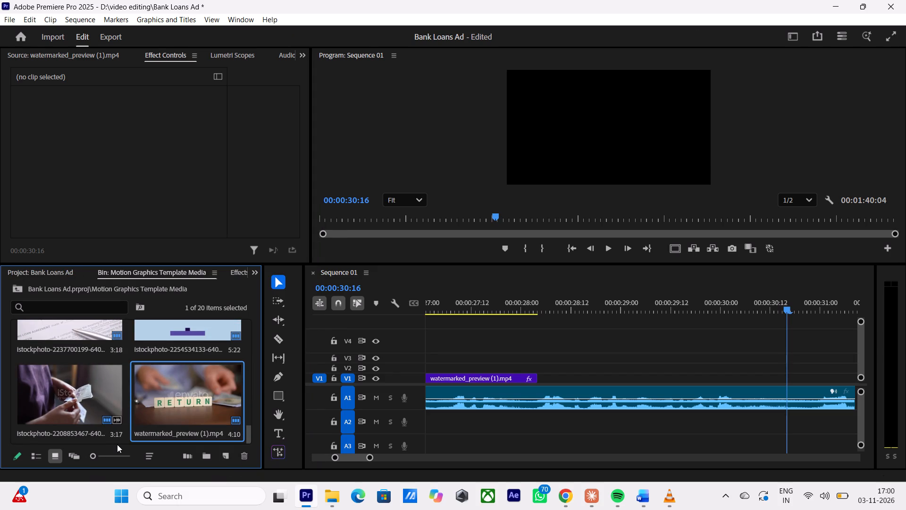
double_click(126, 441)
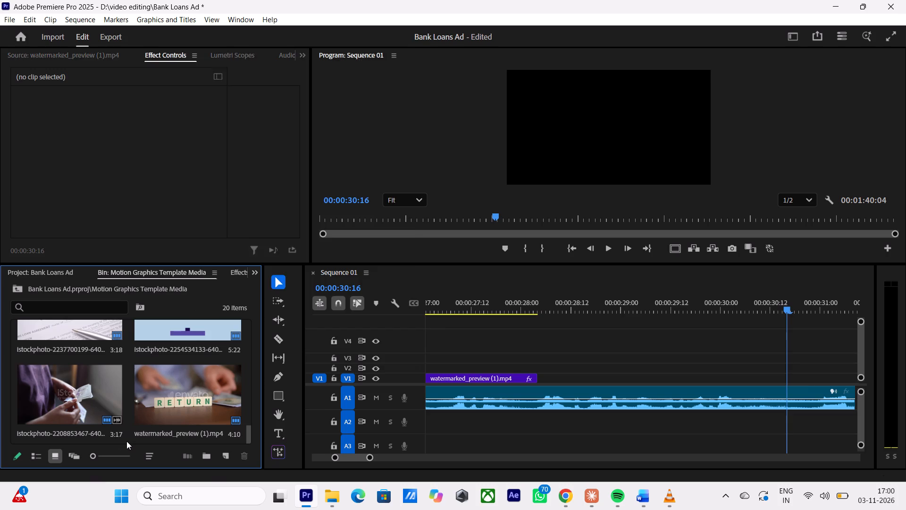
left_click(144, 138)
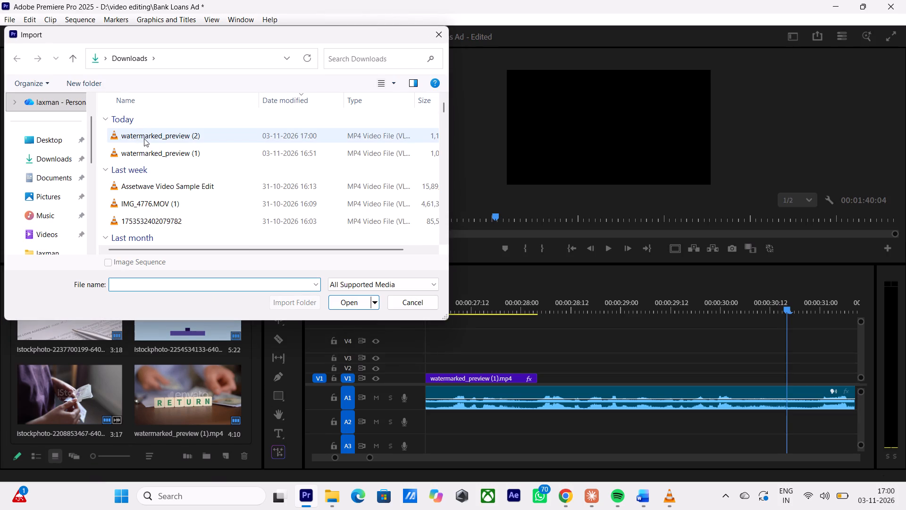
left_click(364, 298)
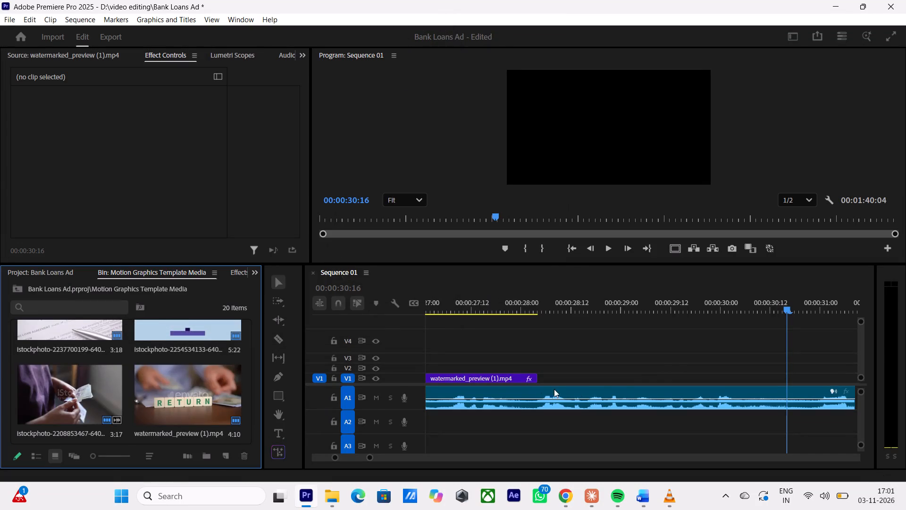
Place watermarked_preview (2).mp4 on track V1 directly after watermarked_preview (1).mp4 and scrub across the join to check it.
left_click(73, 402)
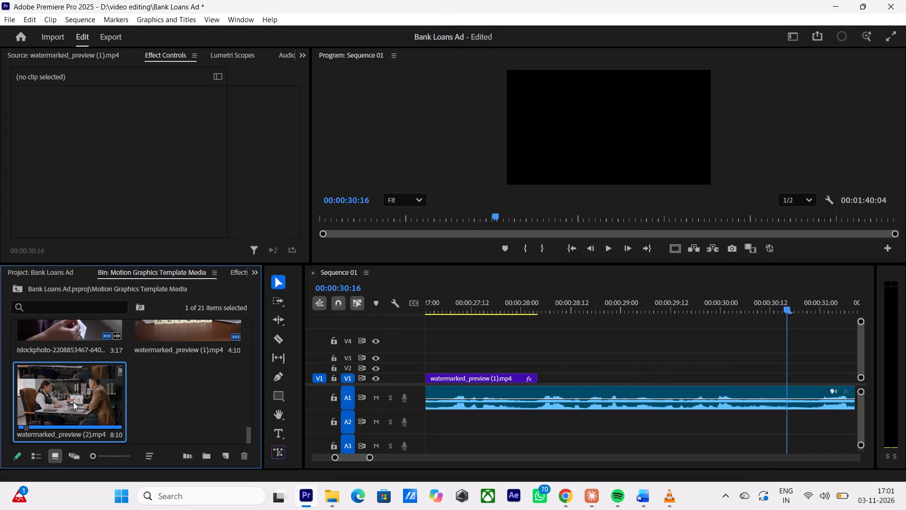
double_click(73, 402)
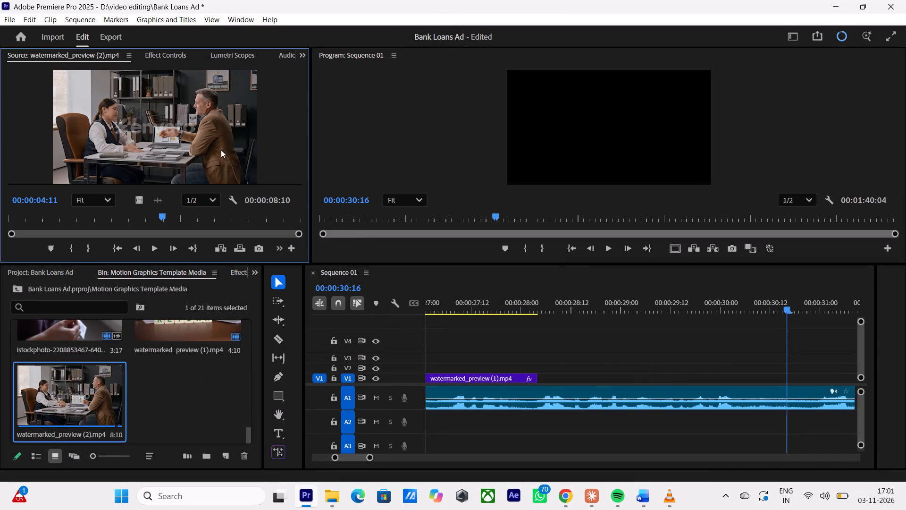
left_click_drag(200, 124, 544, 378)
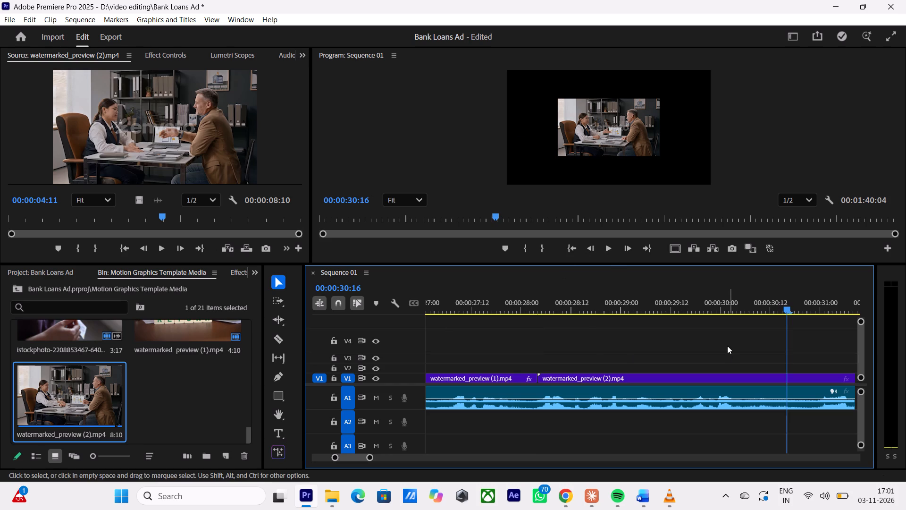
left_click_drag(783, 308, 526, 338)
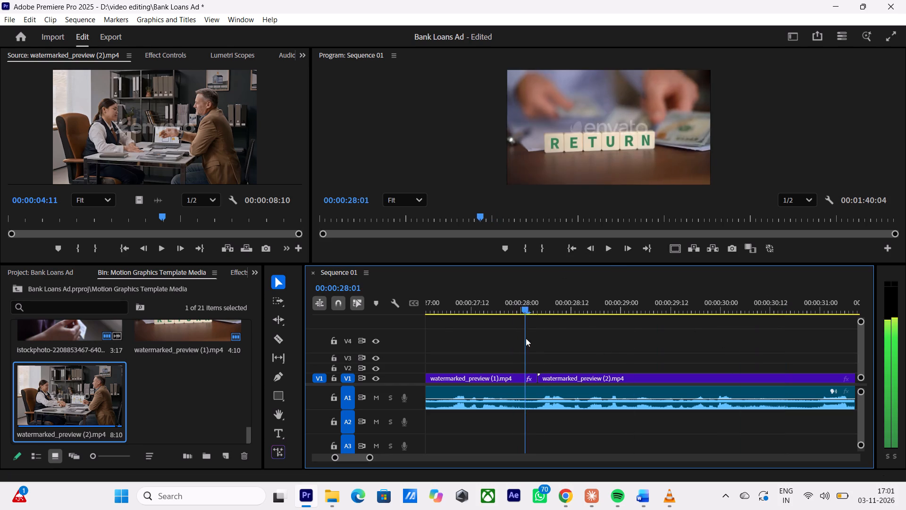
left_click_drag(526, 338, 713, 347)
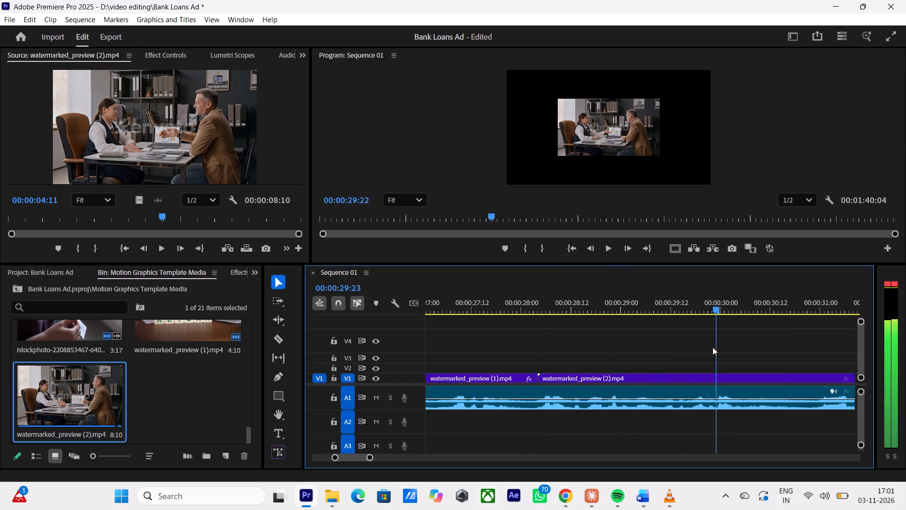
left_click_drag(713, 347, 659, 353)
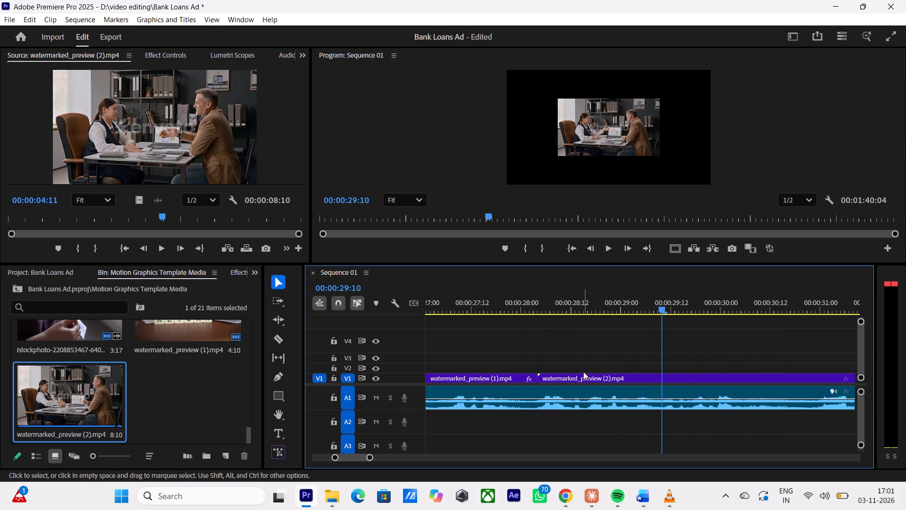
Enlarge watermarked_preview (2).mp4 on the timeline to fill the frame, trying Scale 150 first and settling on 200.
left_click(583, 372)
left_click(582, 375)
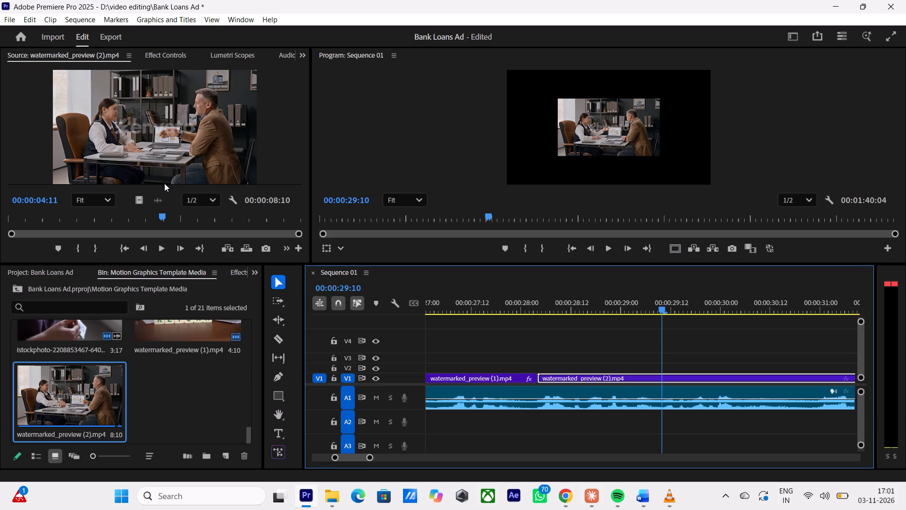
left_click(155, 53)
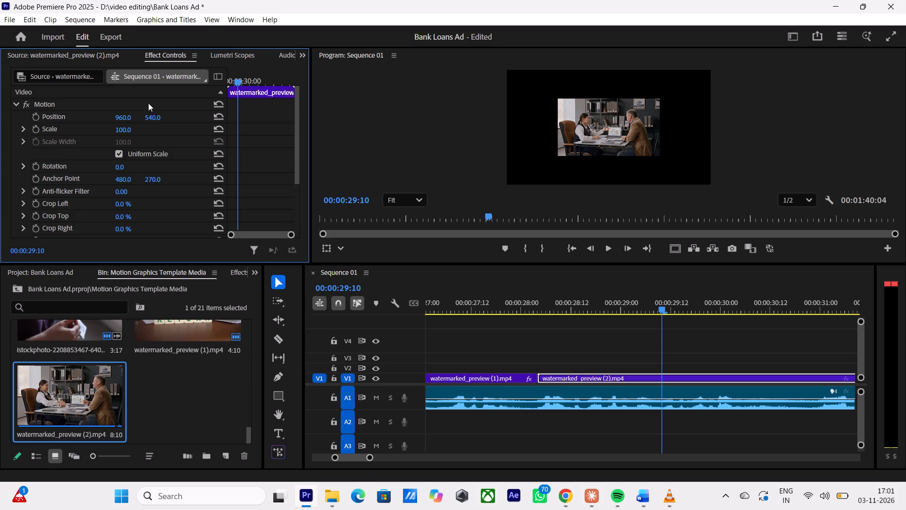
left_click(123, 129)
key("BackSpace")
key("BackSpace")
key("BackSpace")
key("BackSpace")
key("BackSpace")
type("150")
key("Return")
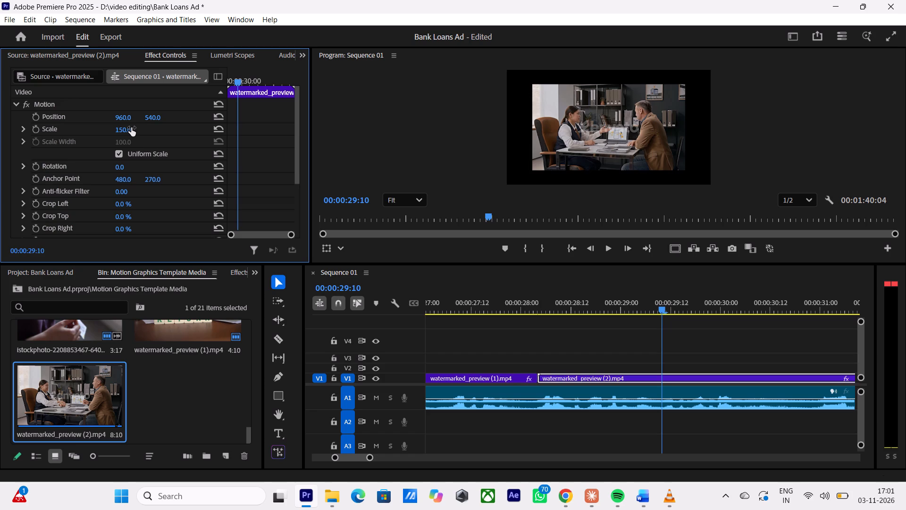
key("BackSpace")
key("BackSpace")
key("BackSpace")
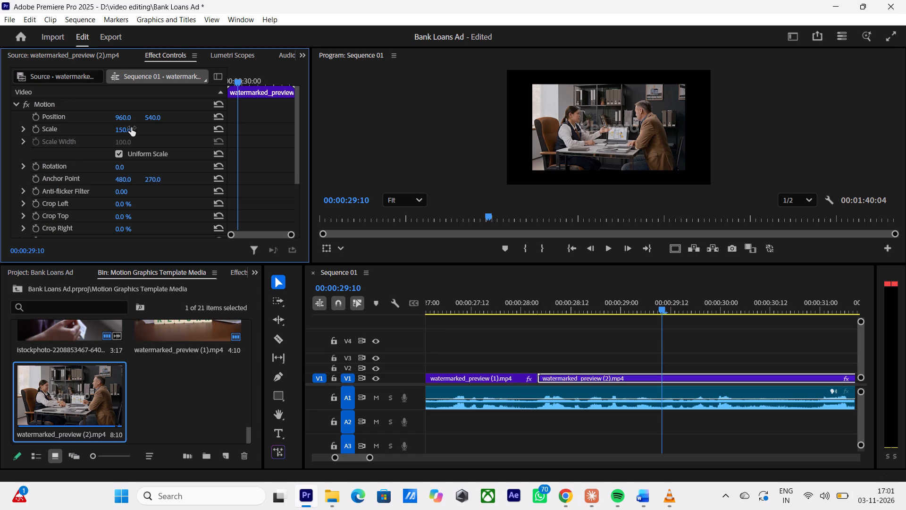
left_click(123, 131)
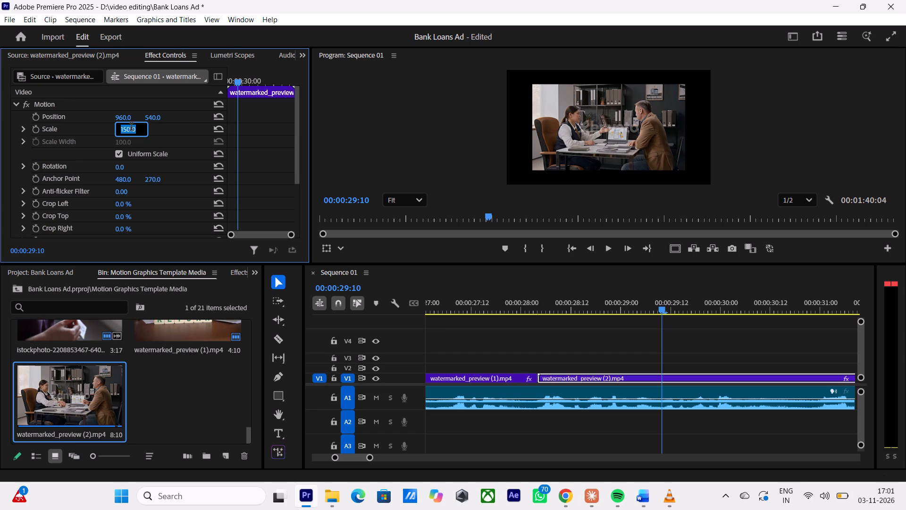
key("BackSpace")
key("BackSpace")
key("BackSpace")
type("200")
key("Return")
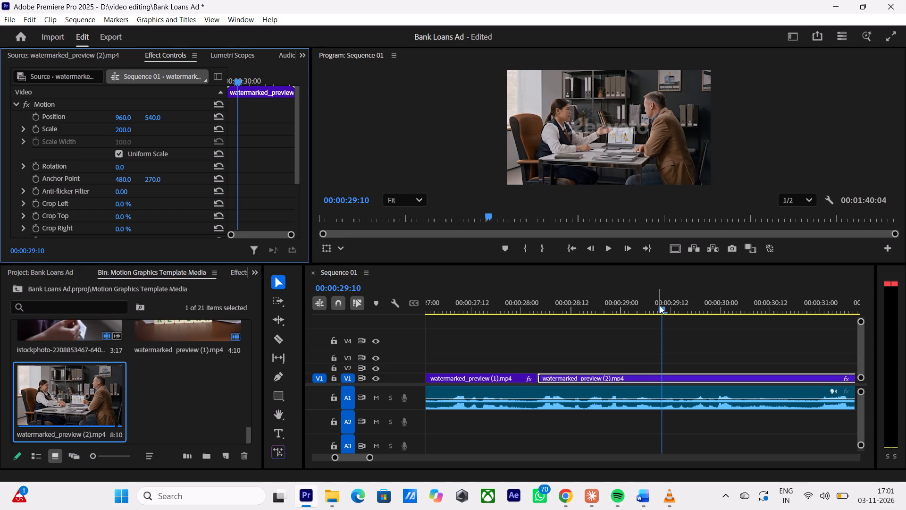
Shorten watermarked_preview (2).mp4 with the Rate Stretch tool to about 246% speed, ending just past 00:00:31:12.
left_click_drag(660, 306, 751, 323)
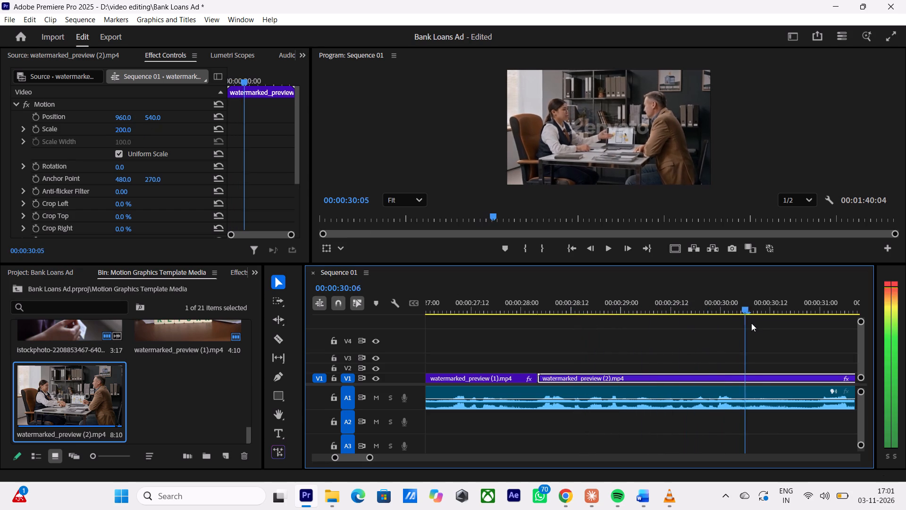
left_click_drag(751, 323, 673, 322)
scroll(707, 351, "down", 8)
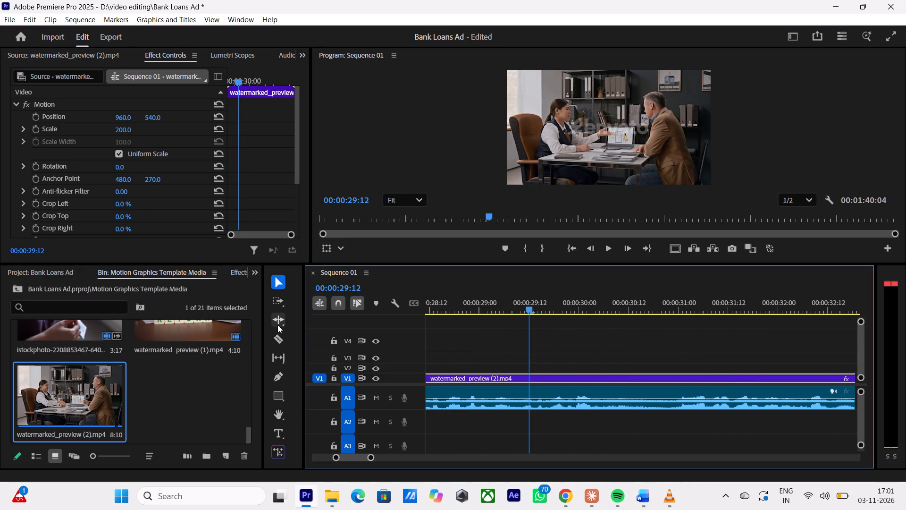
left_click(282, 323)
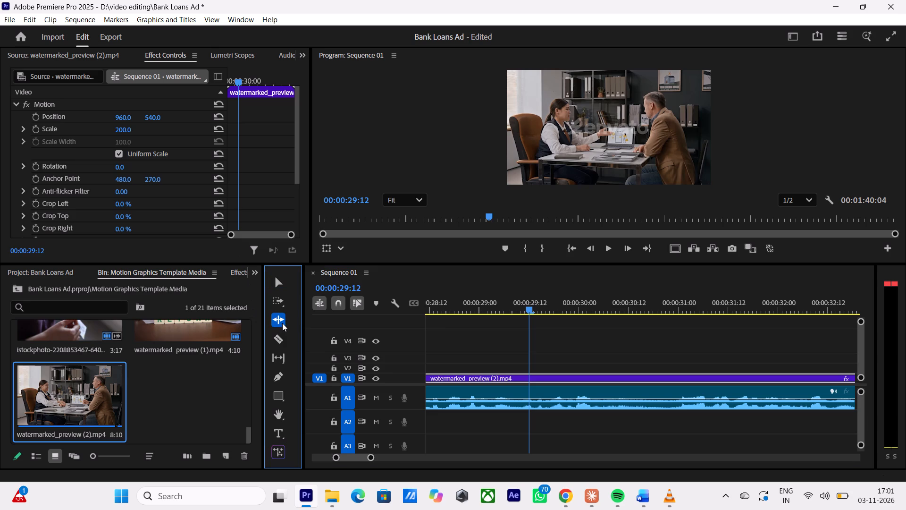
key("r")
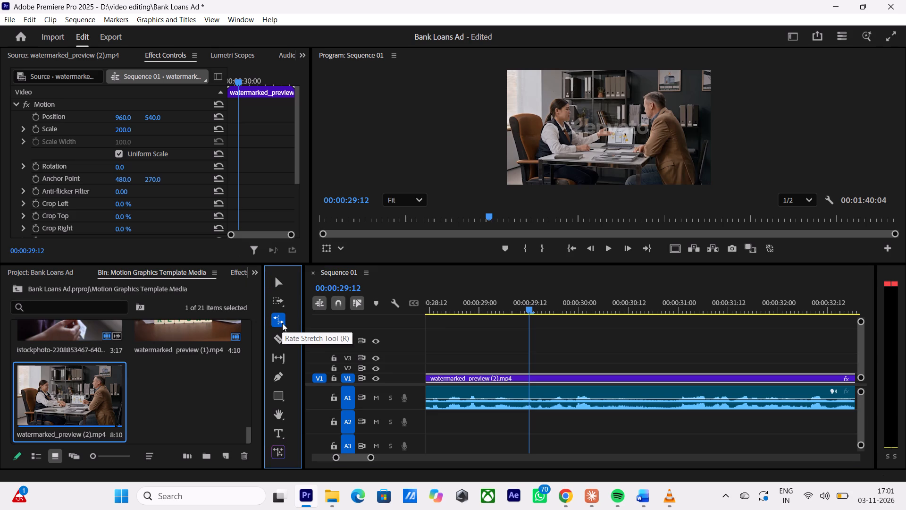
scroll(560, 400, "down", 3)
scroll(639, 386, "down", 8)
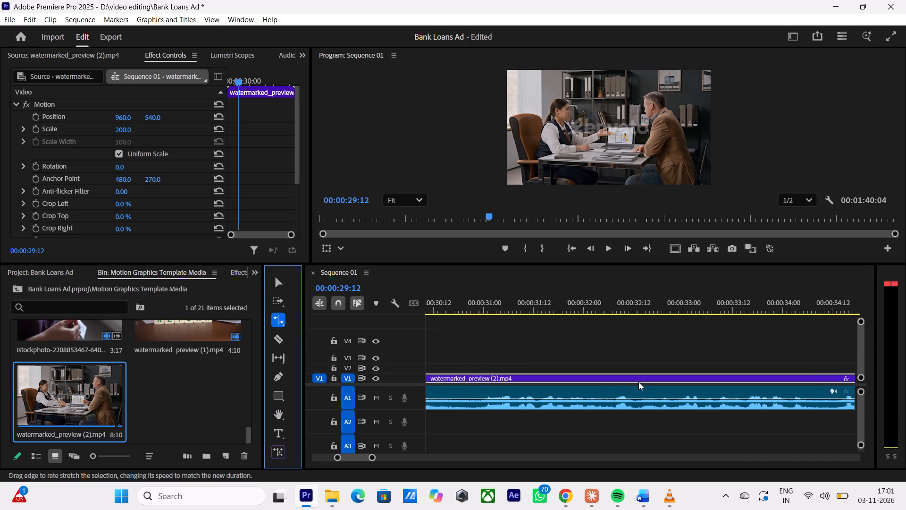
scroll(638, 382, "down", 17)
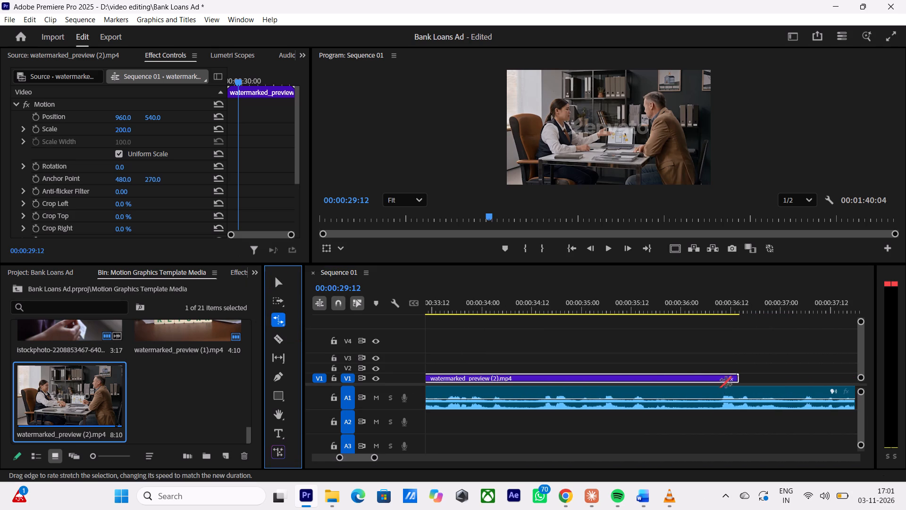
left_click_drag(738, 379, 677, 381)
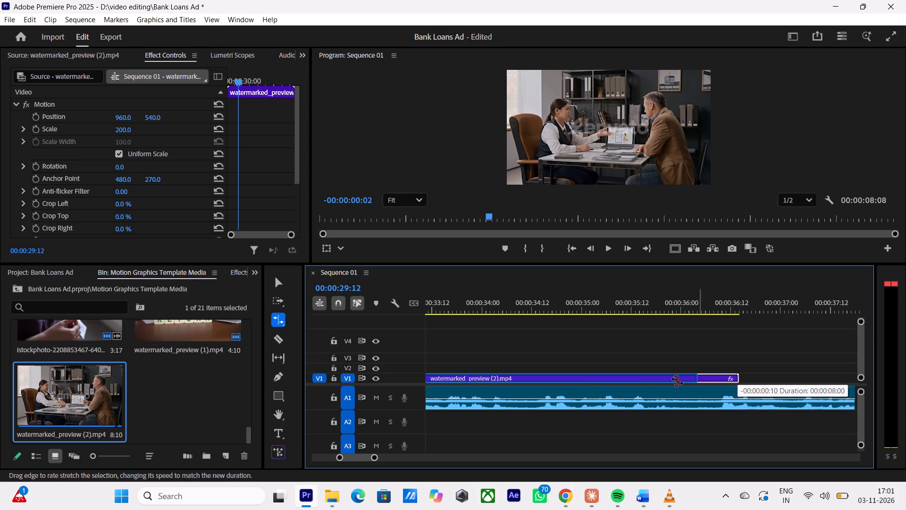
left_click_drag(677, 381, 464, 389)
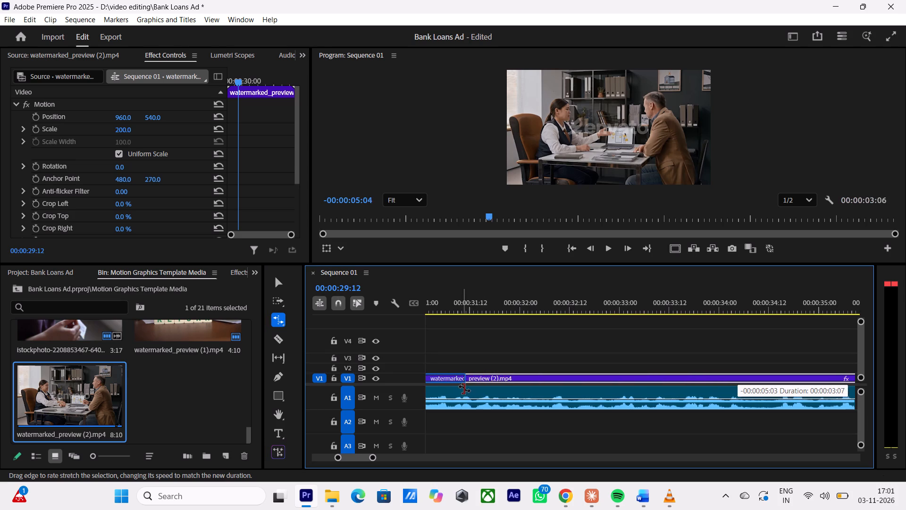
left_click_drag(464, 389, 478, 385)
scroll(478, 381, "down", 2)
scroll(489, 384, "up", 3)
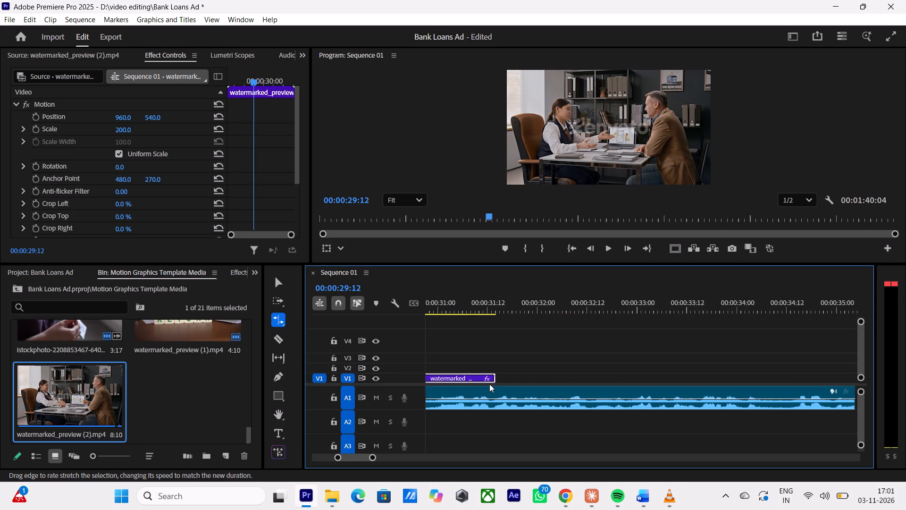
scroll(489, 384, "up", 20)
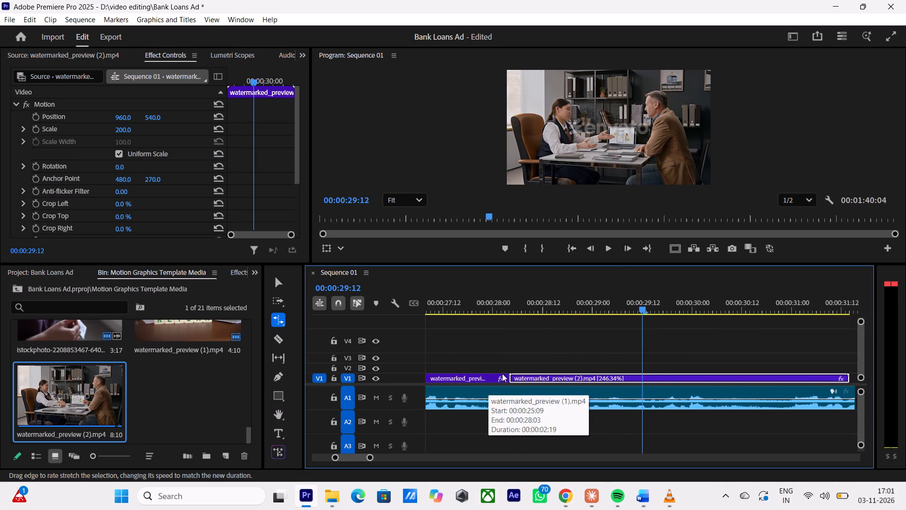
Play through watermarked_preview (2).mp4, split it at 00:00:31:03 with the Razor tool, and delete the leftover tail.
left_click_drag(640, 308, 518, 321)
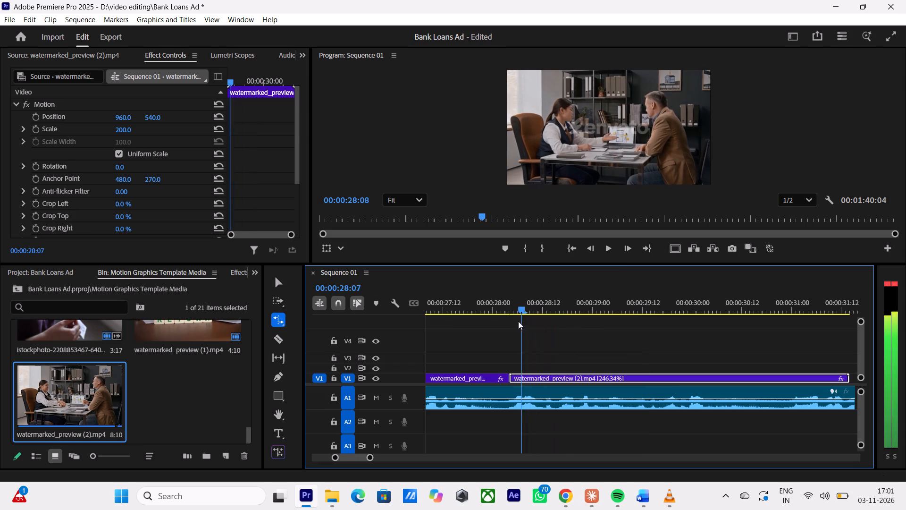
left_click_drag(518, 321, 511, 324)
left_click(611, 248)
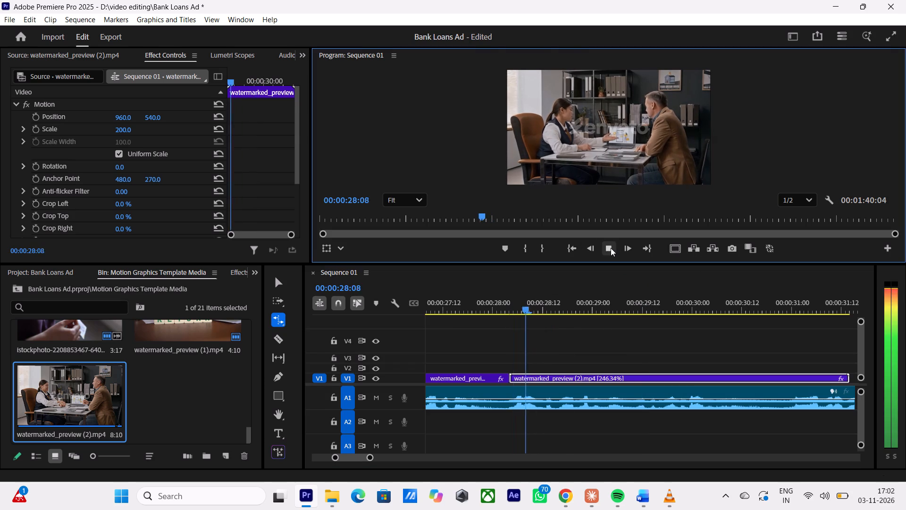
left_click(611, 248)
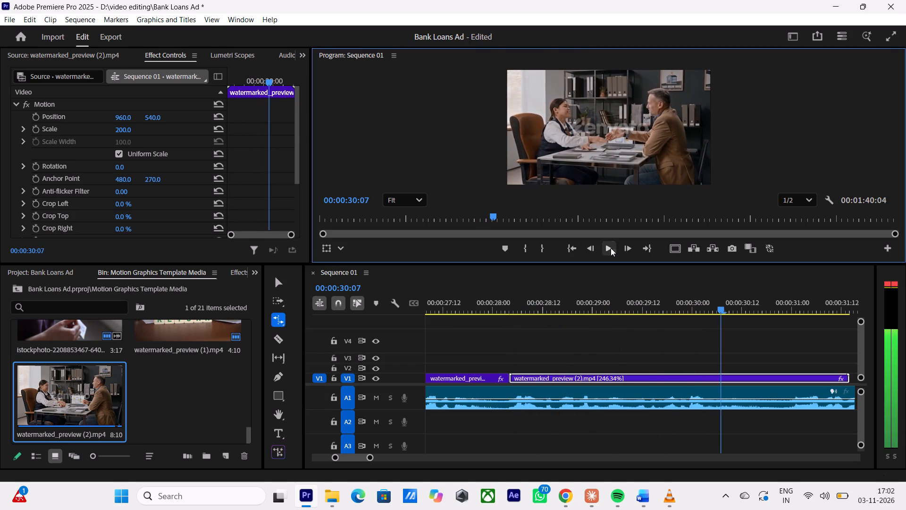
left_click(611, 248)
left_click(611, 248)
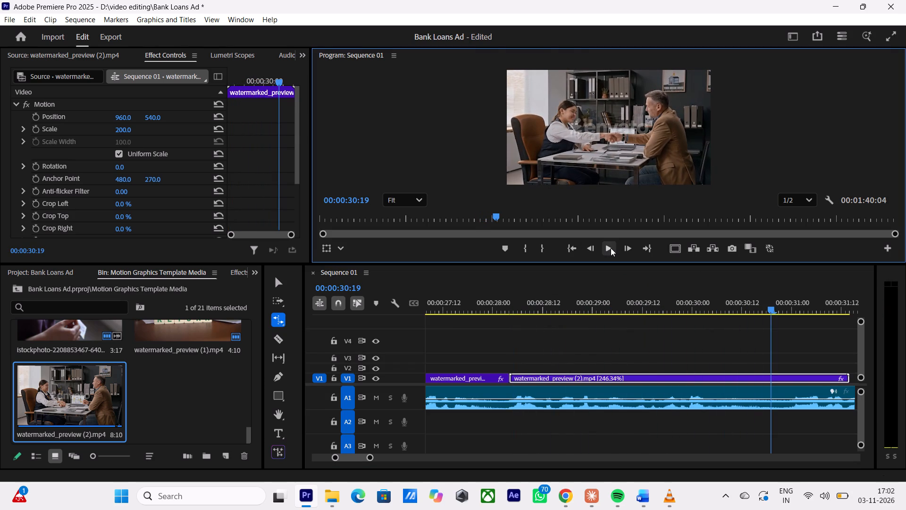
double_click(611, 248)
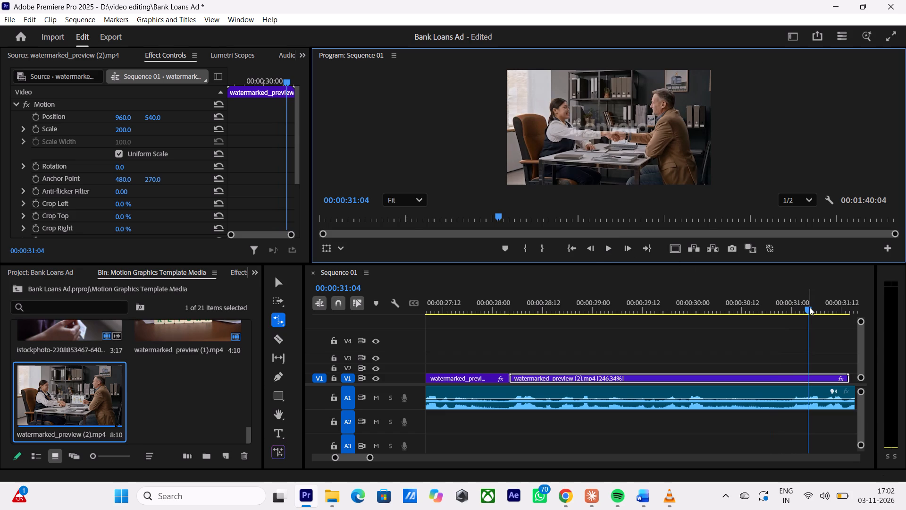
left_click_drag(809, 307, 811, 307)
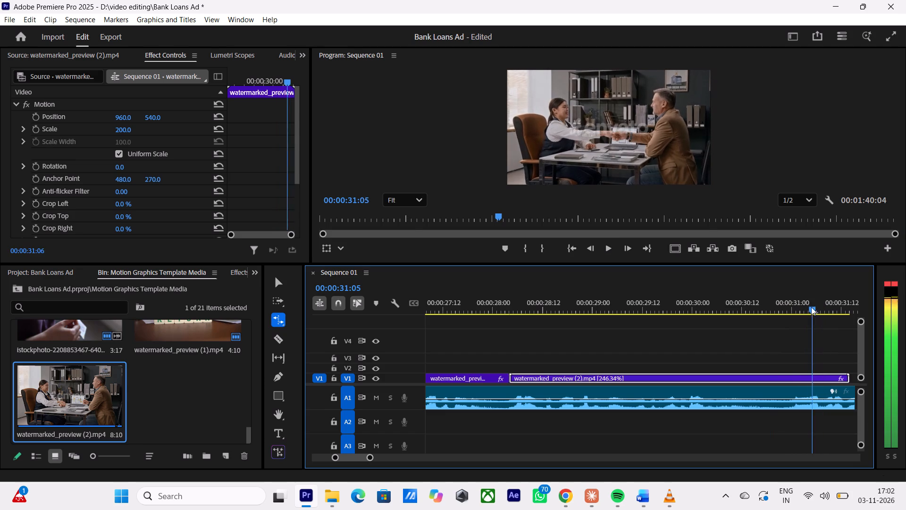
left_click_drag(811, 307, 804, 307)
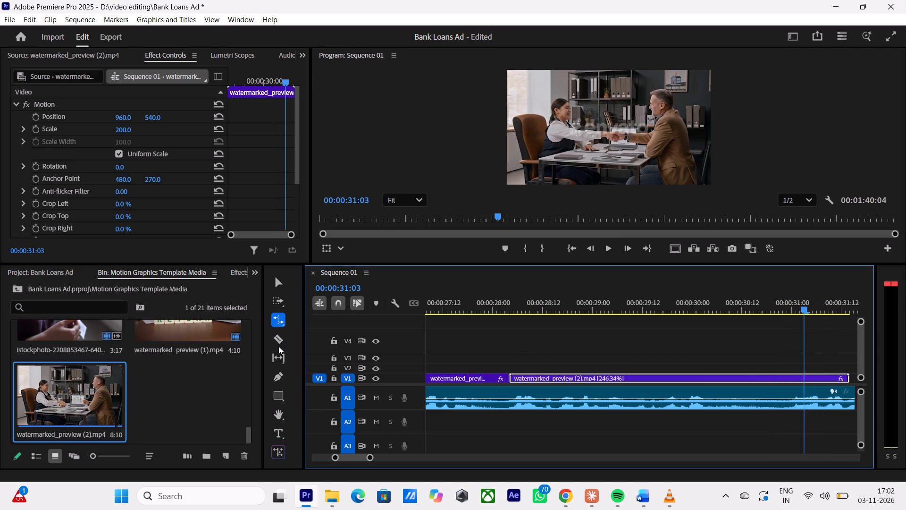
left_click(278, 346)
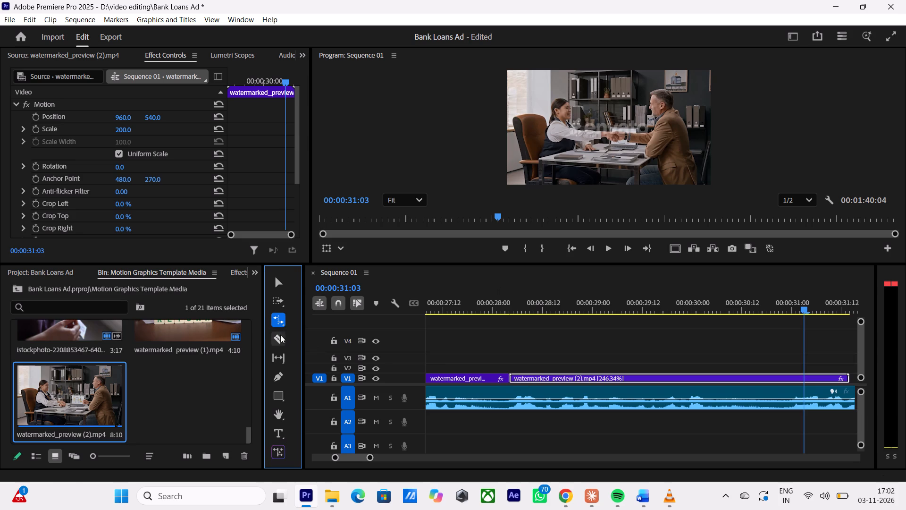
left_click(280, 335)
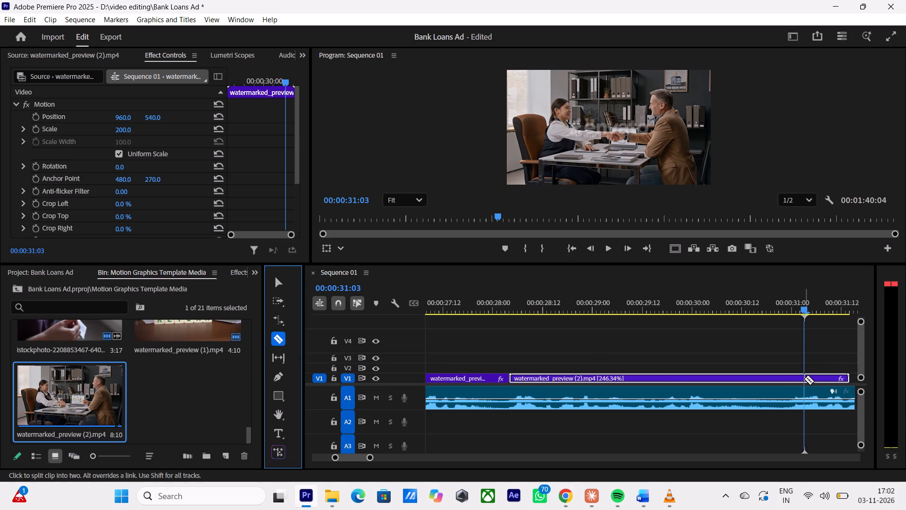
left_click(804, 379)
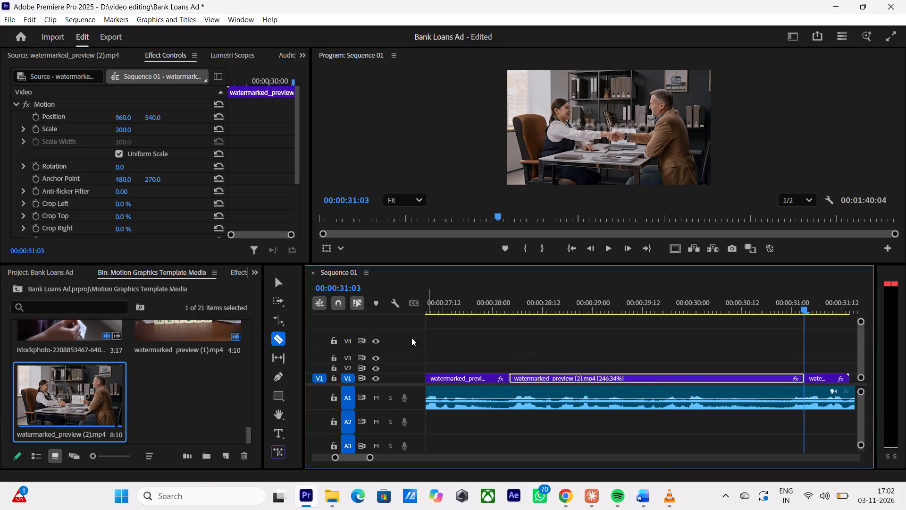
left_click(271, 277)
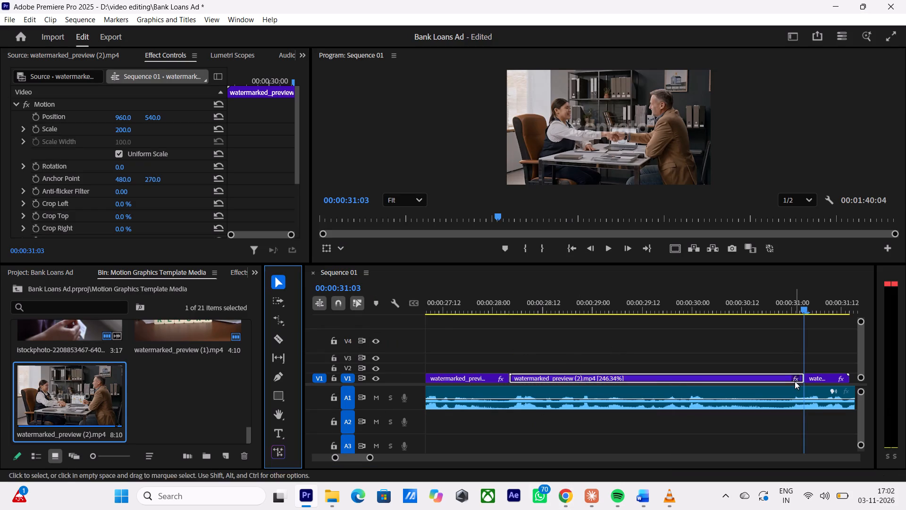
left_click(817, 377)
key("BackSpace")
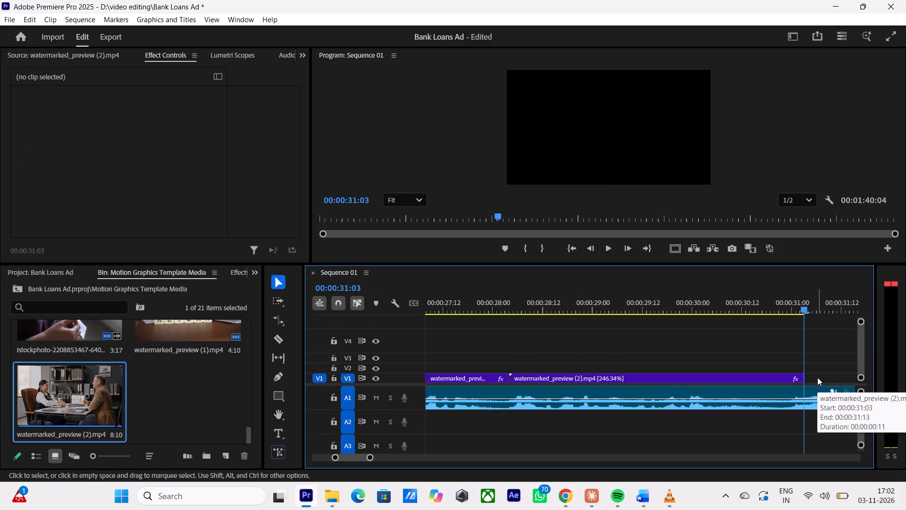
Lengthen watermarked_preview (2).mp4 with the Rate Stretch tool to about 152% speed, ending just before 00:00:33:00.
left_click_drag(803, 308, 500, 364)
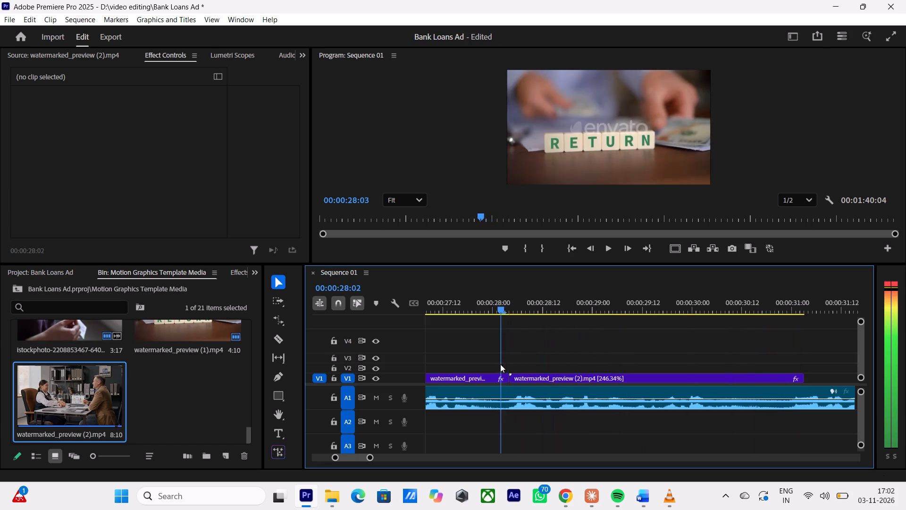
left_click_drag(500, 364, 491, 368)
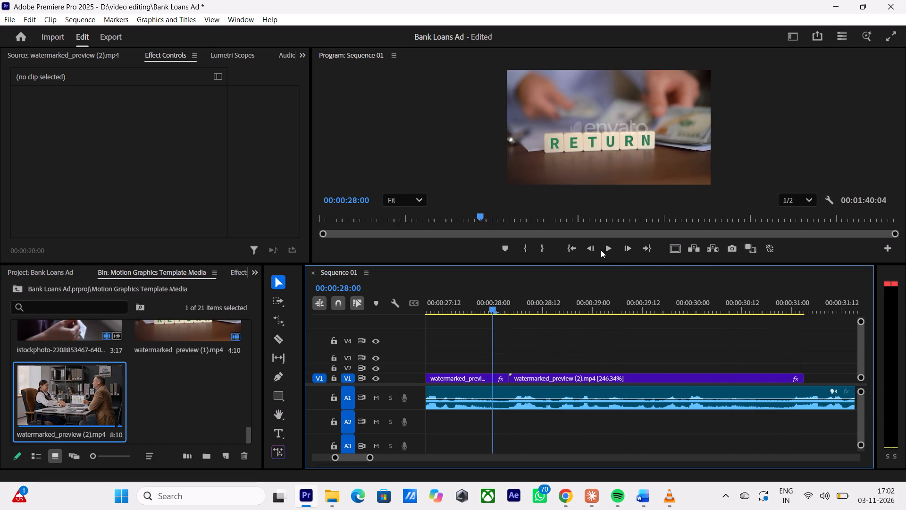
left_click(604, 245)
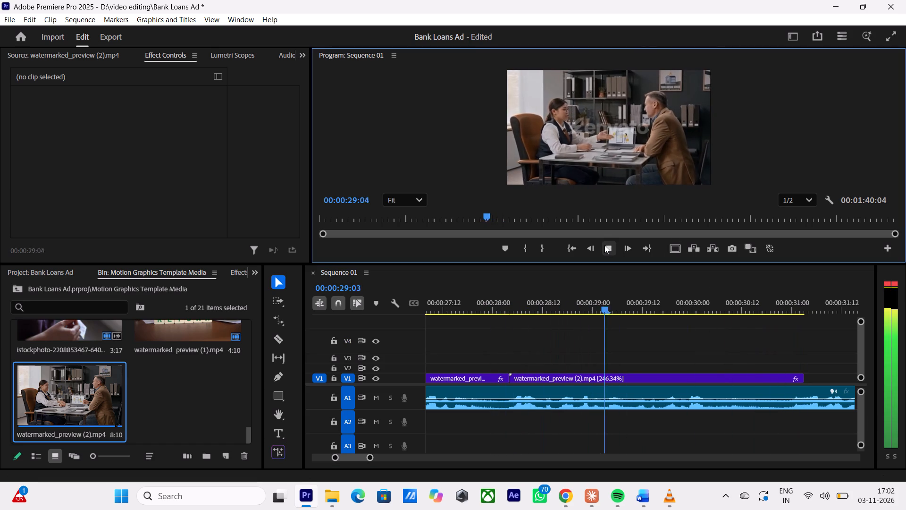
left_click(604, 245)
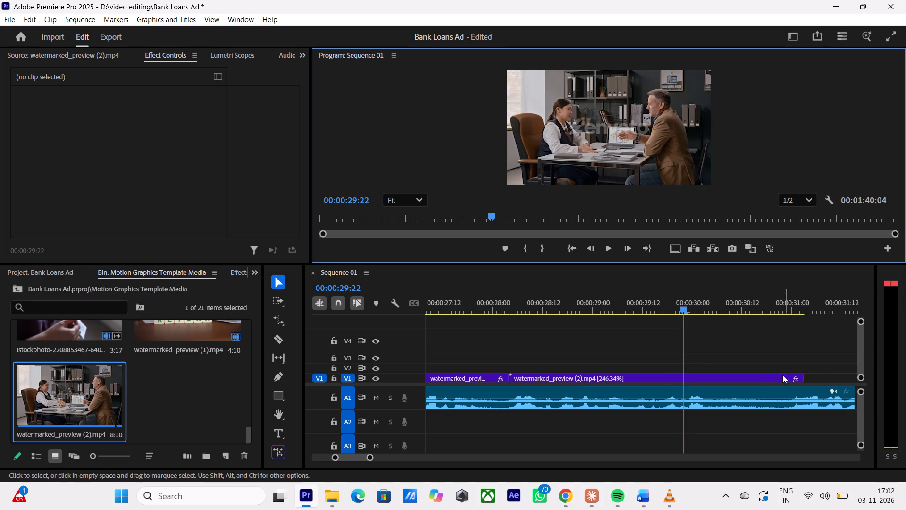
left_click(277, 318)
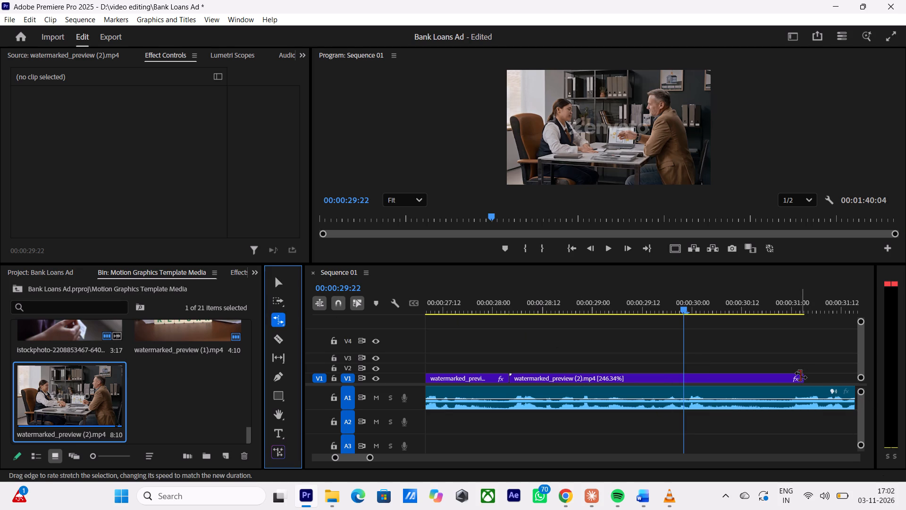
left_click_drag(801, 375, 801, 376)
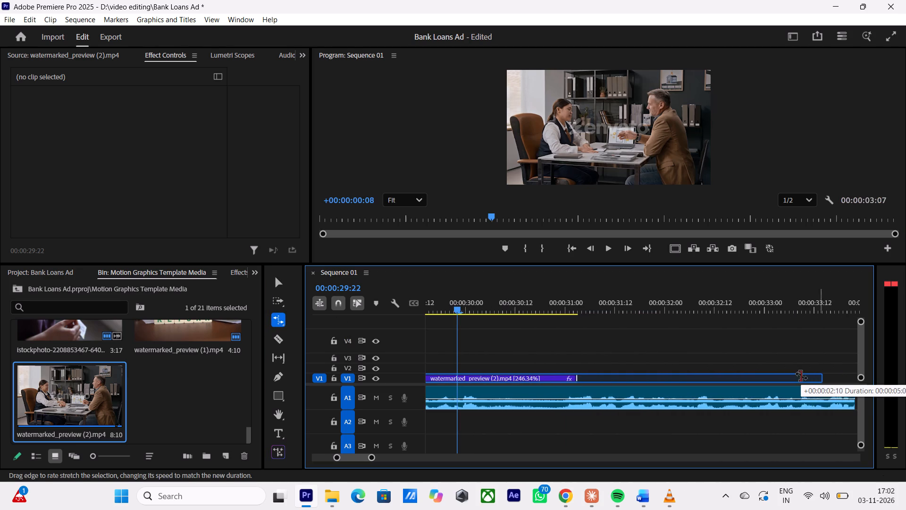
left_click_drag(801, 376, 755, 382)
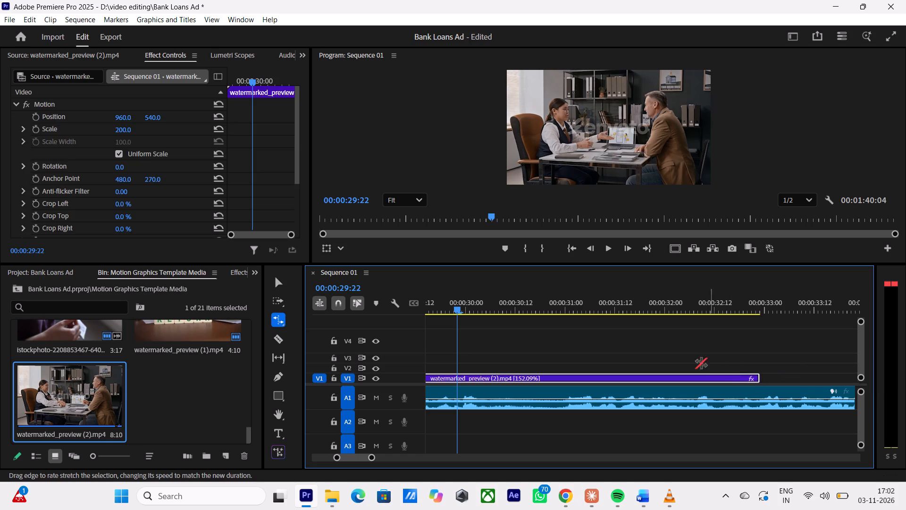
Check the slowed clip against the narration, and move it up to track V2, starting near 00:00:27:12 and overlapping watermarked_preview (1).mp4.
left_click_drag(456, 308, 520, 308)
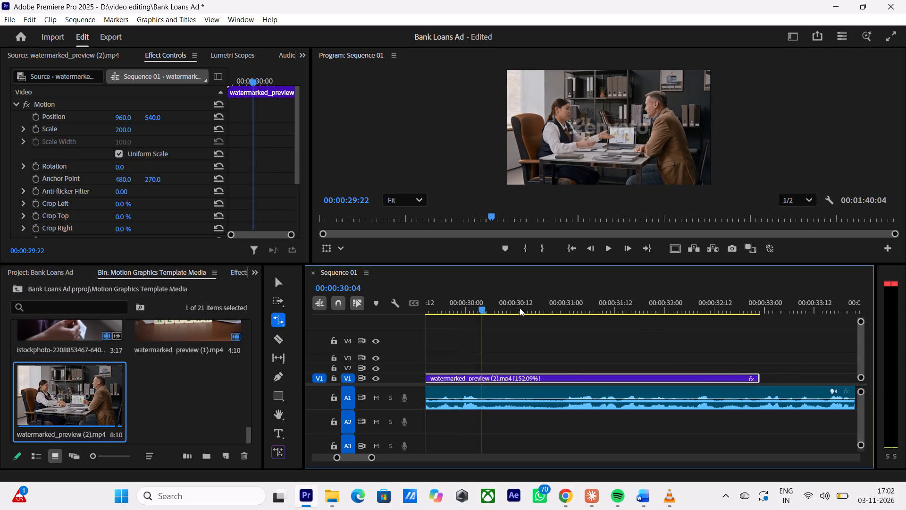
left_click_drag(520, 308, 757, 319)
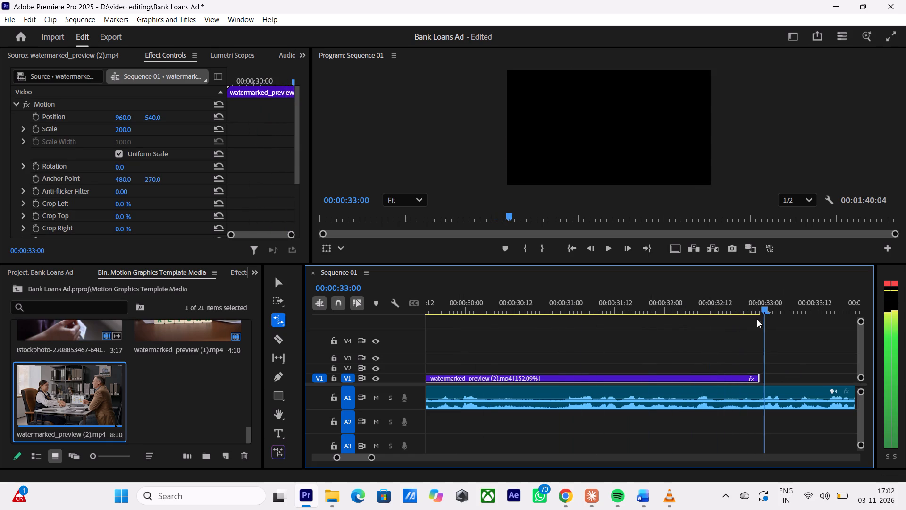
left_click_drag(757, 319, 559, 331)
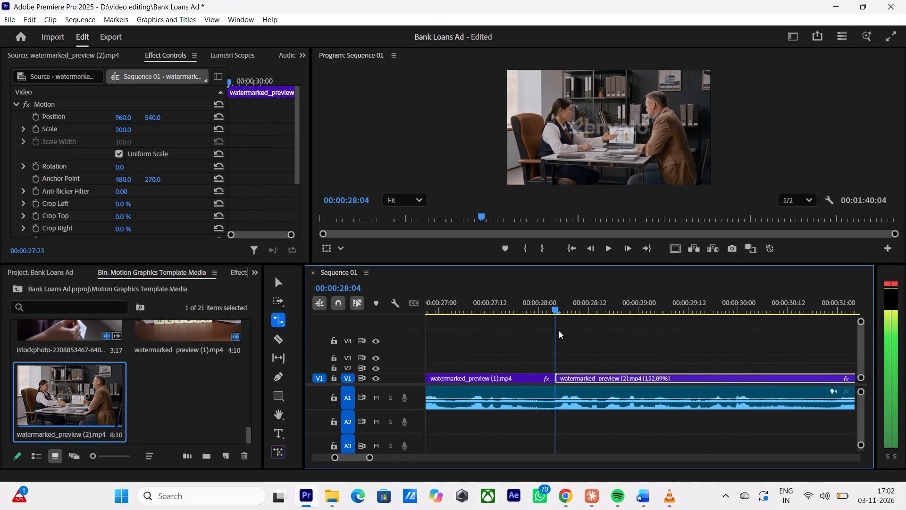
left_click_drag(559, 331, 629, 329)
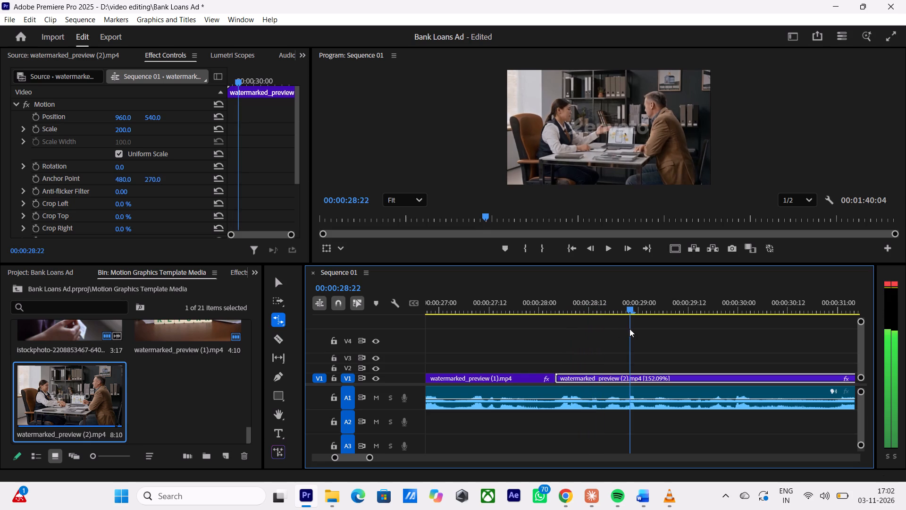
left_click_drag(629, 329, 545, 349)
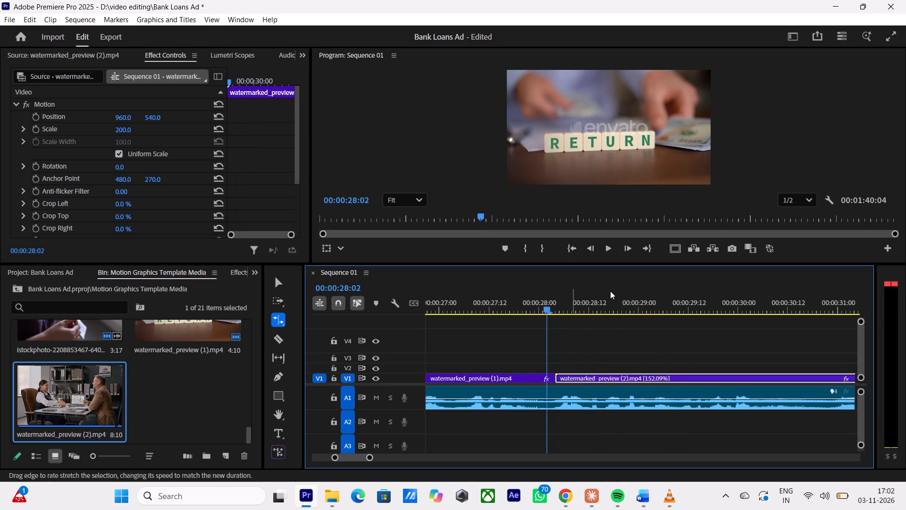
left_click(610, 248)
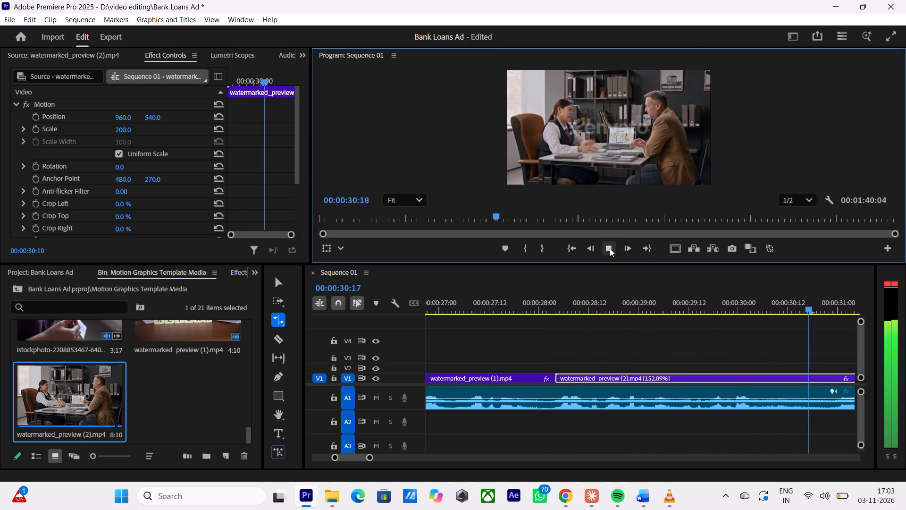
left_click(610, 248)
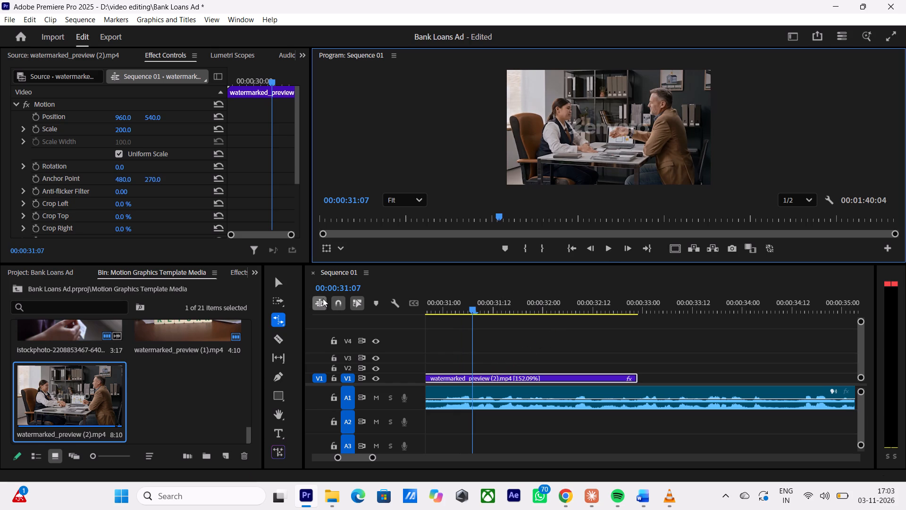
left_click(275, 280)
scroll(504, 409, "down", 2)
scroll(553, 394, "up", 2)
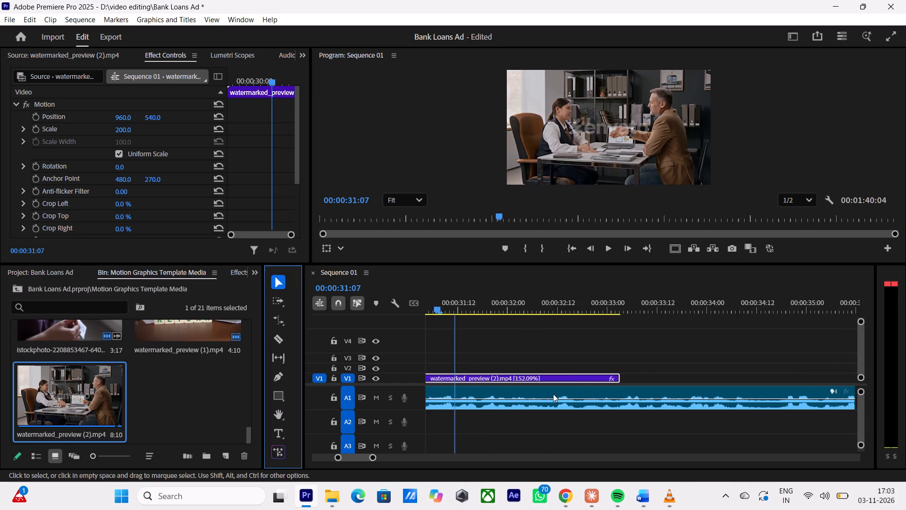
scroll(553, 394, "up", 20)
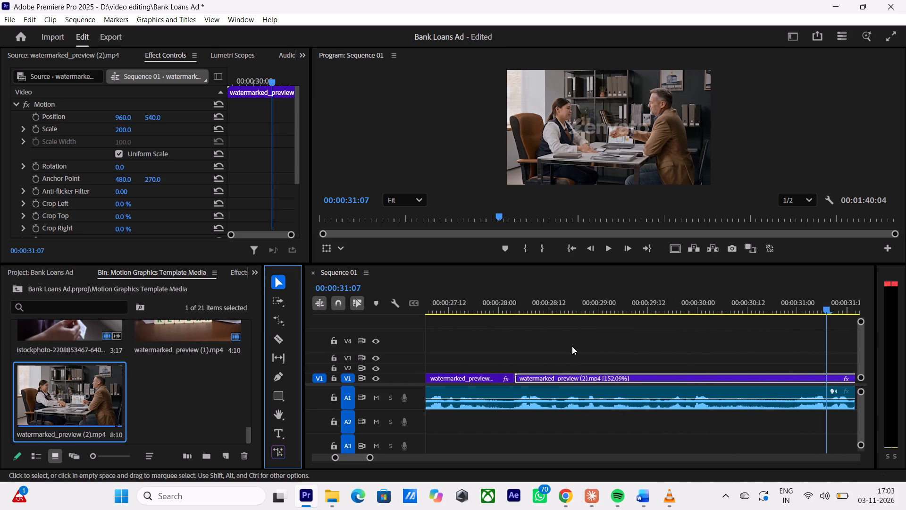
left_click_drag(558, 375, 558, 366)
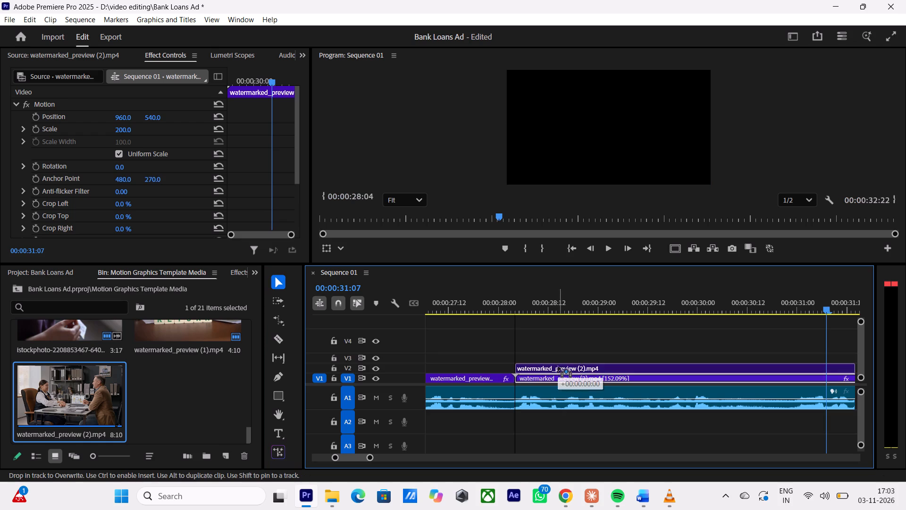
left_click_drag(558, 366, 486, 372)
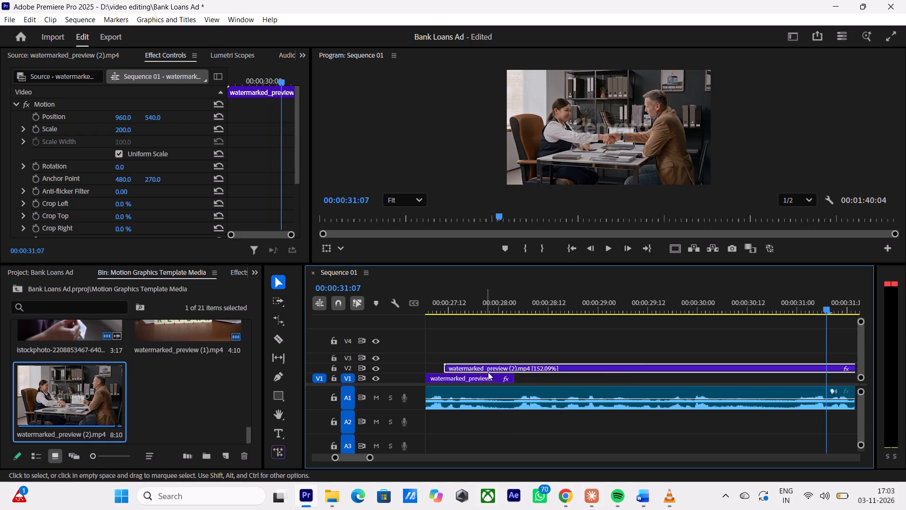
Replay watermarked_preview (2).mp4 against the narration and shift it earlier on track V2 in two moves, ending near 00:00:31:17.
left_click_drag(610, 307, 573, 313)
left_click(609, 243)
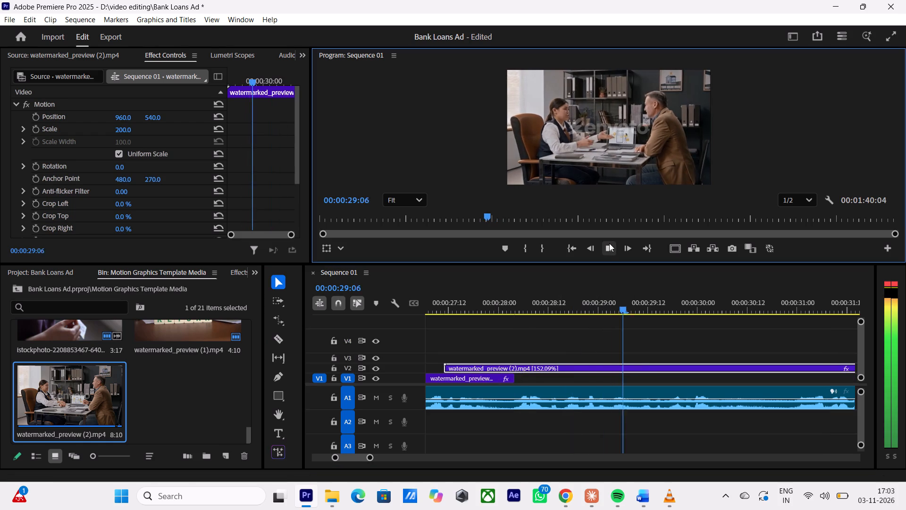
left_click(609, 243)
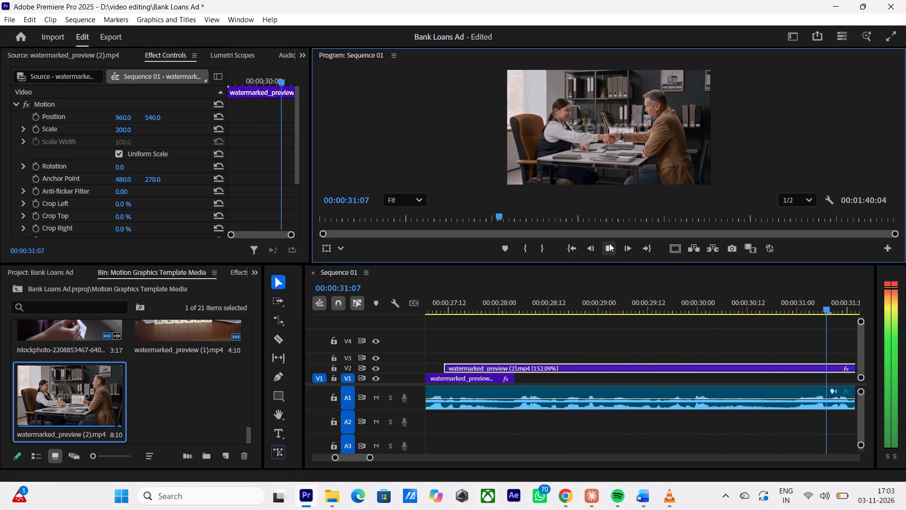
left_click_drag(670, 368, 651, 366)
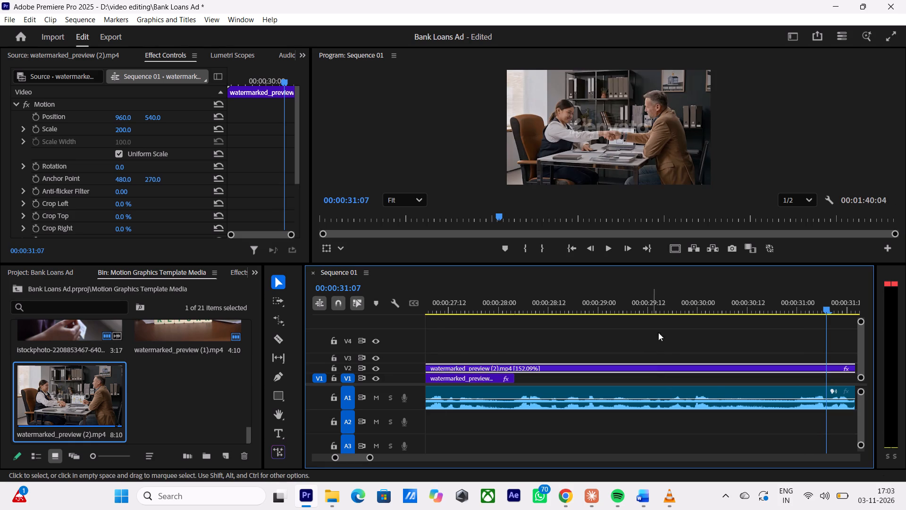
left_click_drag(824, 306, 611, 313)
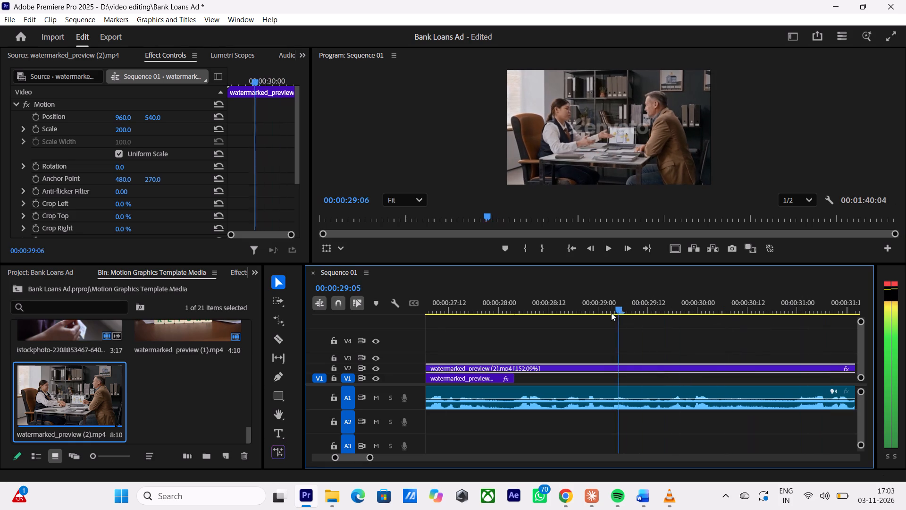
left_click_drag(611, 313, 603, 314)
left_click(604, 248)
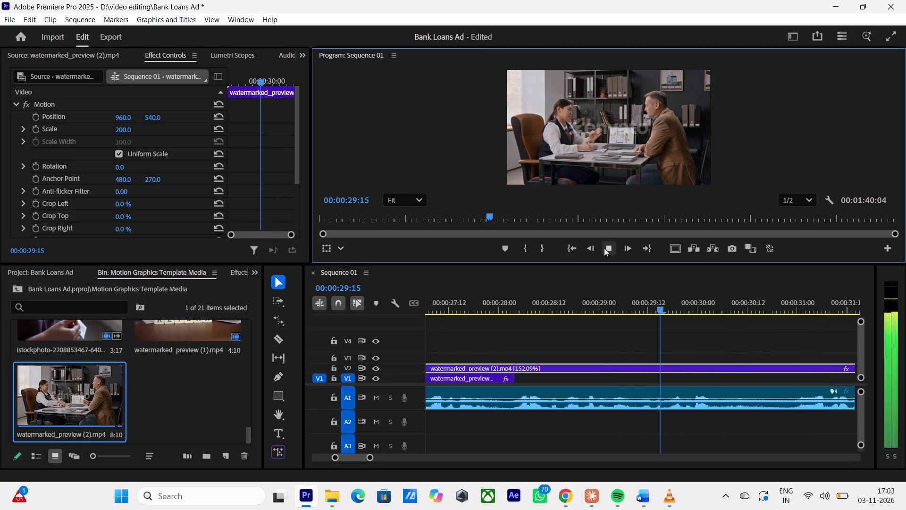
left_click(604, 248)
left_click(604, 248)
left_click(604, 248)
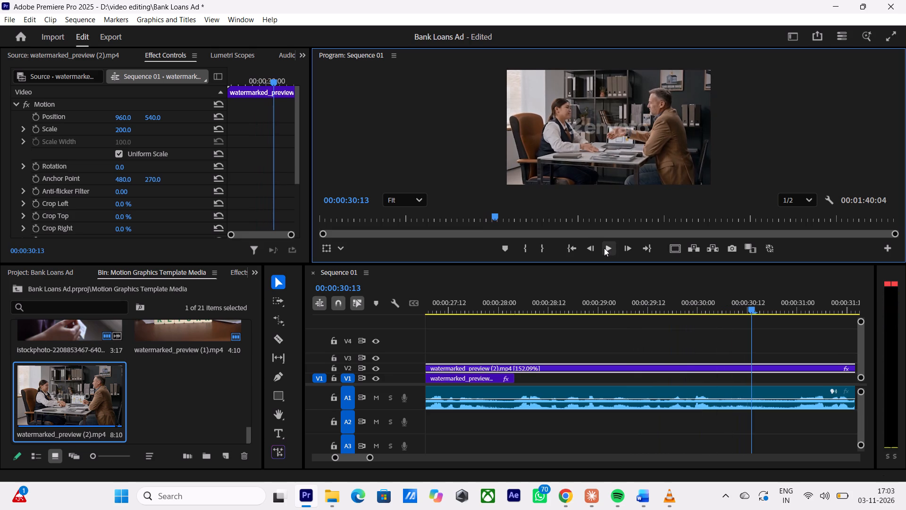
left_click_drag(669, 366, 663, 366)
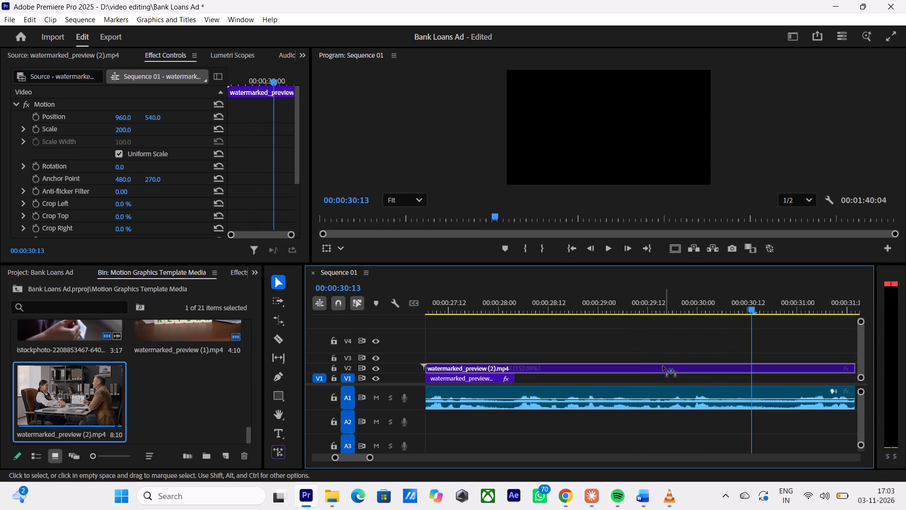
left_click_drag(663, 366, 638, 365)
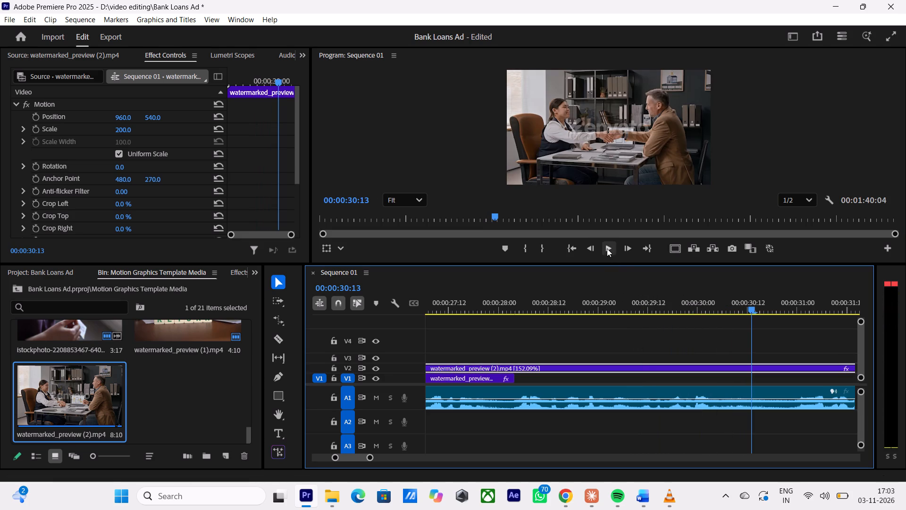
Play through the handshake section and shorten watermarked_preview (2).mp4 with the Rate Stretch tool to 171.47% speed, ending at 00:00:31:04.
left_click_drag(748, 310, 613, 319)
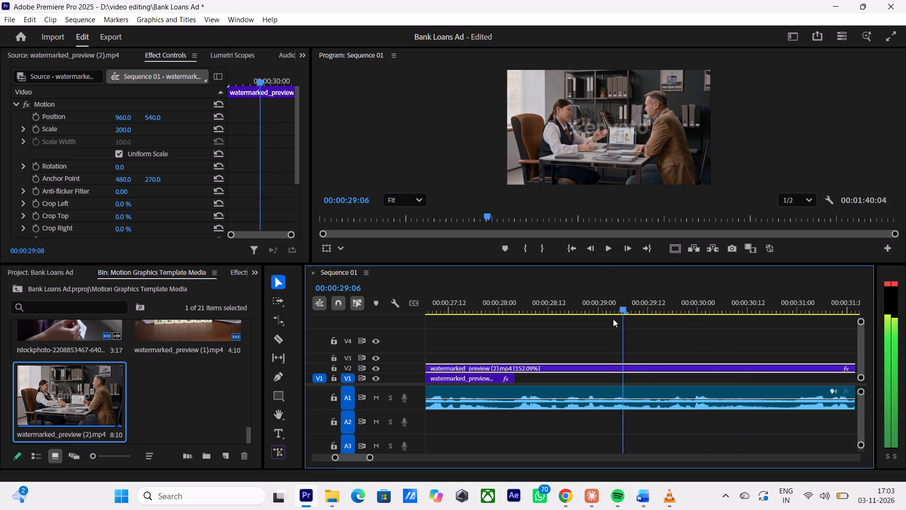
left_click_drag(613, 319, 591, 323)
left_click(604, 251)
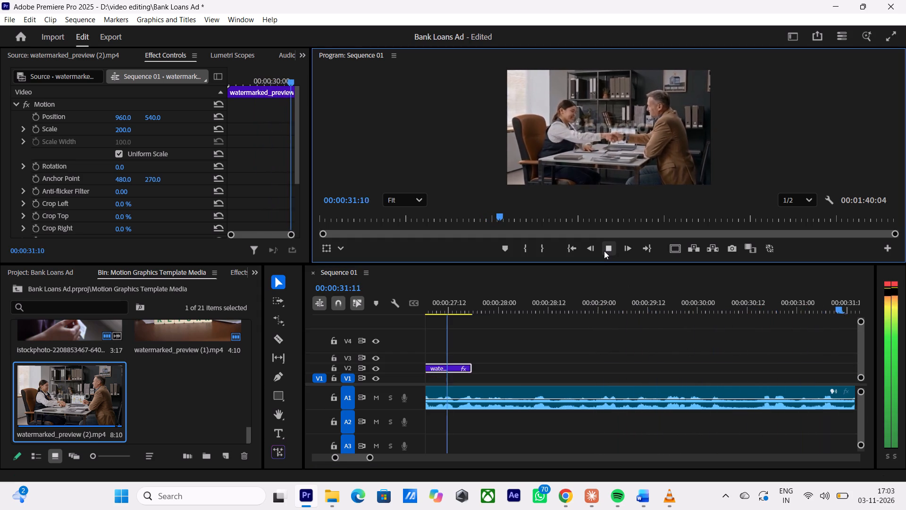
left_click(604, 251)
scroll(607, 353, "up", 3)
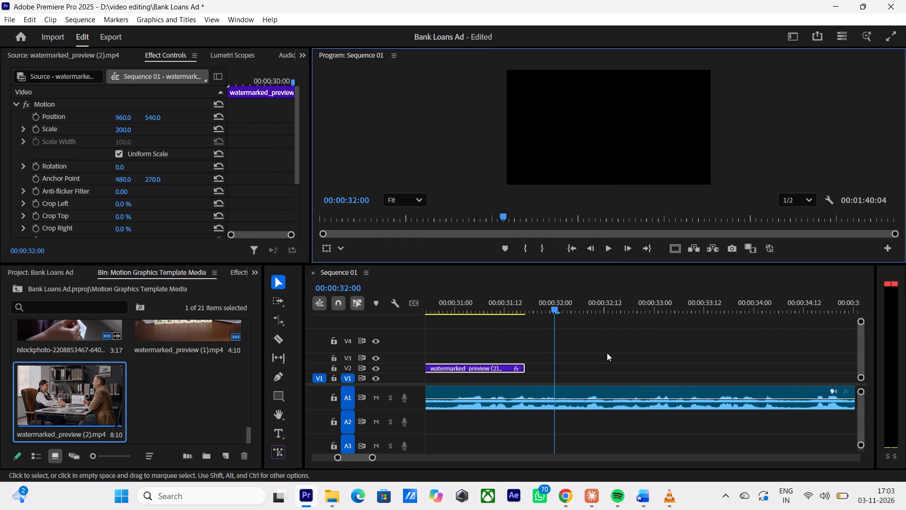
scroll(607, 353, "up", 6)
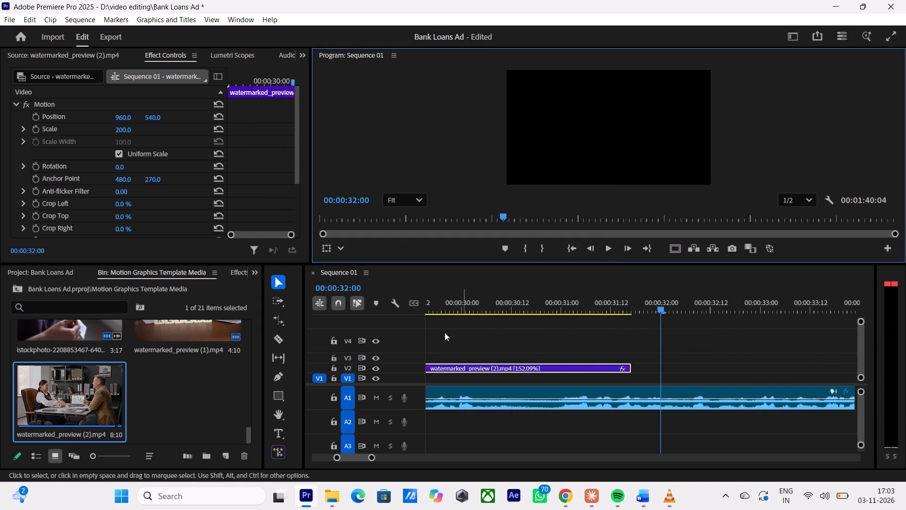
left_click(281, 317)
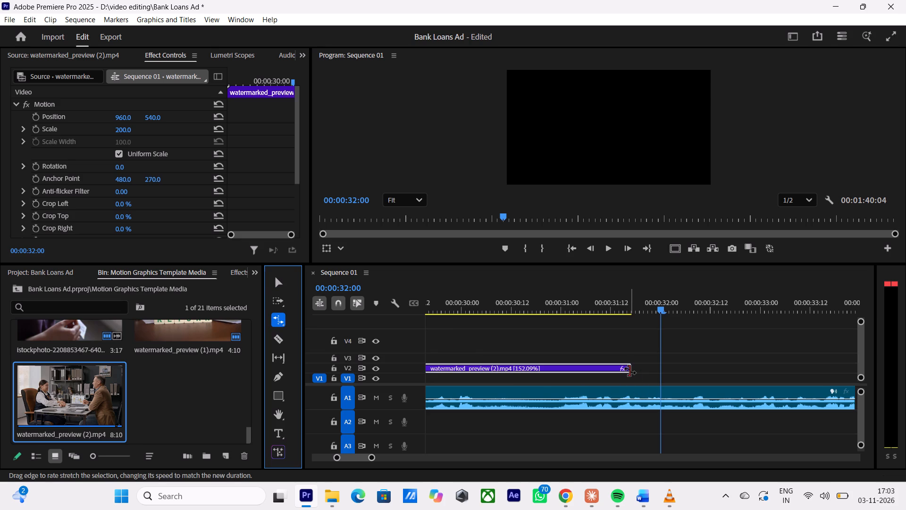
left_click_drag(629, 367, 584, 367)
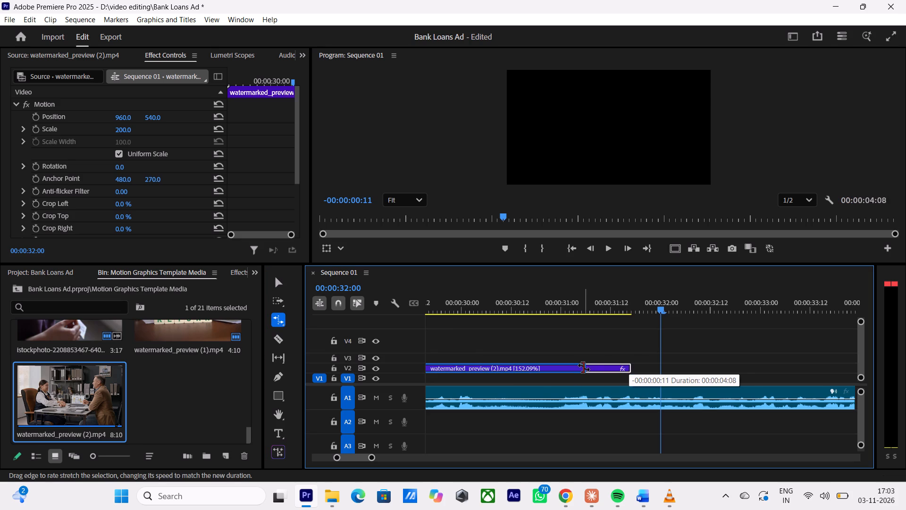
left_click_drag(584, 367, 574, 368)
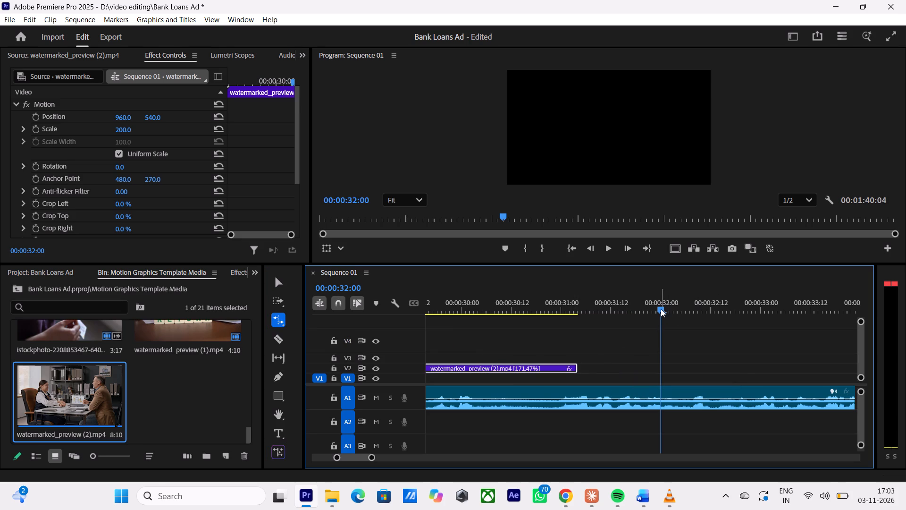
Check the retimed clip against the narration and move watermarked_preview (2).mp4 about three frames earlier on V2, ending near 00:00:31:01.
left_click_drag(661, 309, 524, 329)
left_click(604, 248)
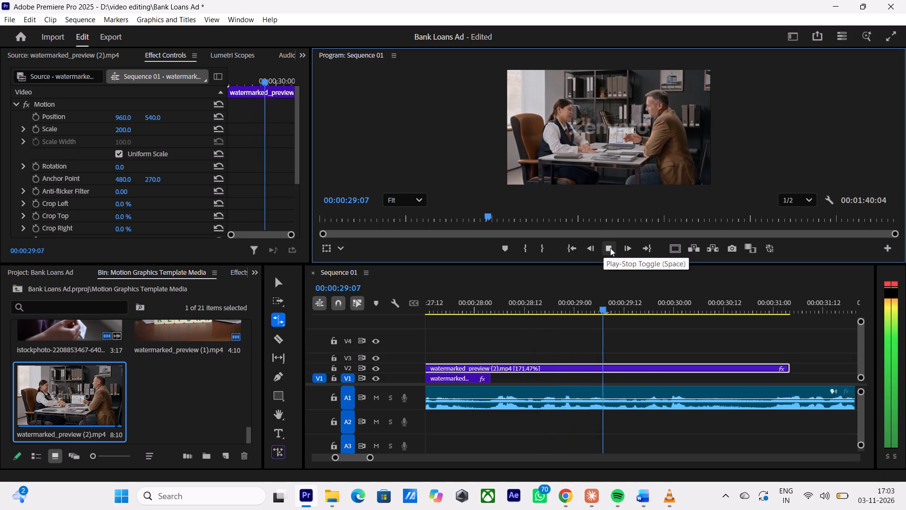
left_click(610, 248)
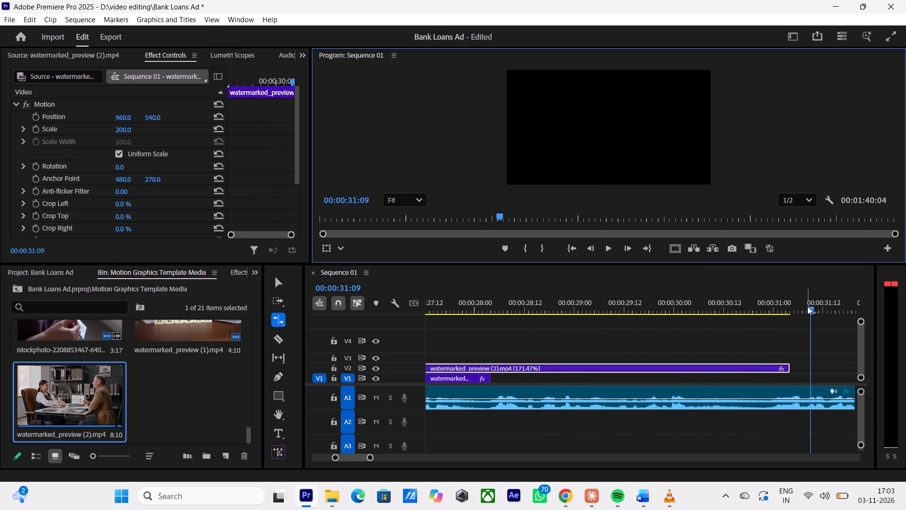
left_click_drag(806, 306, 767, 317)
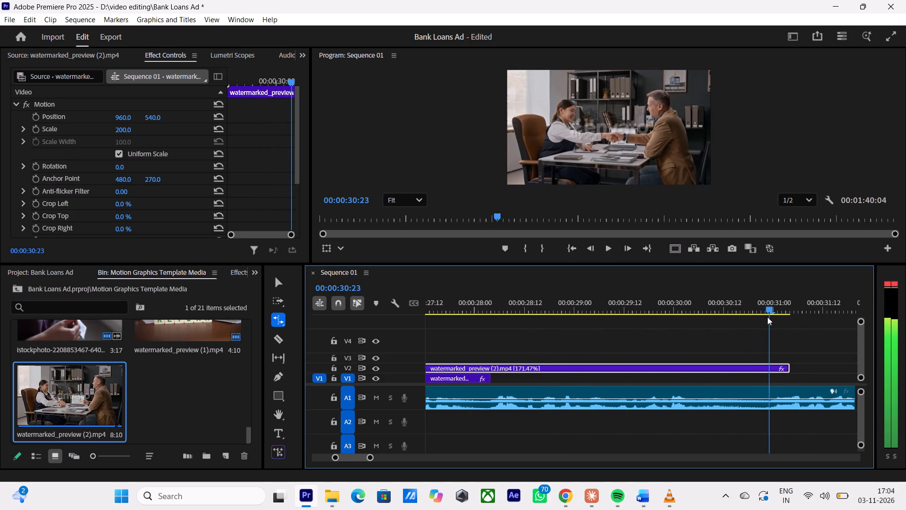
left_click_drag(767, 317, 584, 314)
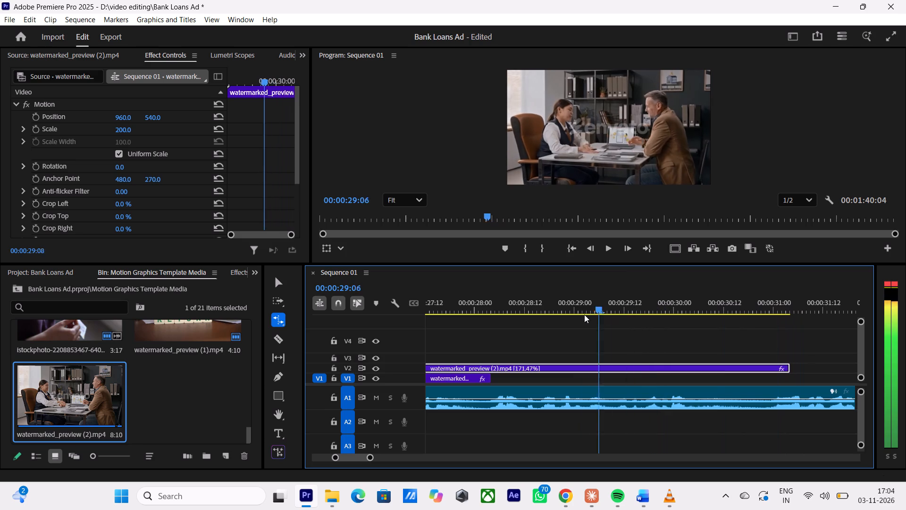
left_click_drag(584, 314, 568, 316)
left_click(611, 253)
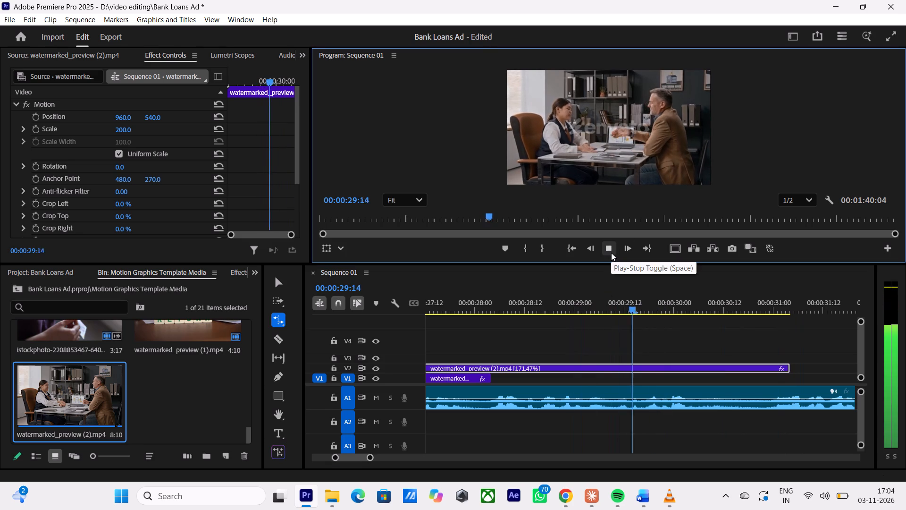
left_click(611, 253)
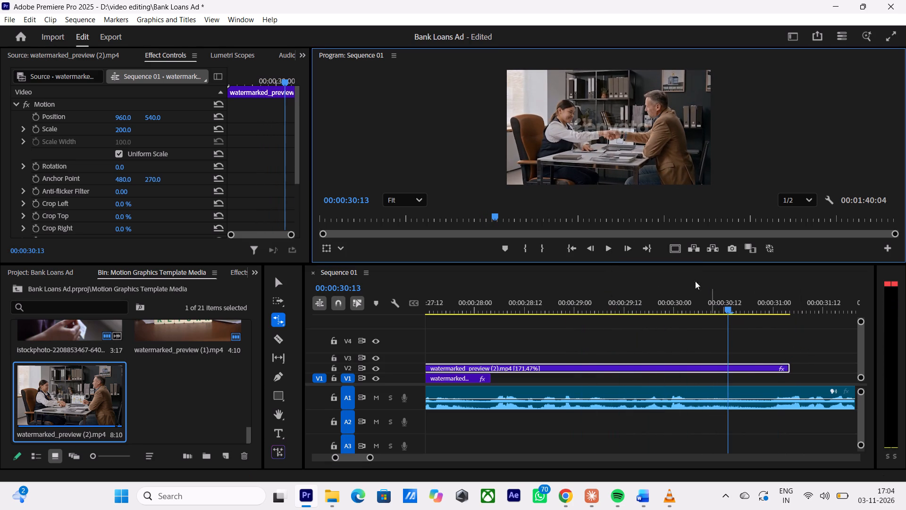
left_click(608, 249)
left_click(608, 249)
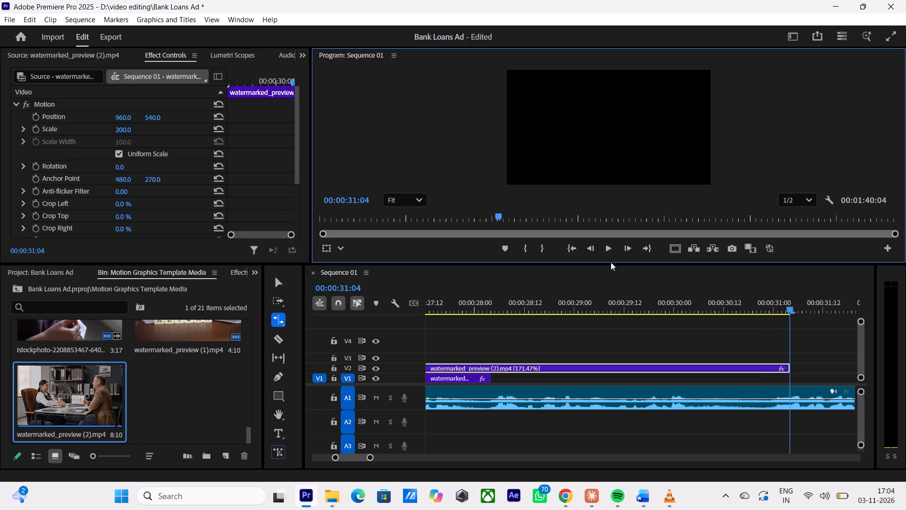
left_click(279, 280)
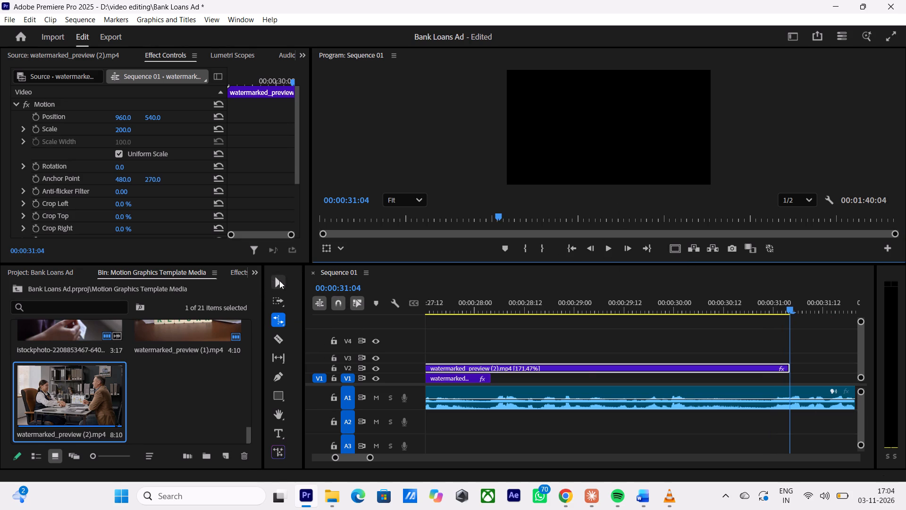
left_click_drag(583, 366, 545, 369)
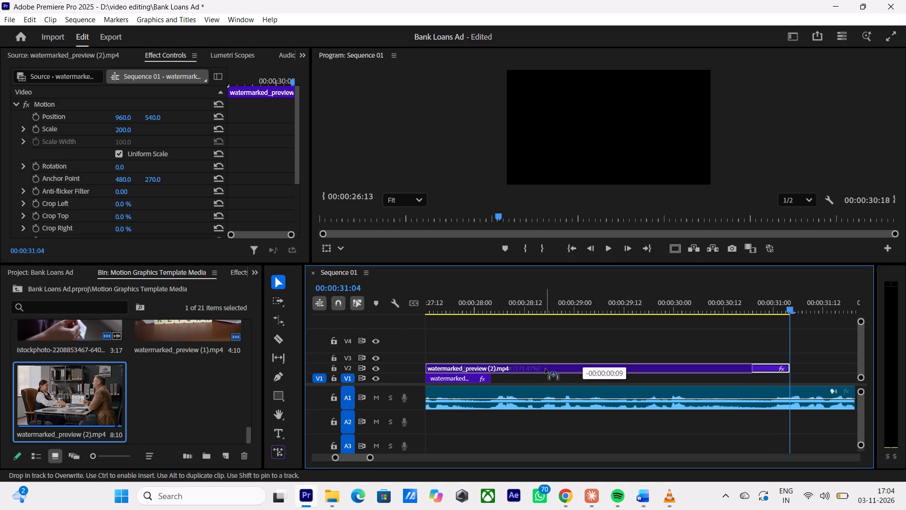
left_click_drag(545, 369, 568, 369)
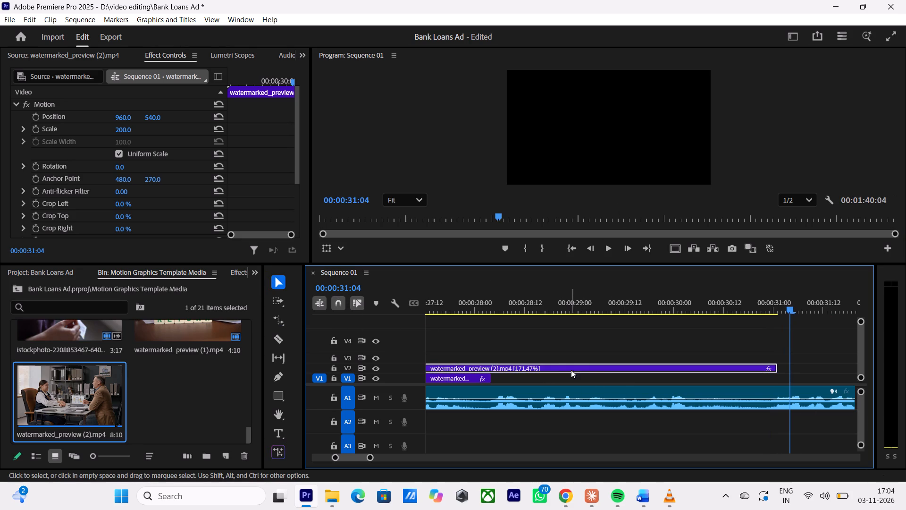
Play the sequence from 00:00:27:23 to just past the clip's end to check the handshake timing against the narration.
left_click_drag(789, 308, 763, 314)
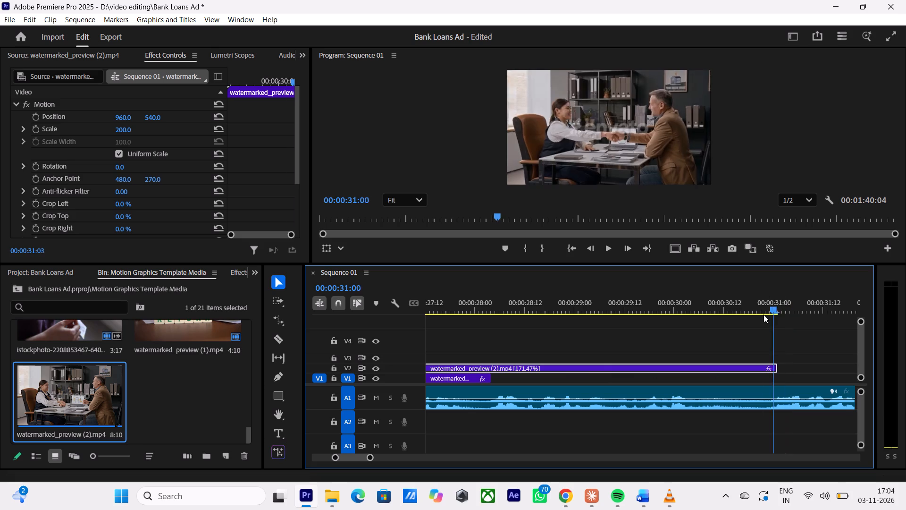
left_click_drag(763, 314, 583, 322)
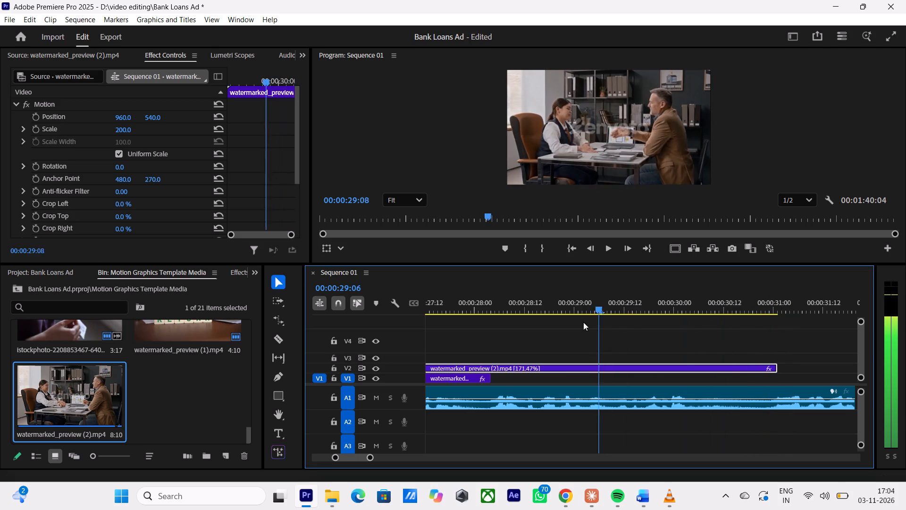
left_click_drag(583, 322, 468, 348)
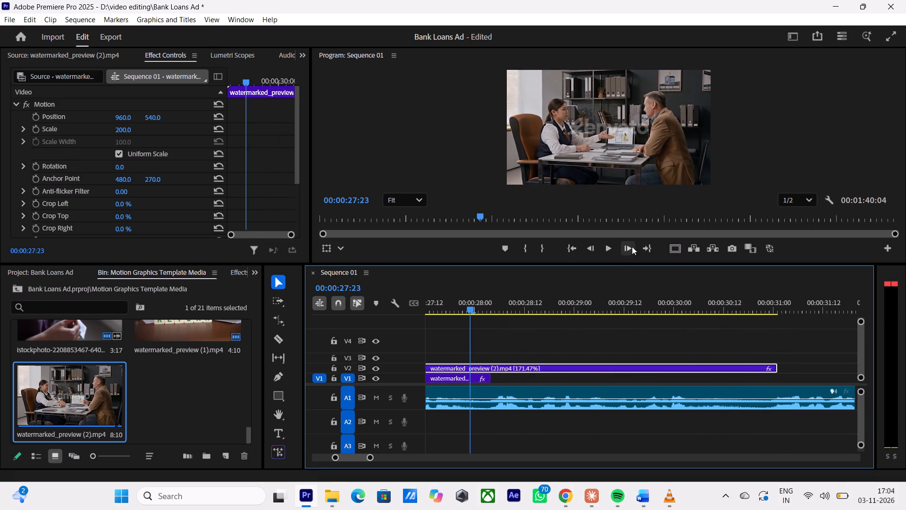
left_click(607, 248)
left_click(607, 248)
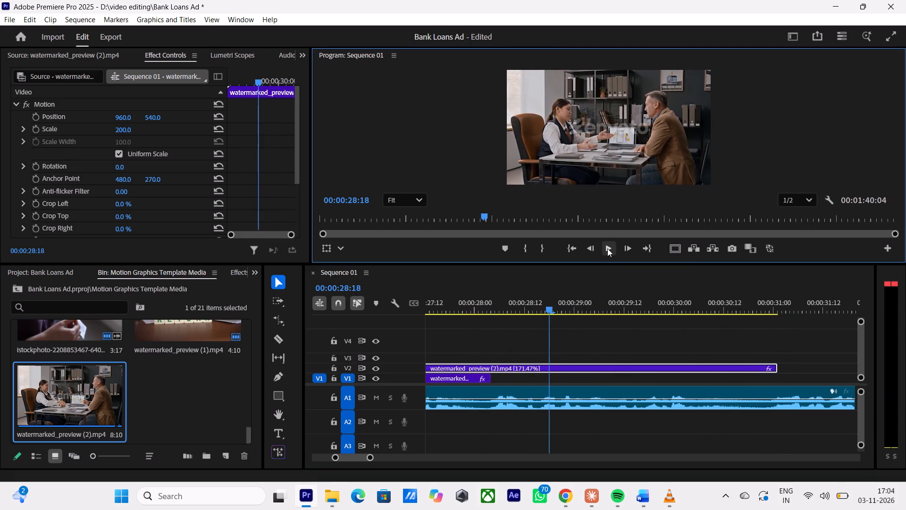
left_click(607, 248)
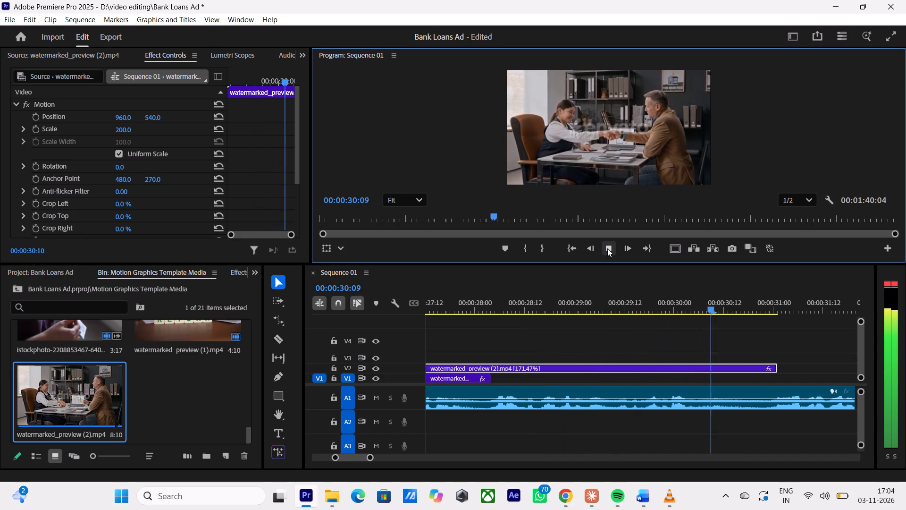
left_click(607, 248)
left_click(607, 248)
left_click(607, 248)
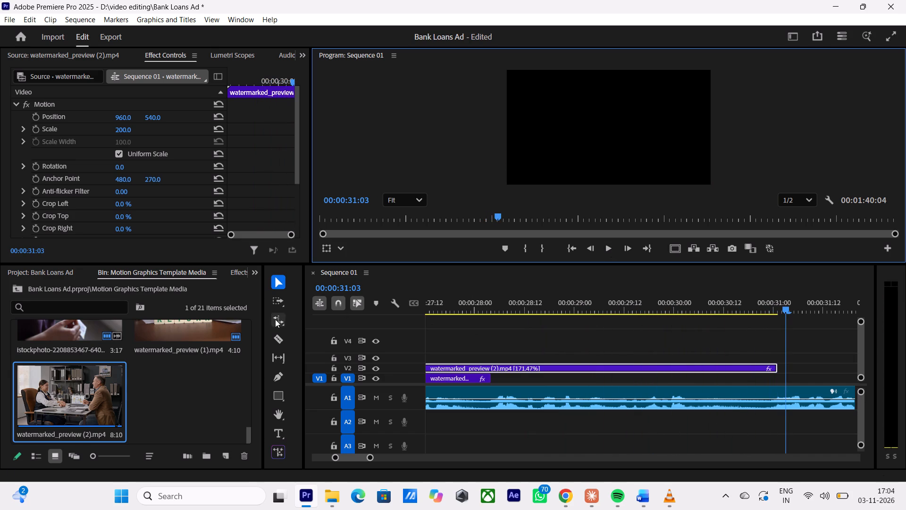
Split watermarked_preview (2).mp4 on V2 where the V1 clip ends, using the Razor tool, and delete the overlapping front piece.
left_click(283, 339)
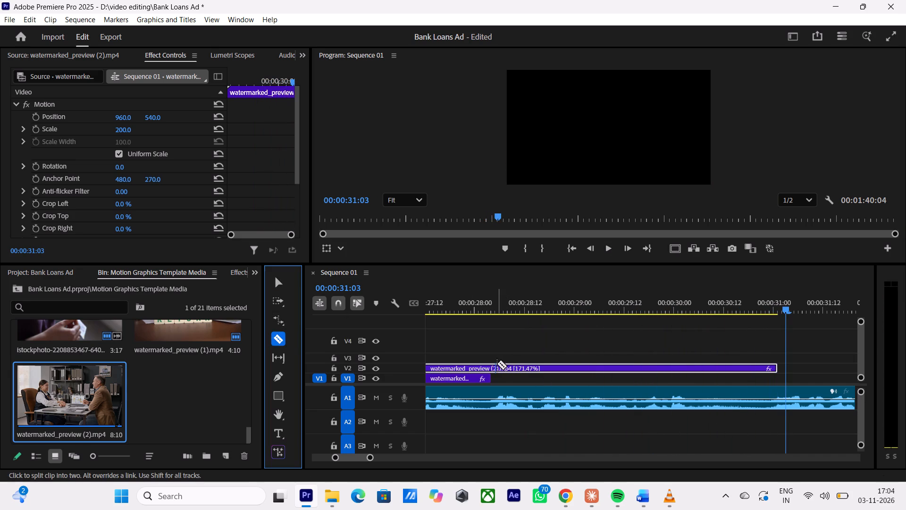
left_click(494, 364)
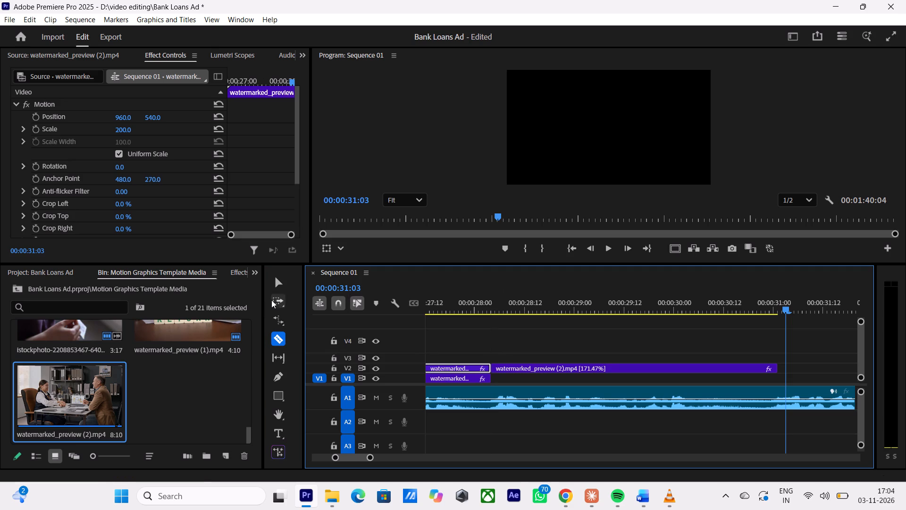
left_click(278, 279)
left_click(472, 363)
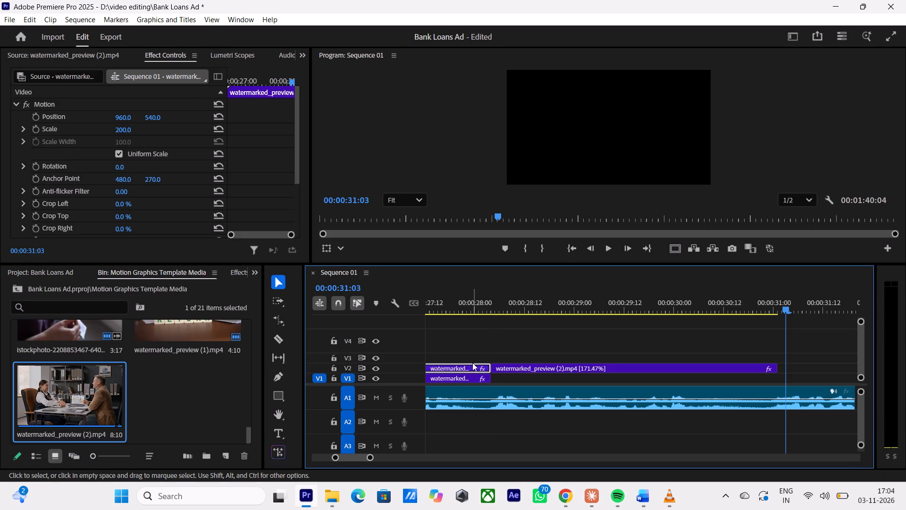
left_click(474, 364)
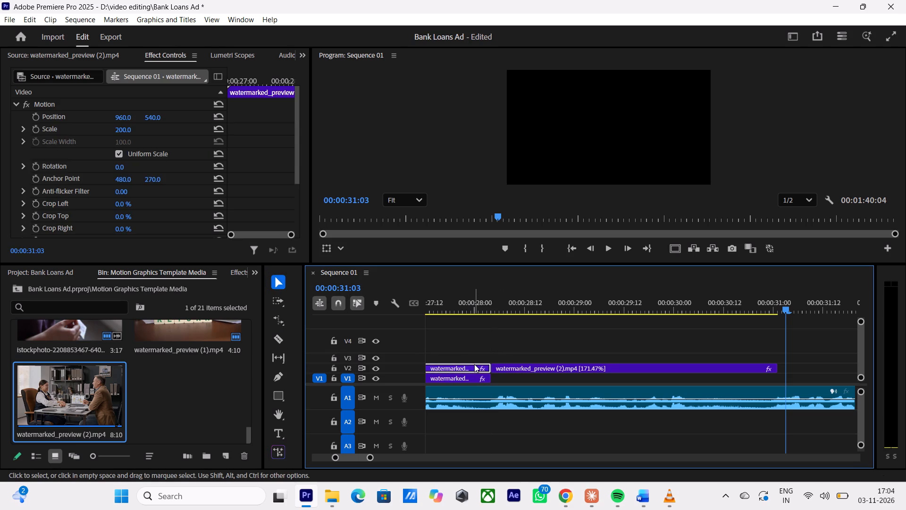
key("BackSpace")
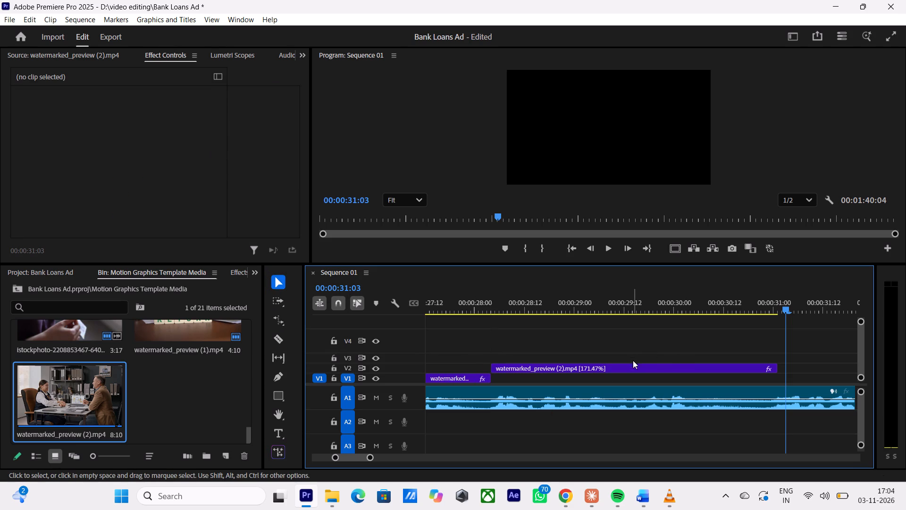
Move the remaining piece of watermarked_preview (2).mp4 from V2 down to V1, directly after the preceding clip.
left_click_drag(633, 366, 631, 379)
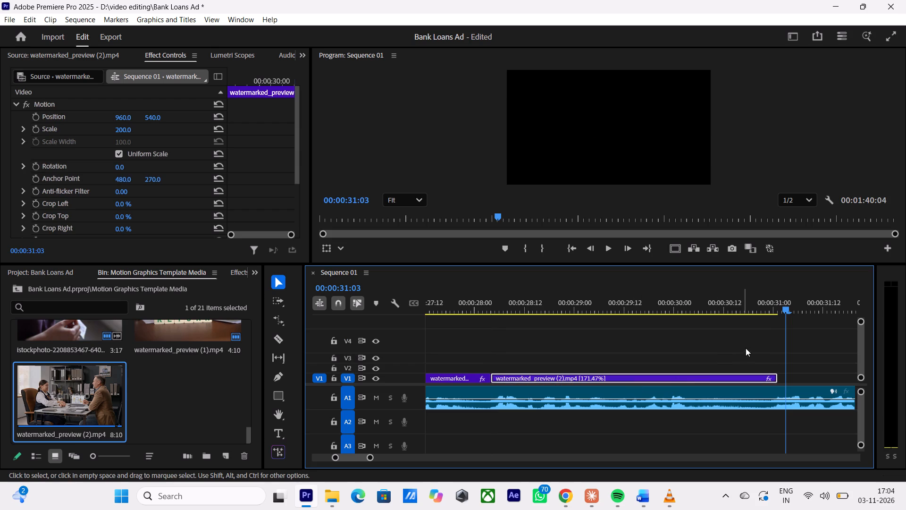
Play the sequence from 00:00:27:13 to 00:00:35:03 and replay from 00:00:30:21, listening to the narration after the handshake clip.
left_click_drag(785, 306, 430, 361)
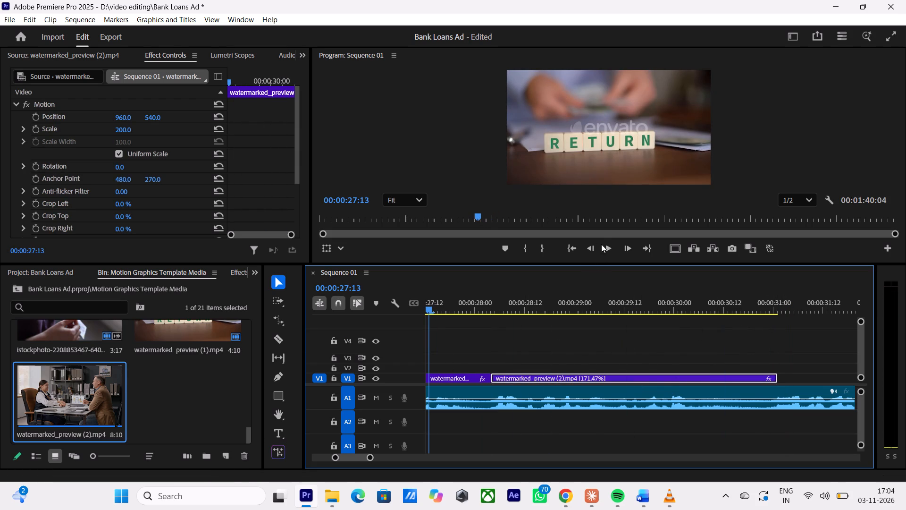
left_click(609, 246)
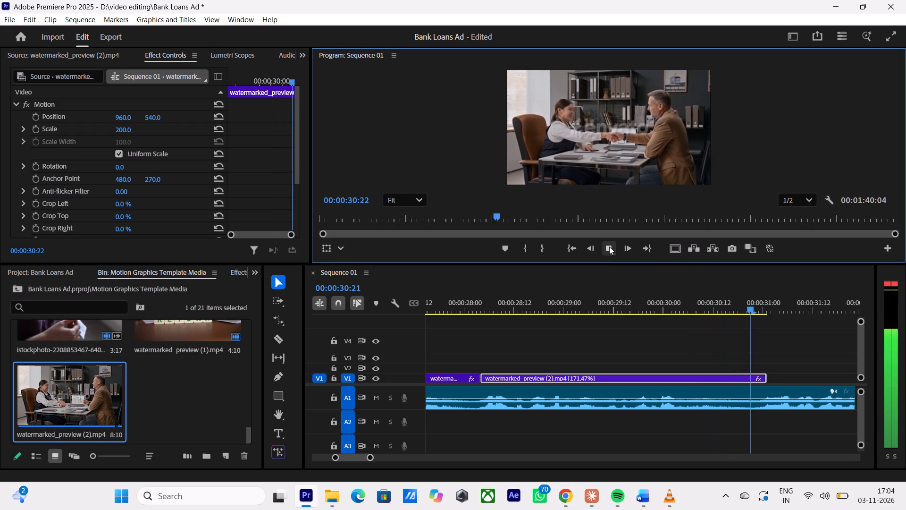
left_click(609, 246)
left_click(609, 246)
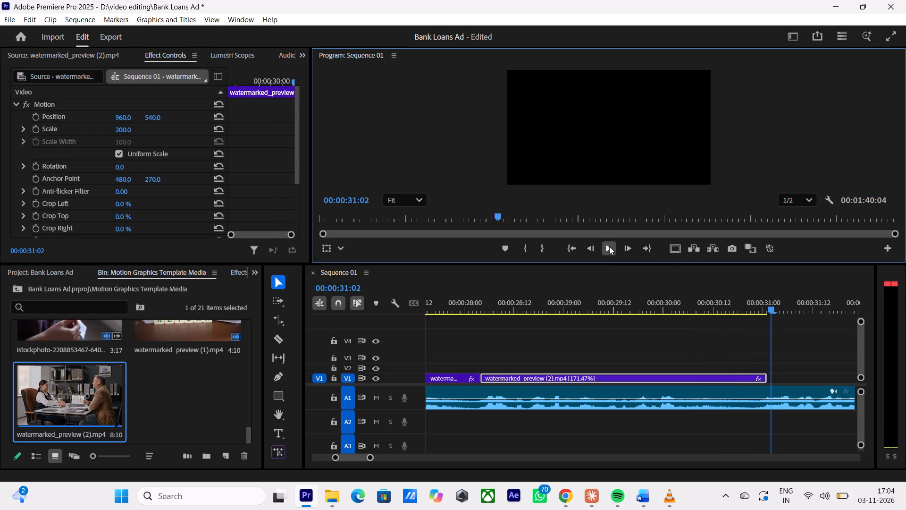
left_click(609, 246)
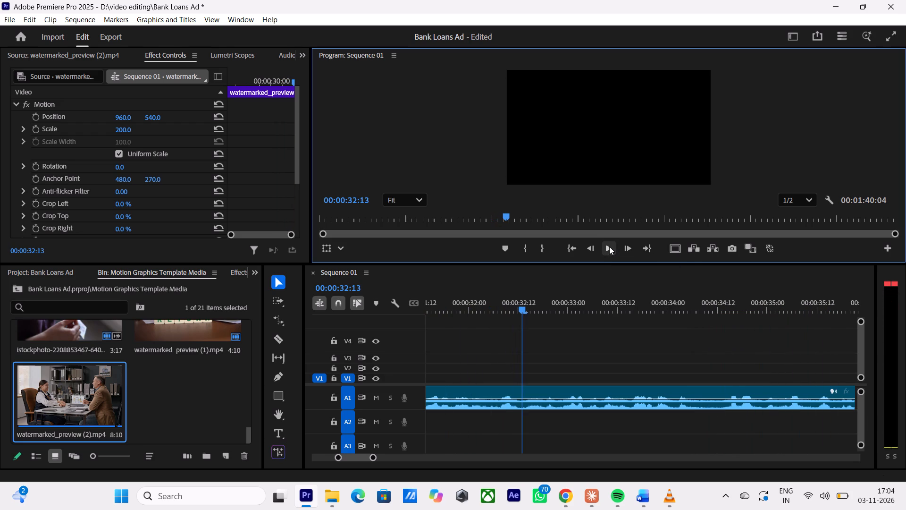
left_click(609, 246)
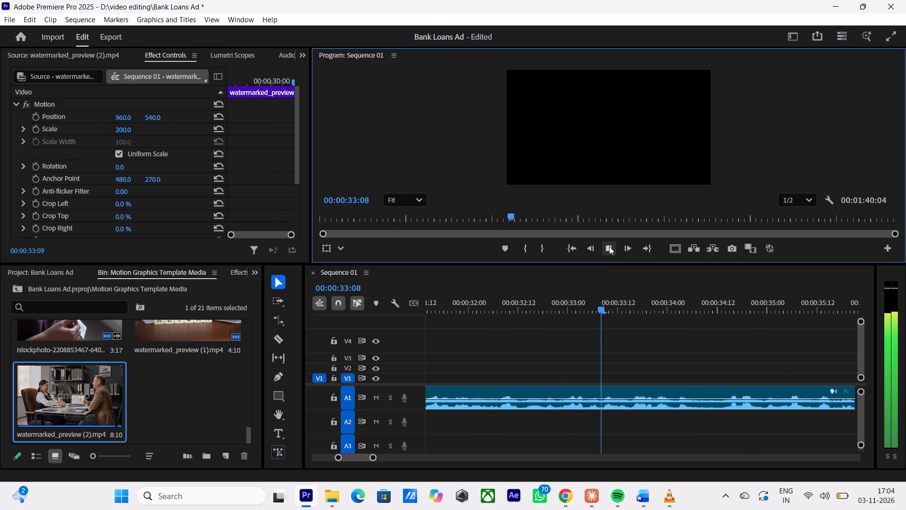
left_click(609, 246)
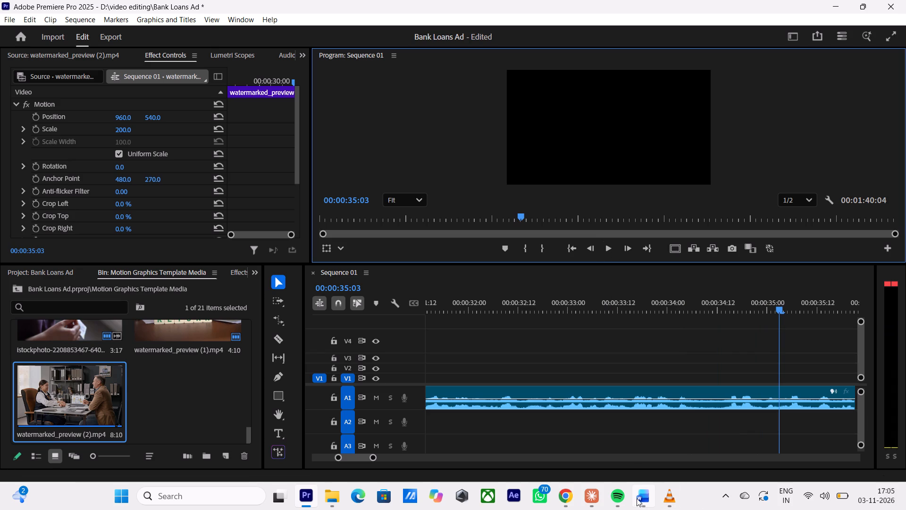
left_click_drag(780, 308, 766, 308)
left_click_drag(766, 308, 416, 399)
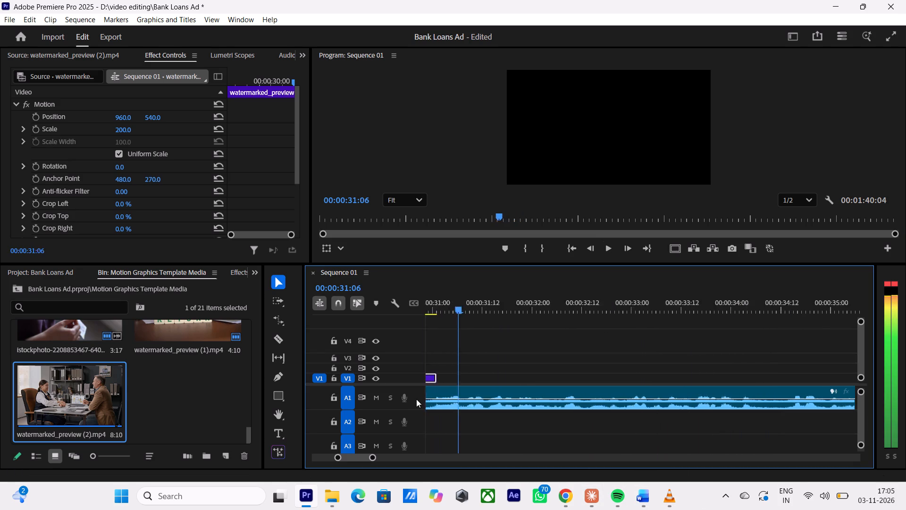
left_click_drag(416, 399, 518, 394)
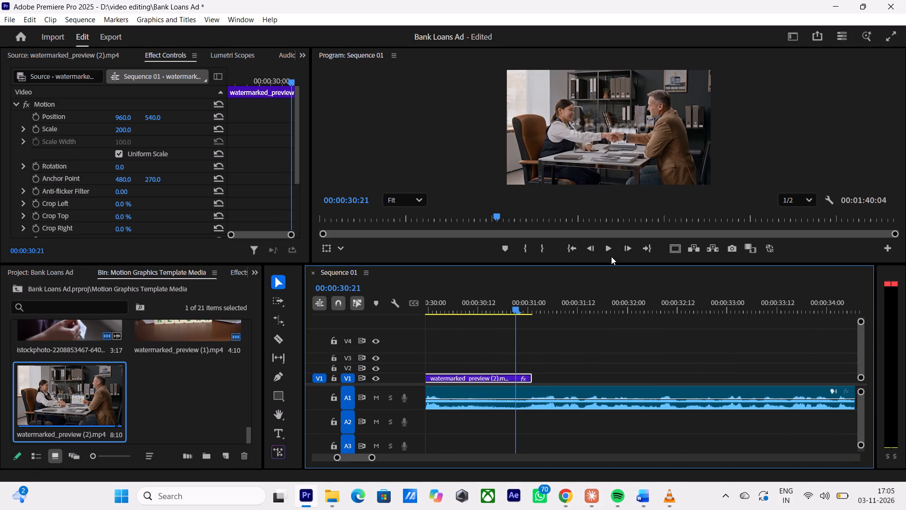
left_click(610, 248)
left_click(610, 248)
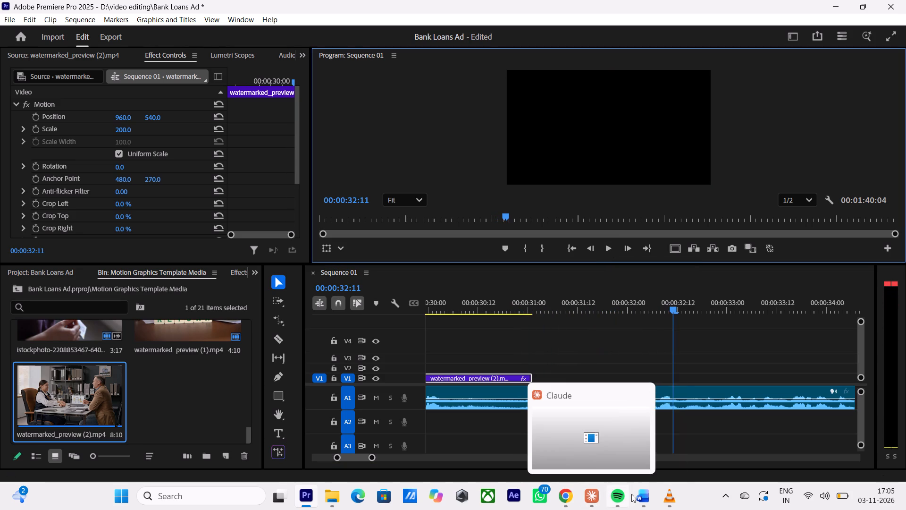
Switch to VLC and watch the reference Bank Loans Ad film from 00:28 to 00:34 for the visuals that follow.
left_click(667, 492)
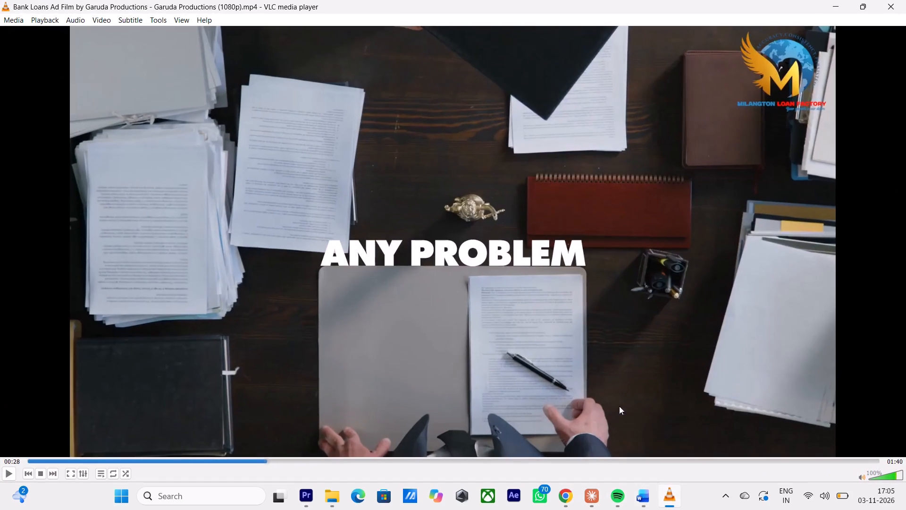
left_click(531, 283)
left_click(10, 472)
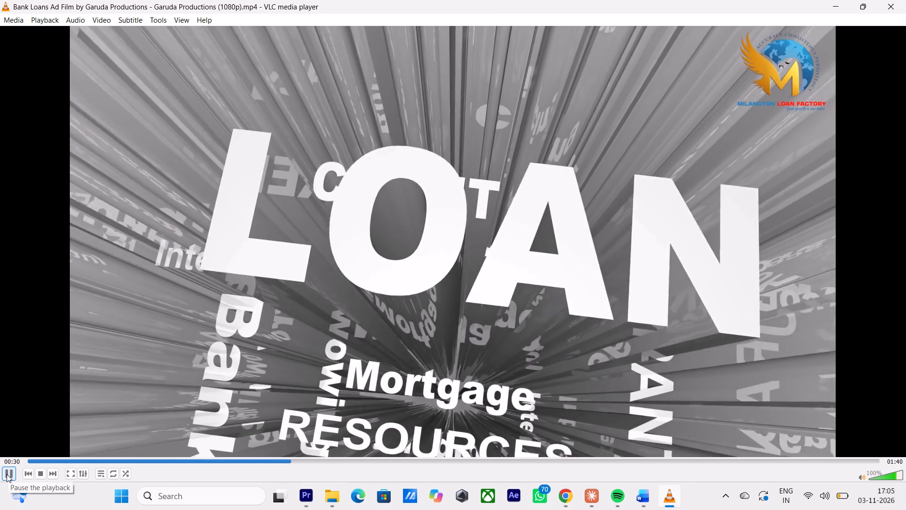
left_click(7, 474)
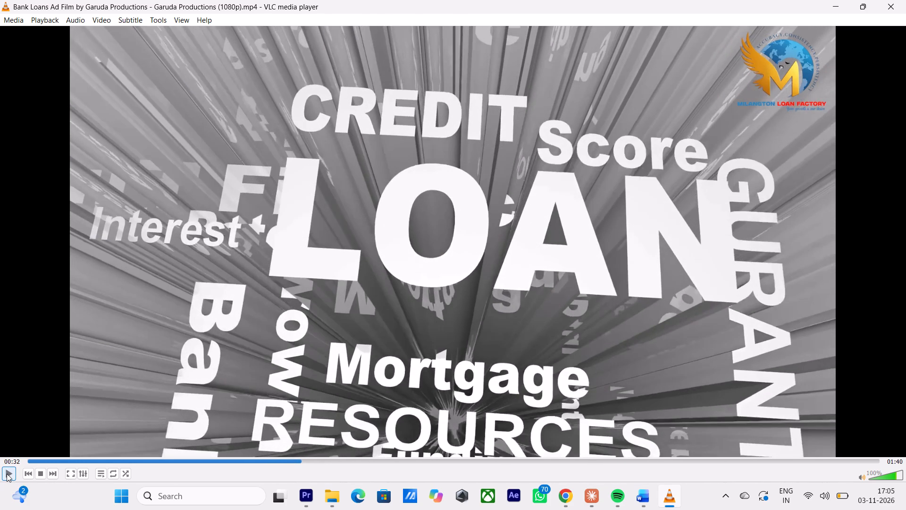
left_click(7, 474)
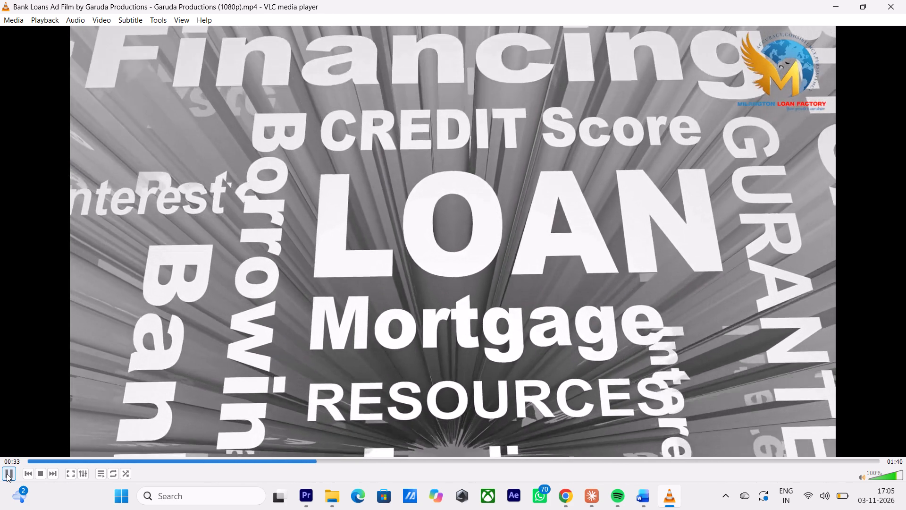
left_click(7, 474)
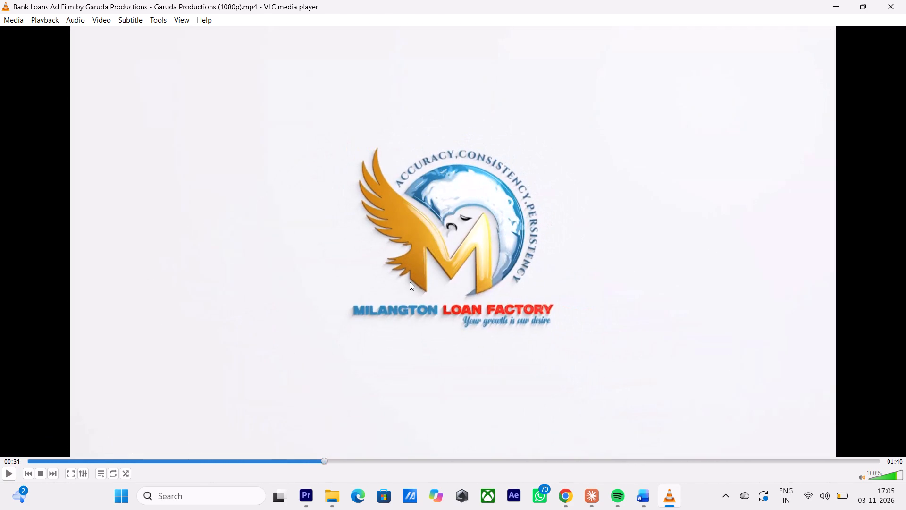
left_click(410, 281)
left_click(835, 6)
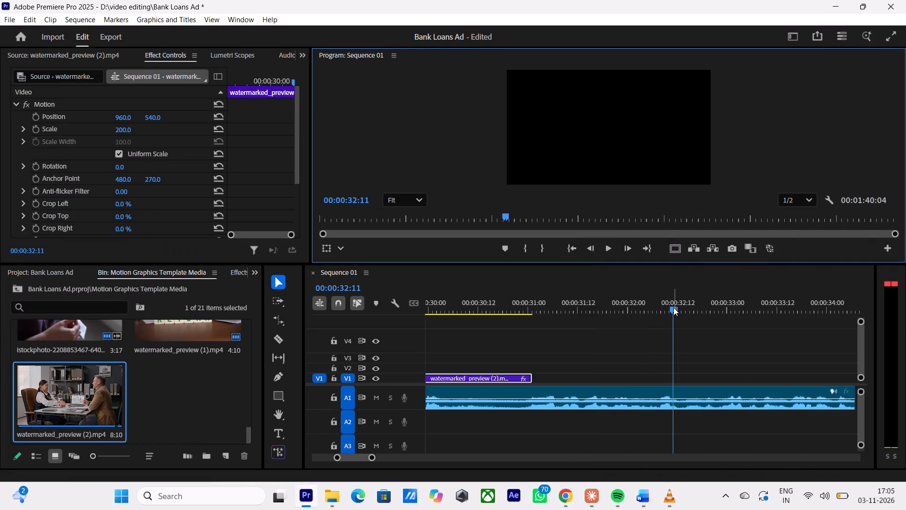
Return the Premiere Pro playhead to 00:00:31:00 at the end of the handshake clip on V1.
left_click_drag(673, 307, 535, 339)
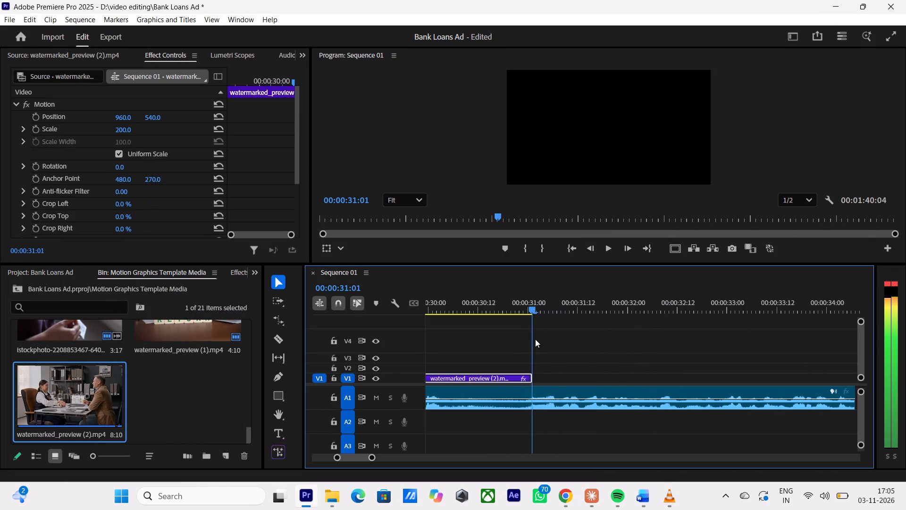
left_click_drag(535, 339, 529, 344)
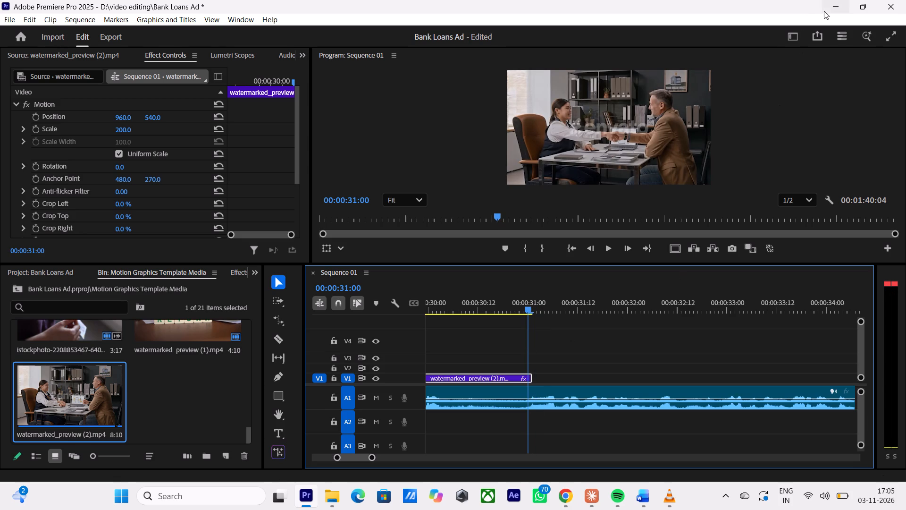
Switch to Chrome and close the two watermarked Envato preview video tabs.
left_click(837, 5)
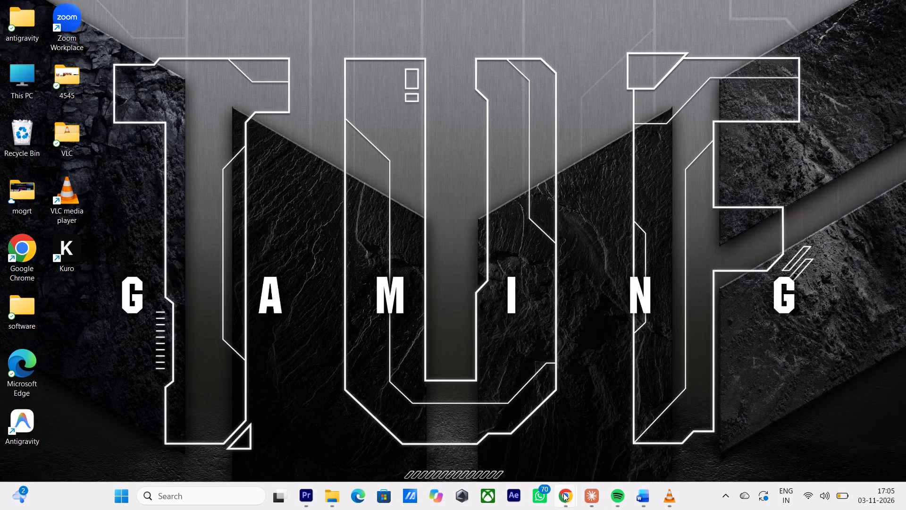
left_click(563, 493)
left_click(607, 436)
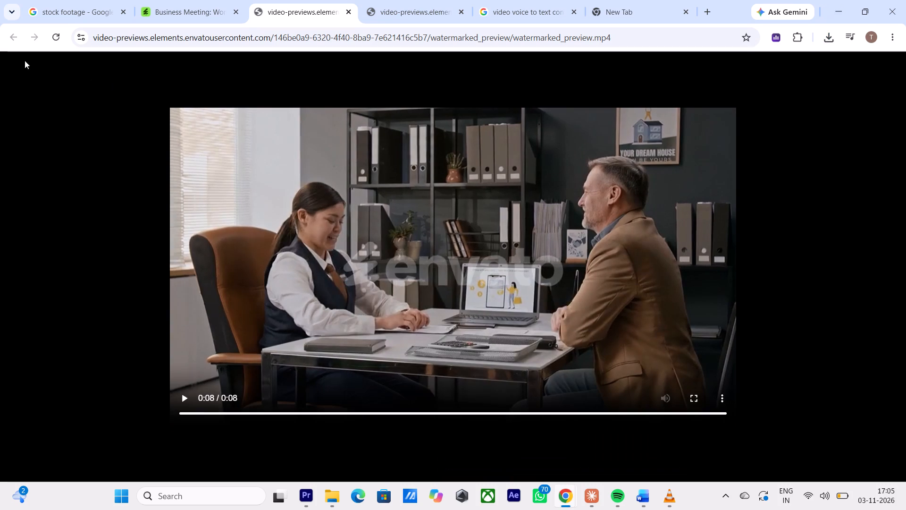
left_click(7, 37)
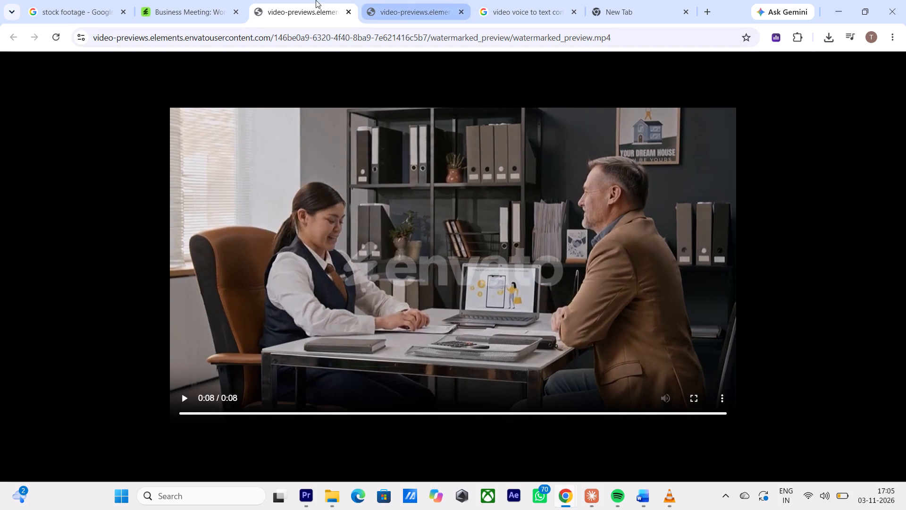
left_click(344, 9)
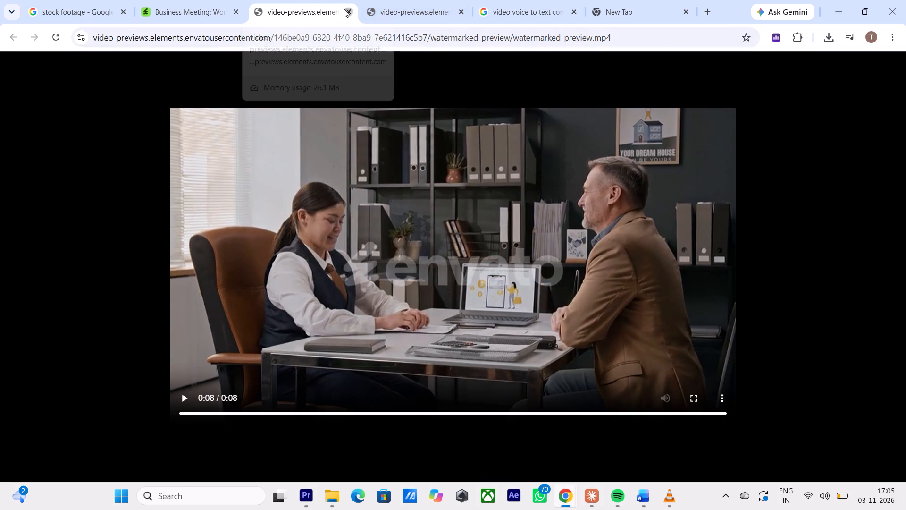
left_click(344, 10)
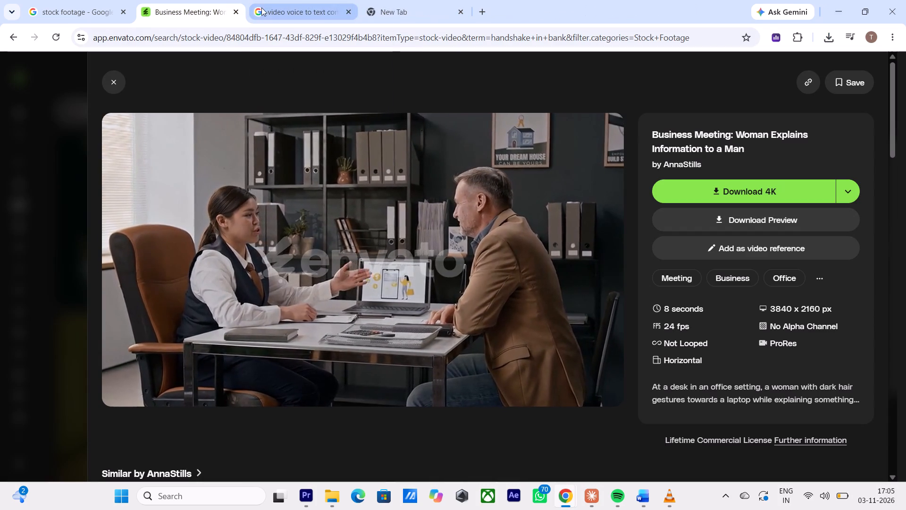
Close the business meeting clip's page on Envato and search the stock footage for "loan".
left_click(223, 13)
left_click(109, 72)
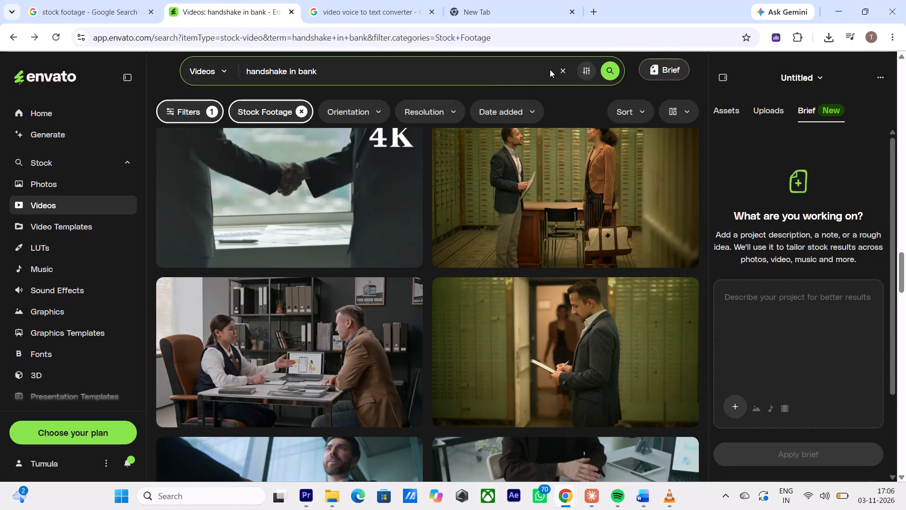
left_click(563, 68)
key("BackSpace")
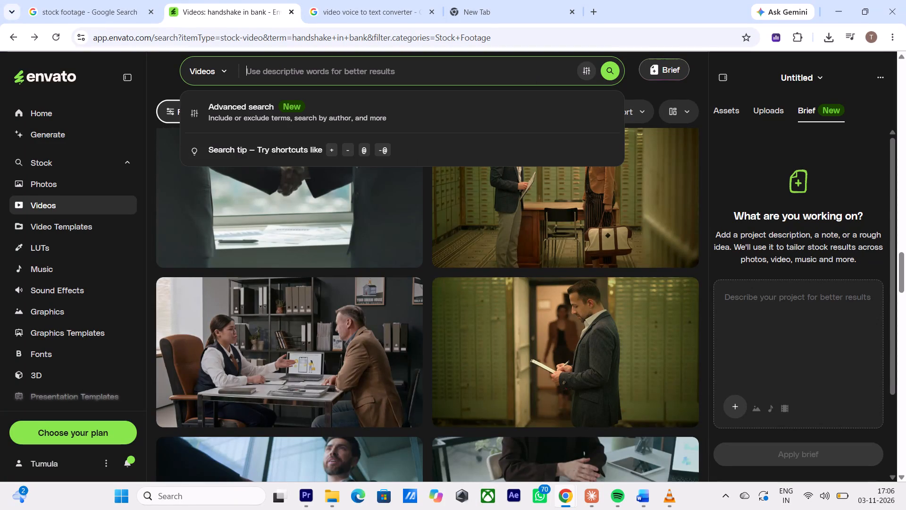
key("BackSpace")
key("BackSpace")
key("BackSpace")
key("BackSpace")
key("BackSpace")
key("l")
type("oan")
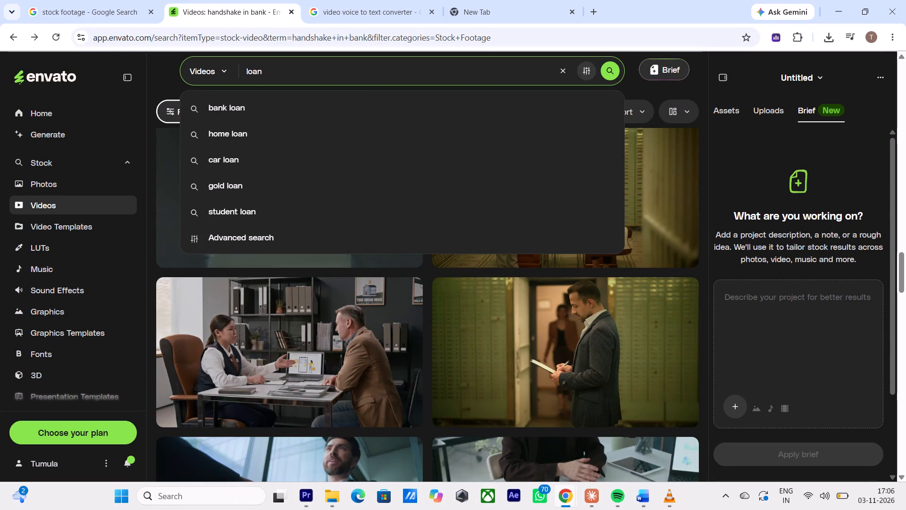
key("Return")
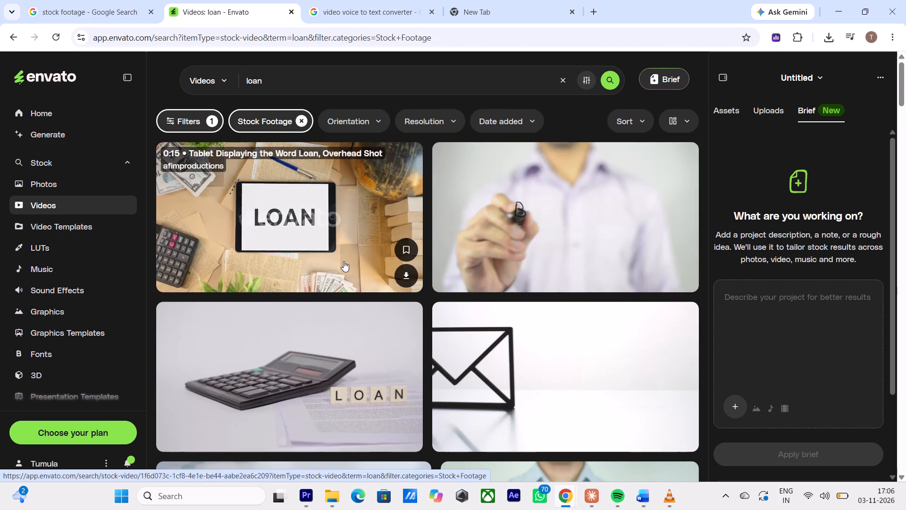
Look through the "loan" stock footage results for a shot that suits the narration after the handshake clip.
scroll(342, 262, "down", 2)
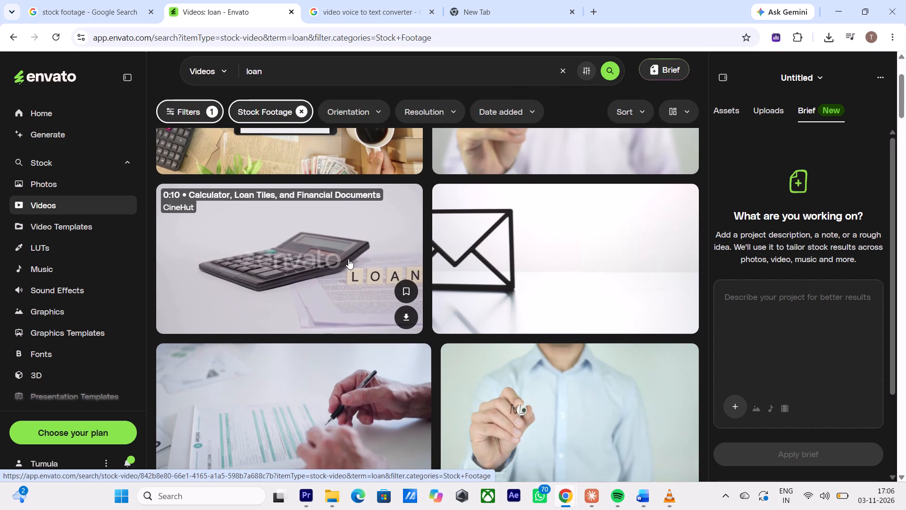
scroll(348, 259, "down", 3)
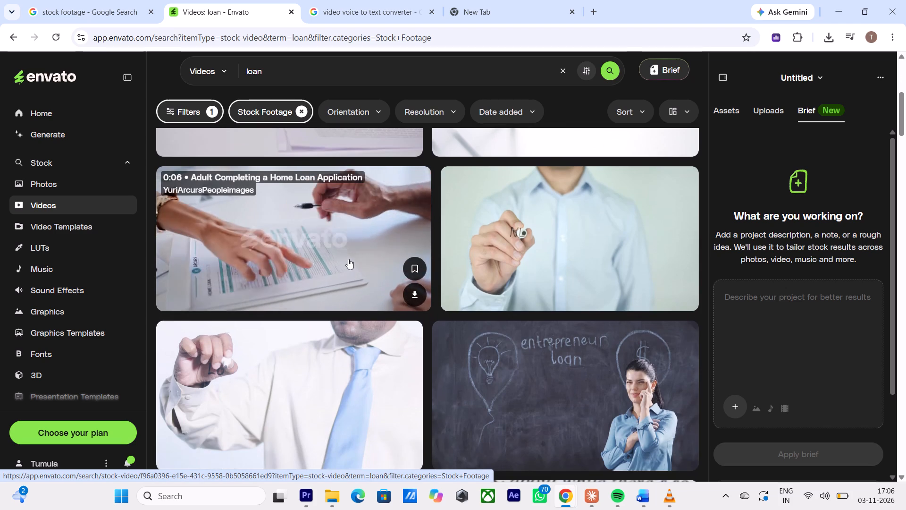
scroll(348, 259, "up", 9)
scroll(505, 287, "down", 4)
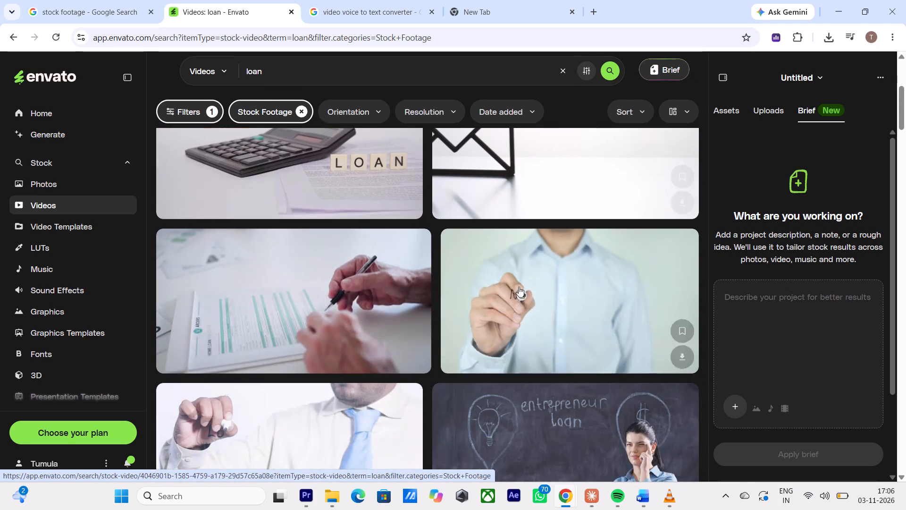
scroll(521, 288, "down", 10)
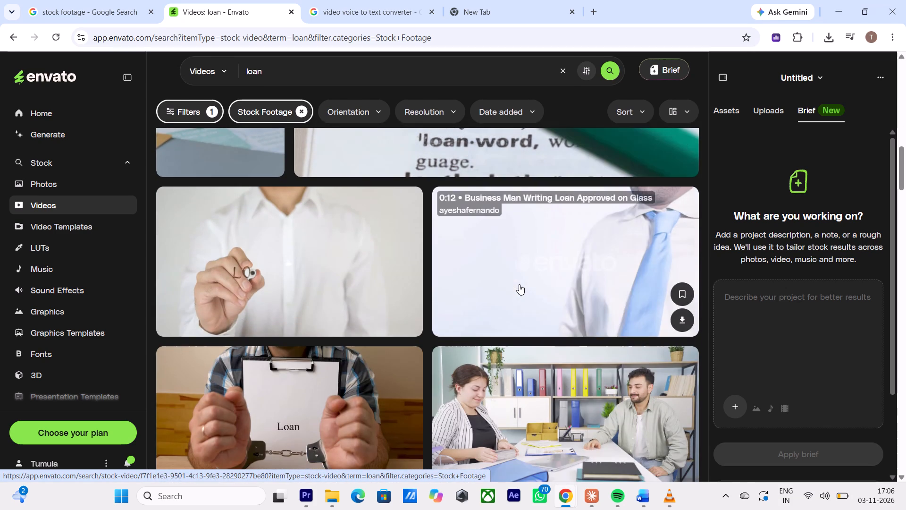
scroll(519, 284, "down", 3)
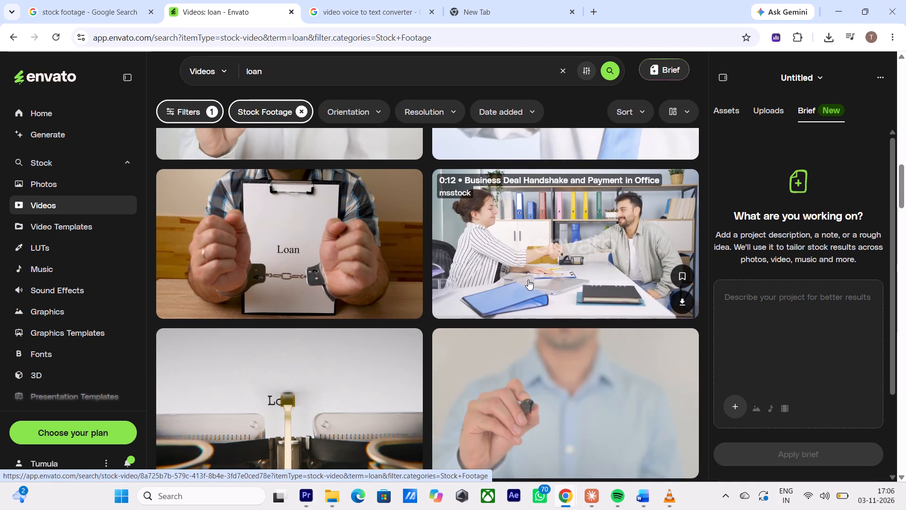
scroll(528, 280, "down", 4)
scroll(531, 279, "up", 12)
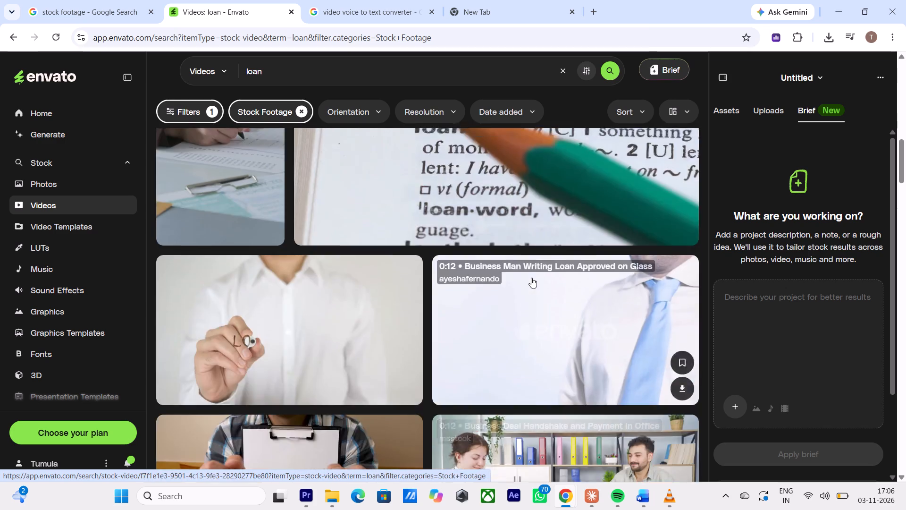
scroll(531, 278, "up", 7)
scroll(358, 168, "up", 4)
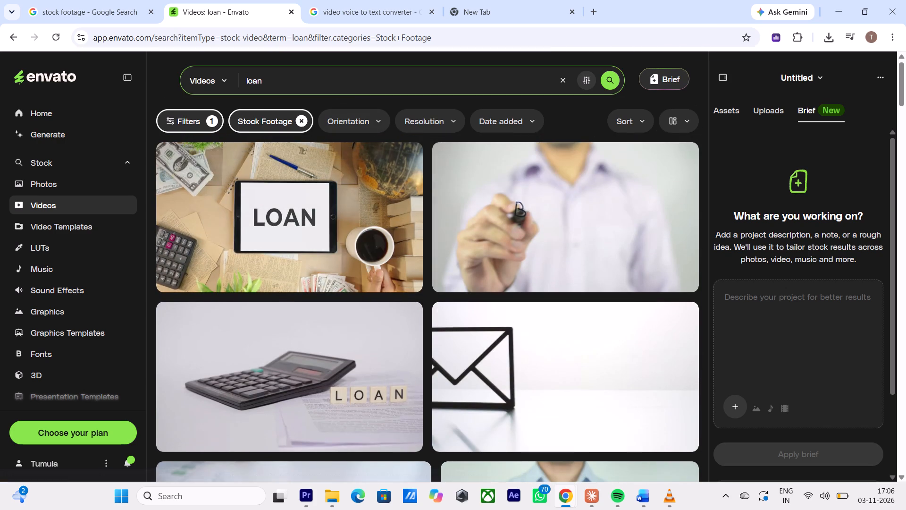
Search with the suggested term "bank loan" and look through the footage results for a suitable shot.
left_click(333, 85)
left_click(271, 105)
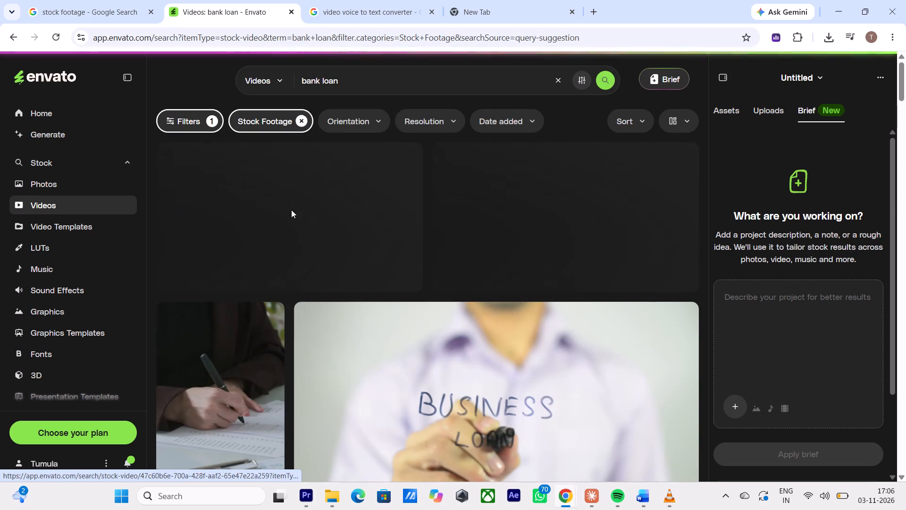
scroll(490, 292, "down", 7)
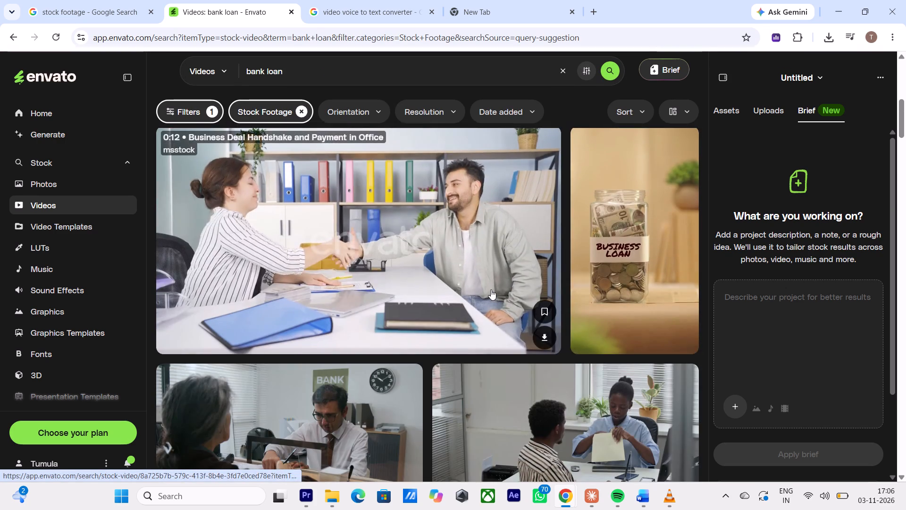
scroll(491, 289, "down", 9)
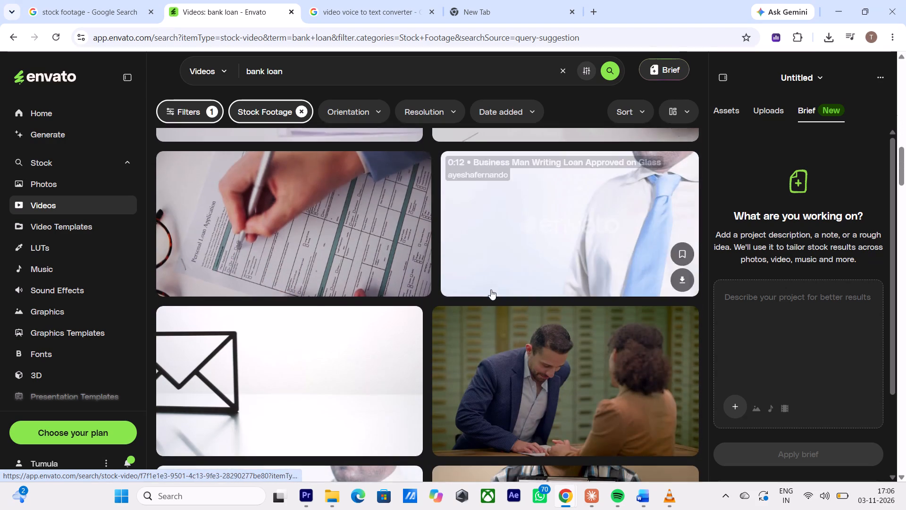
scroll(491, 289, "down", 14)
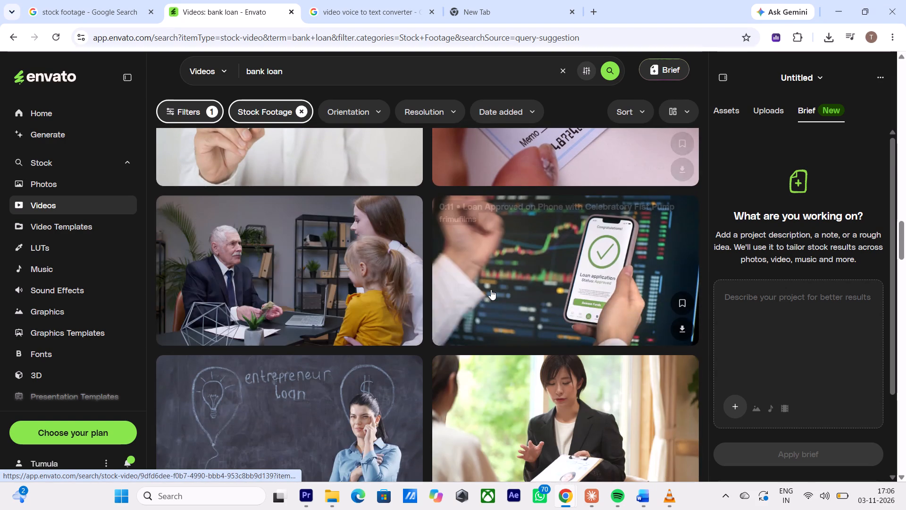
scroll(491, 289, "down", 3)
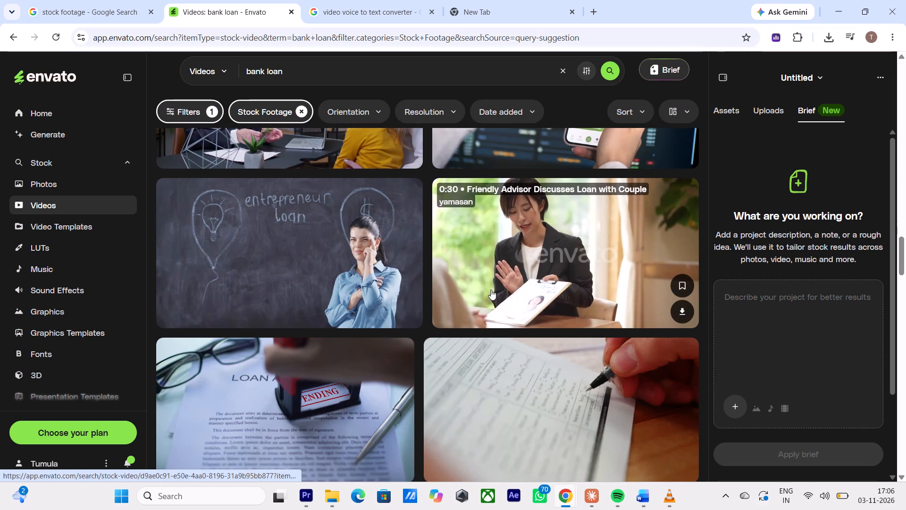
scroll(491, 289, "down", 2)
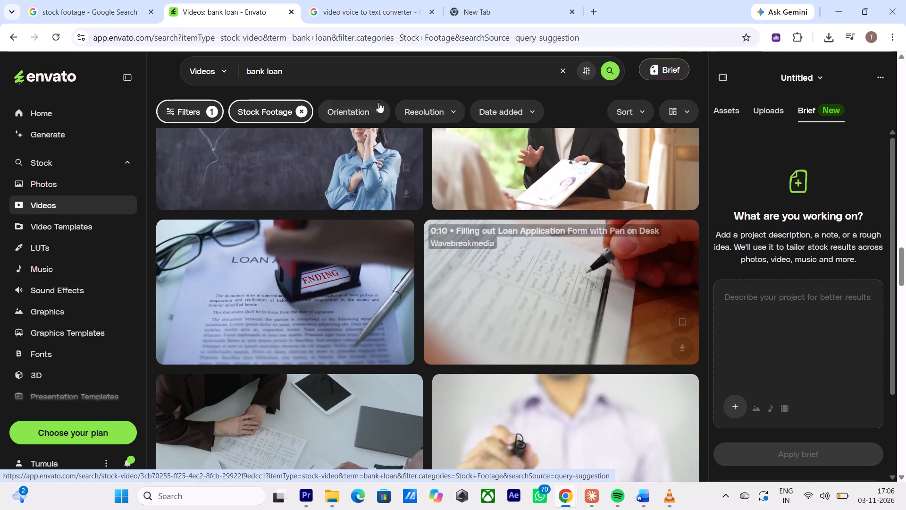
Change the stock footage search term to "all types of loan" and run the search.
left_click(265, 71)
key("BackSpace")
key("BackSpace")
key("BackSpace")
key("BackSpace")
key("BackSpace")
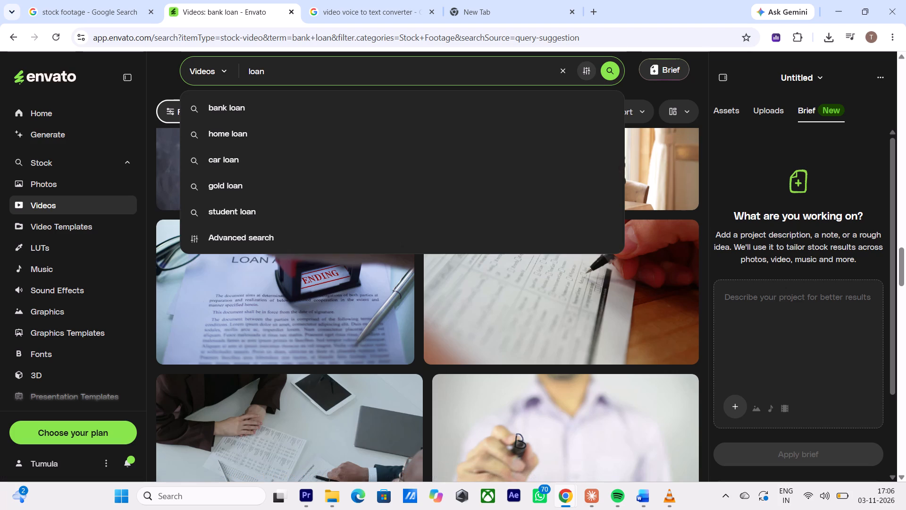
type(";L;")
key("BackSpace")
key("BackSpace")
key("BackSpace")
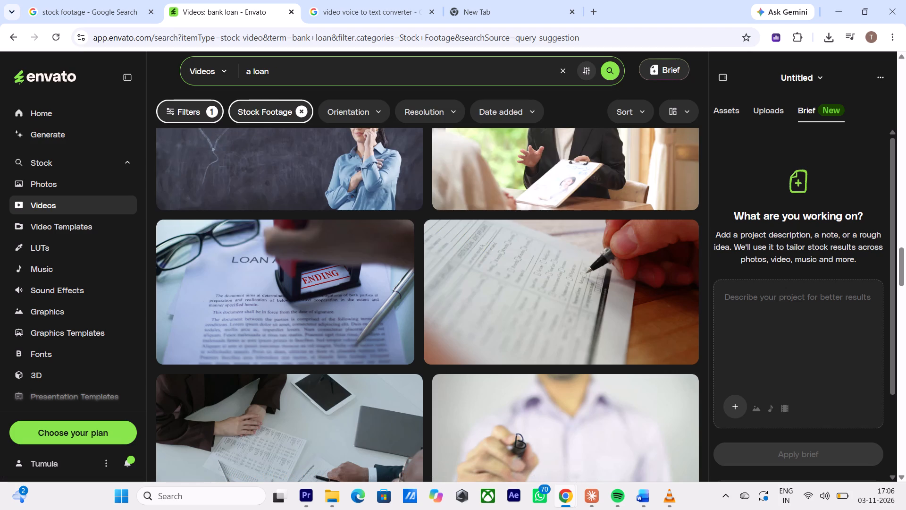
type("LL")
key("space")
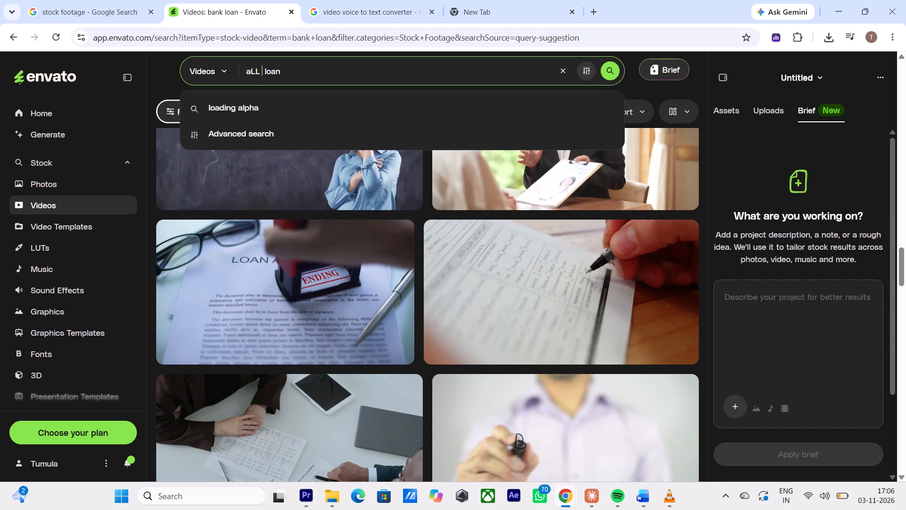
key("BackSpace")
key("BackSpace")
key("BackSpace")
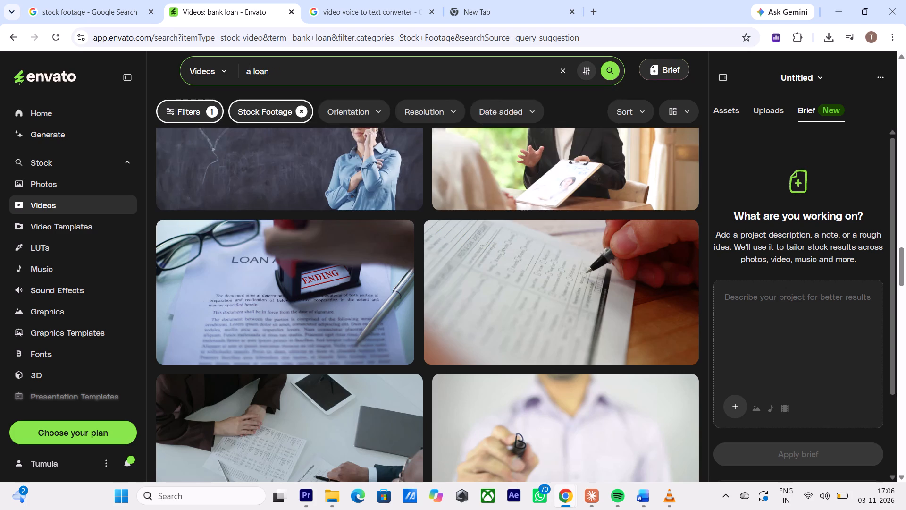
type("ll")
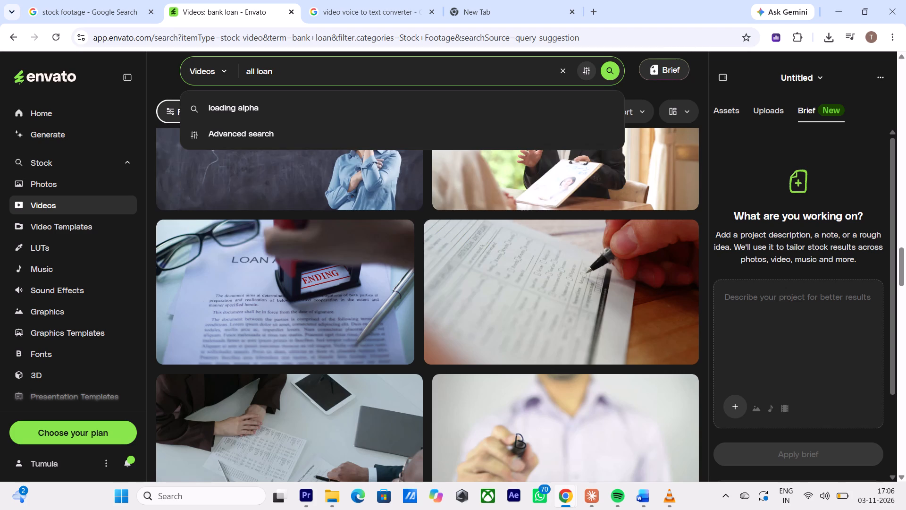
key("space")
key("t")
key("y")
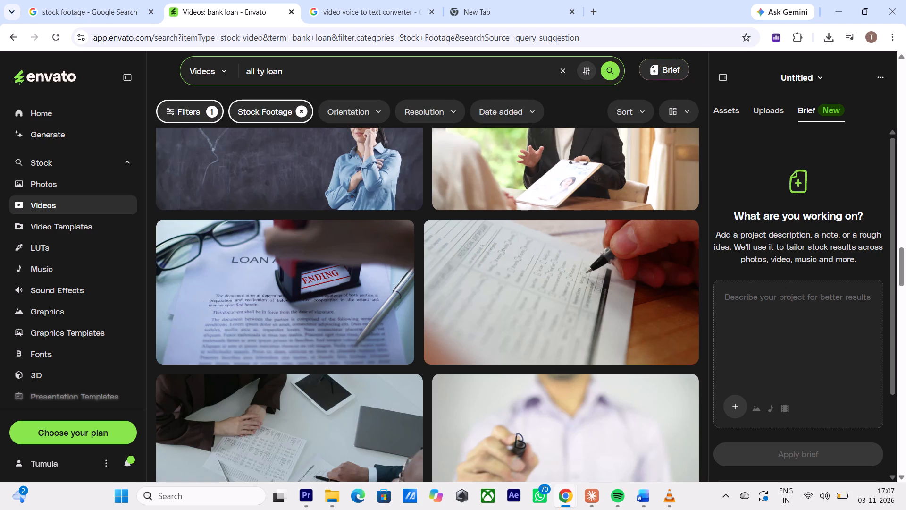
type("pe")
key("s")
key("space")
type("off")
key("BackSpace")
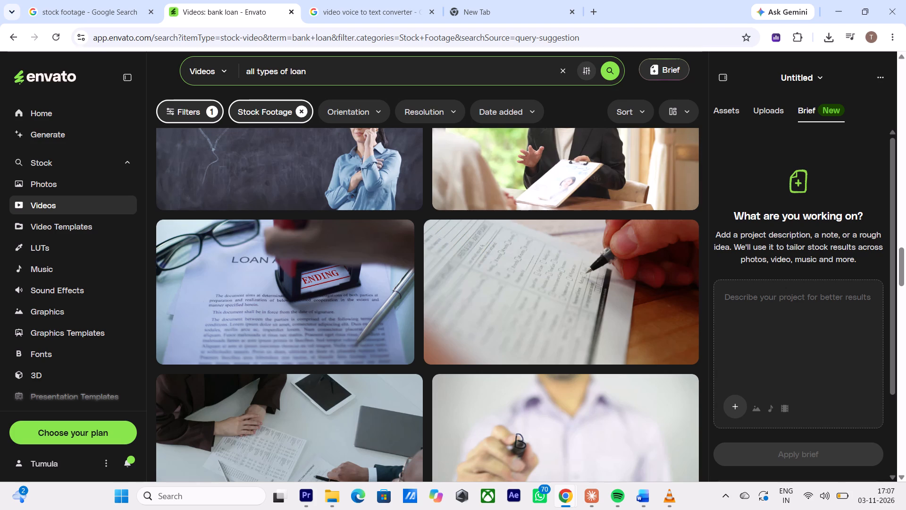
key("Return")
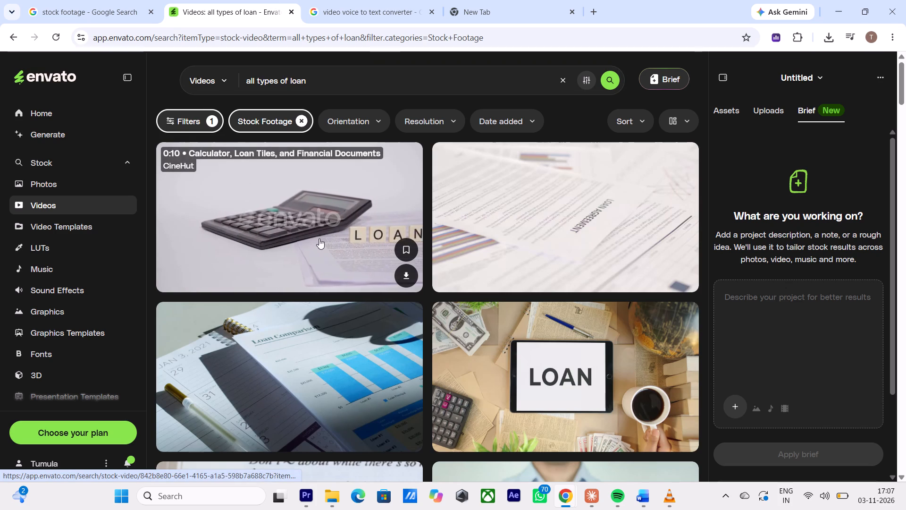
Look through the "all types of loan" stock footage results on Envato for a shot that presents different loan types.
scroll(581, 186, "down", 4)
scroll(581, 185, "up", 3)
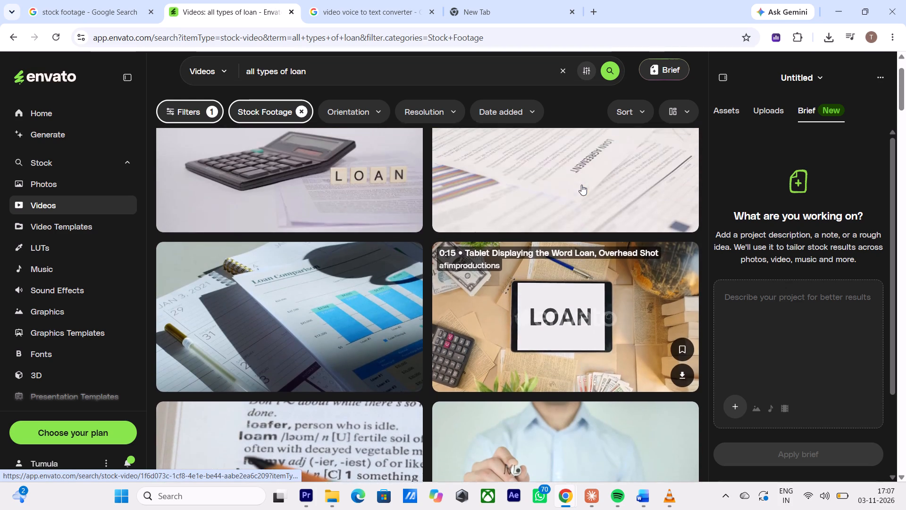
scroll(545, 314, "down", 3)
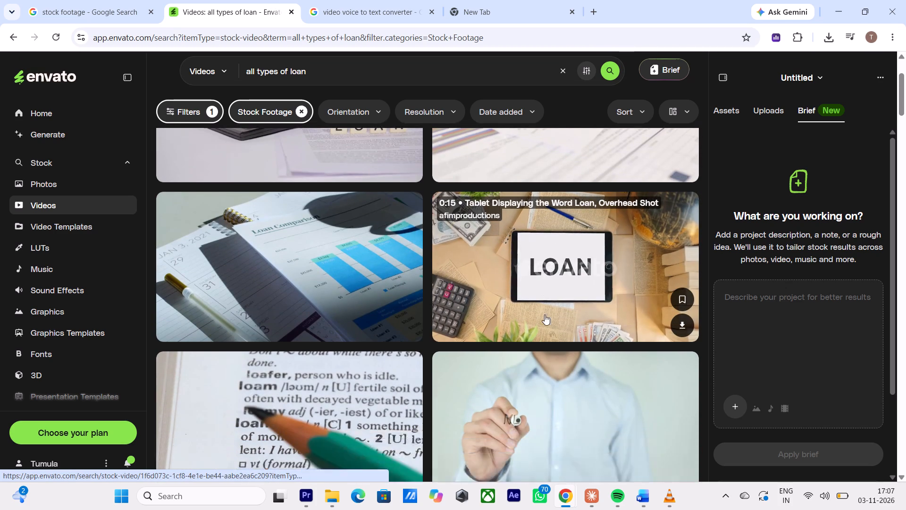
scroll(541, 313, "down", 6)
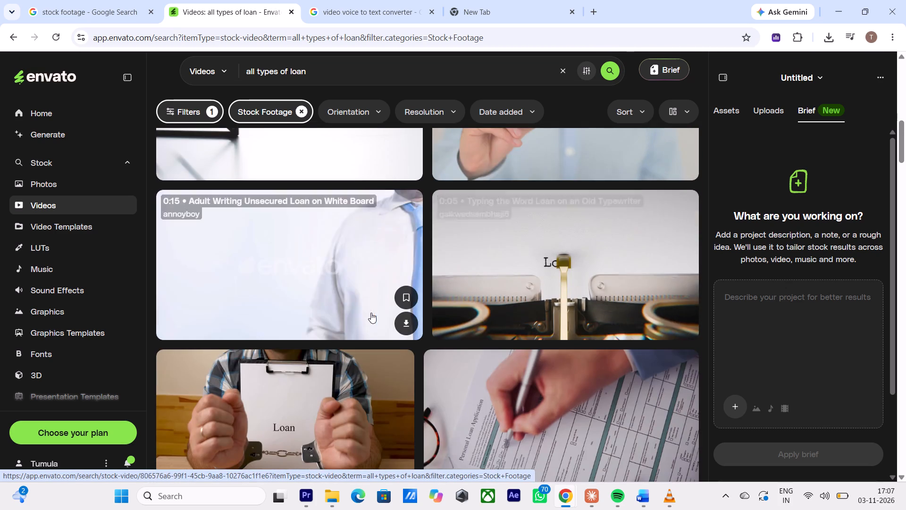
scroll(371, 313, "down", 3)
scroll(530, 294, "down", 4)
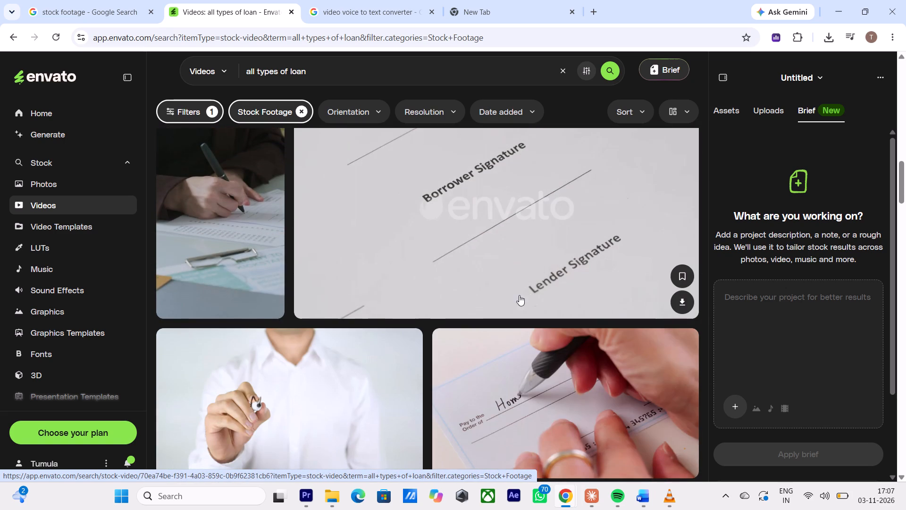
scroll(428, 281, "down", 3)
scroll(390, 268, "up", 1)
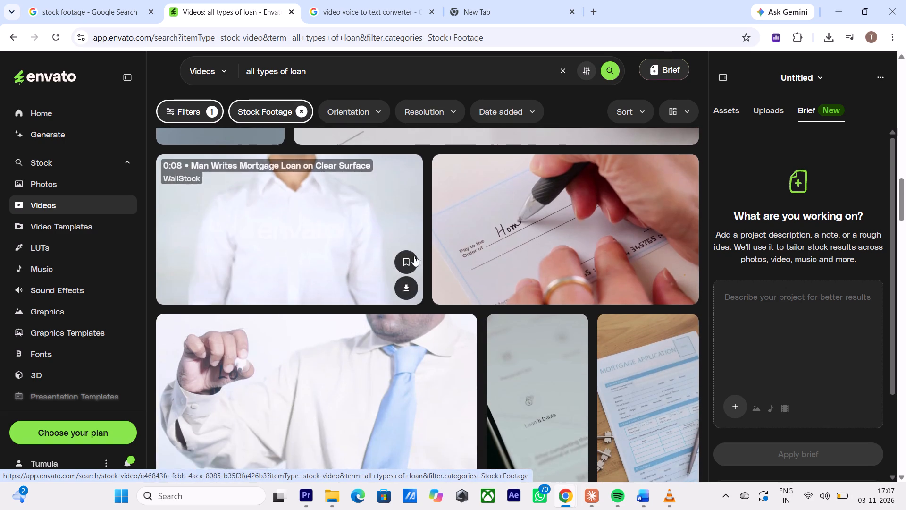
scroll(549, 250, "down", 8)
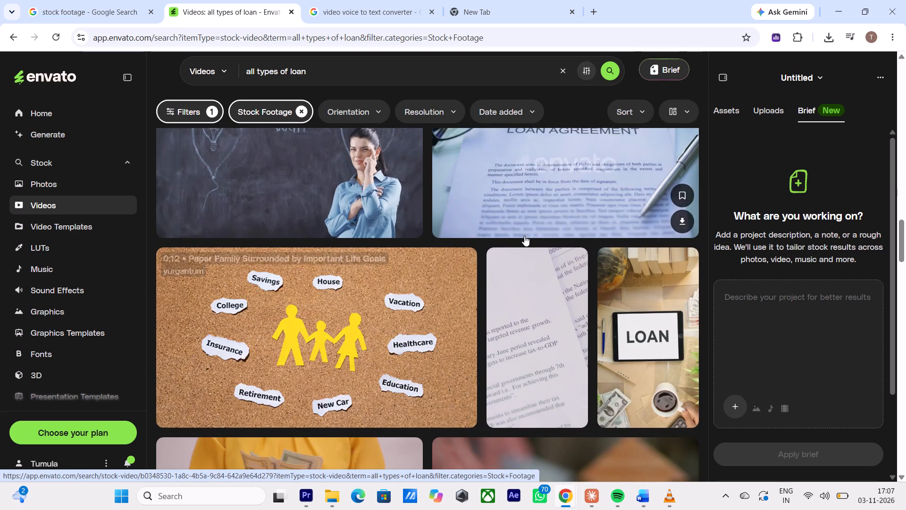
scroll(524, 236, "up", 20)
scroll(524, 236, "up", 6)
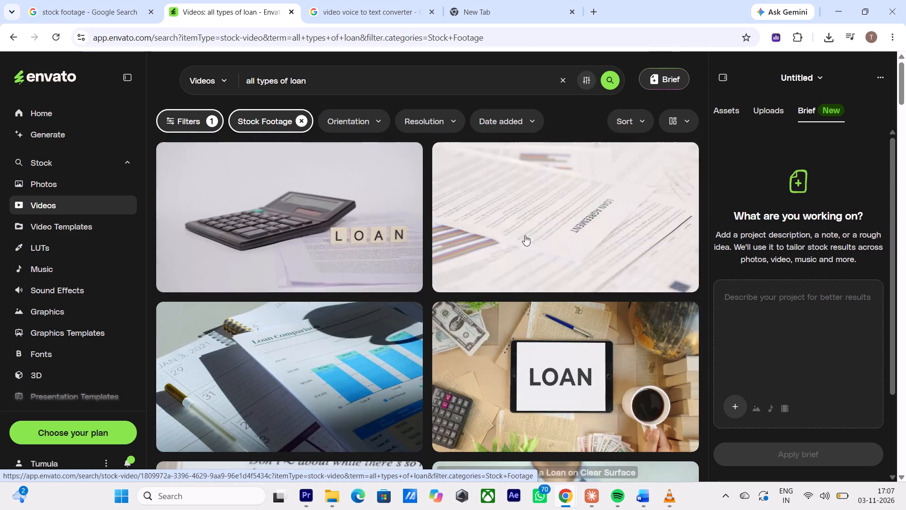
scroll(525, 235, "up", 3)
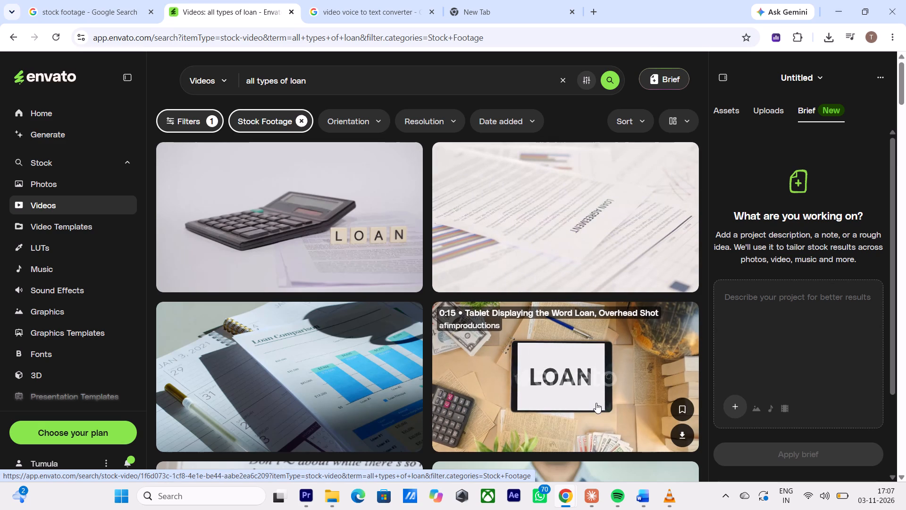
Preview the overhead clip of a tablet displaying the word LOAN and close its page.
left_click(596, 403)
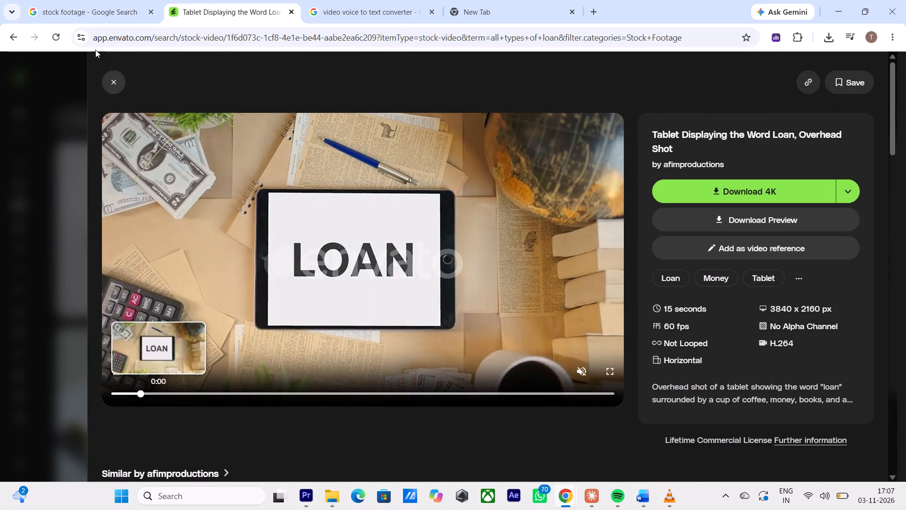
left_click(113, 80)
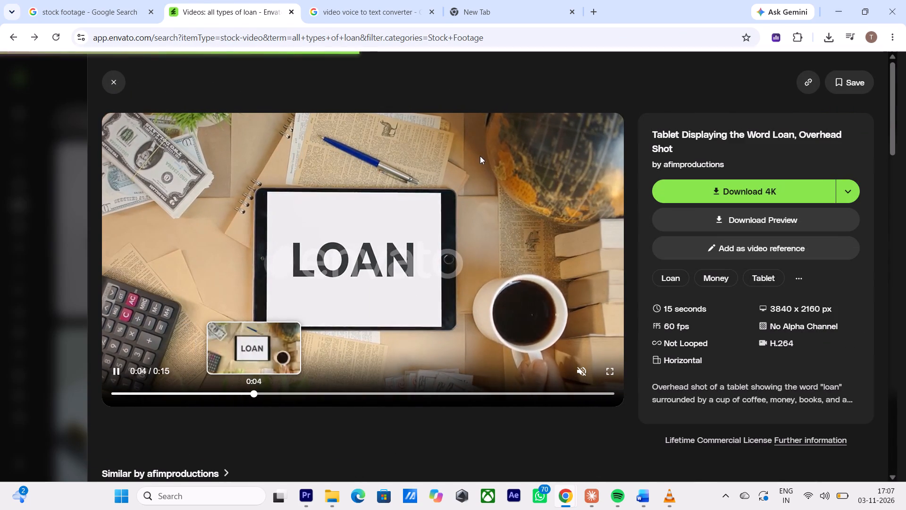
In the empty browser tab, search Google for "stock footage" and open the Pexels free stock videos page.
left_click(492, 12)
left_click(351, 241)
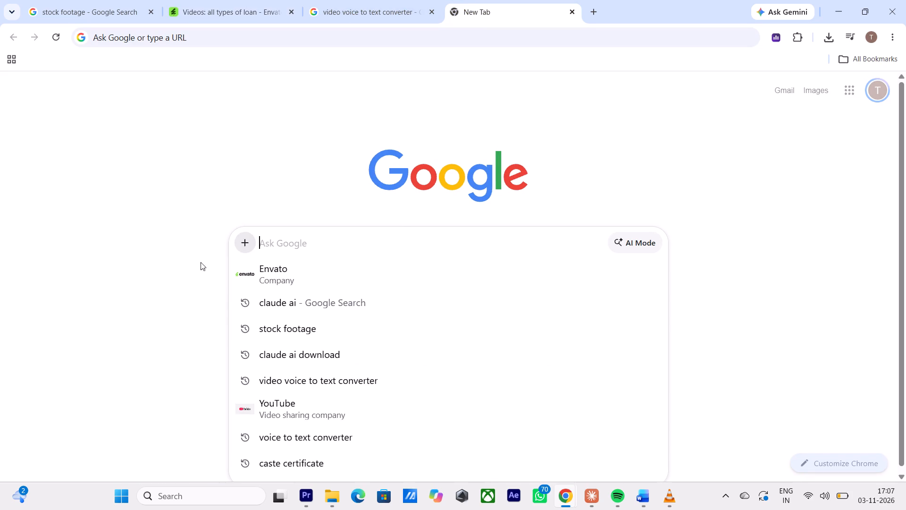
left_click(311, 341)
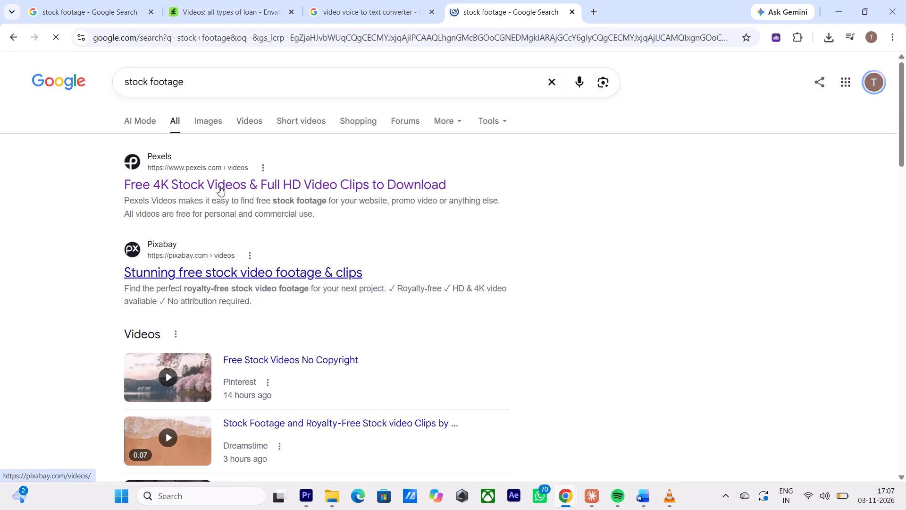
left_click(223, 179)
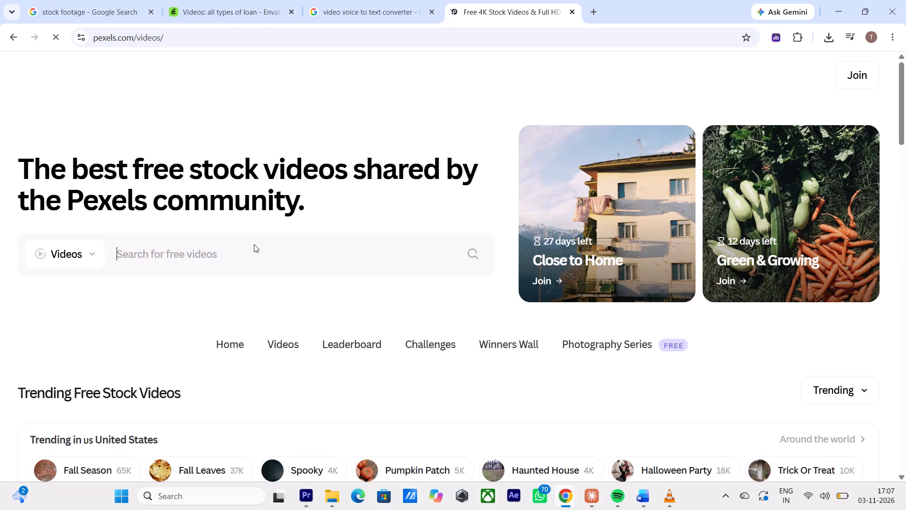
Search the Pexels videos for "loan" and look through the results for a suitable shot.
left_click(233, 257)
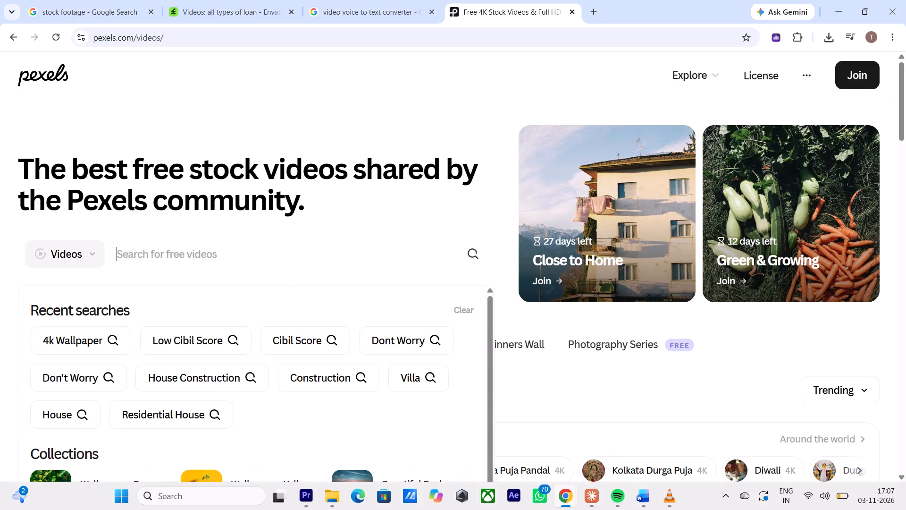
type("loan")
key("Return")
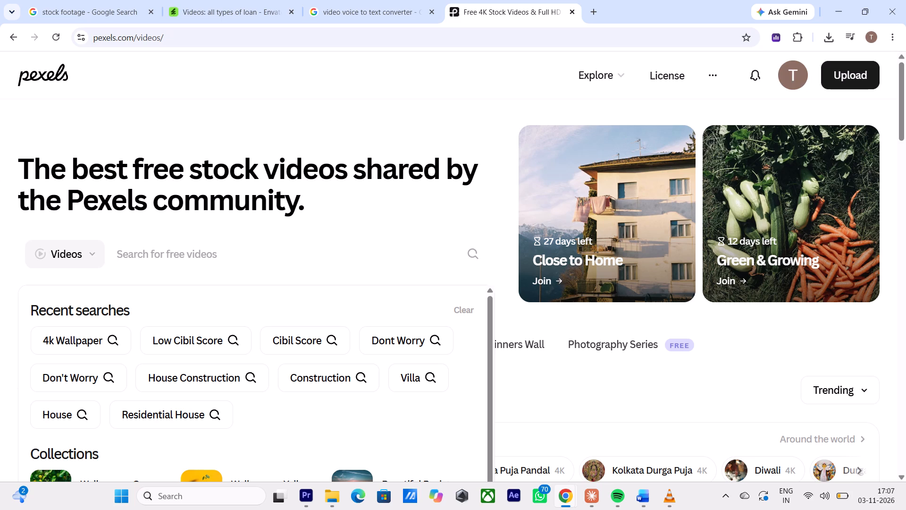
left_click(146, 241)
left_click(146, 253)
type("loan")
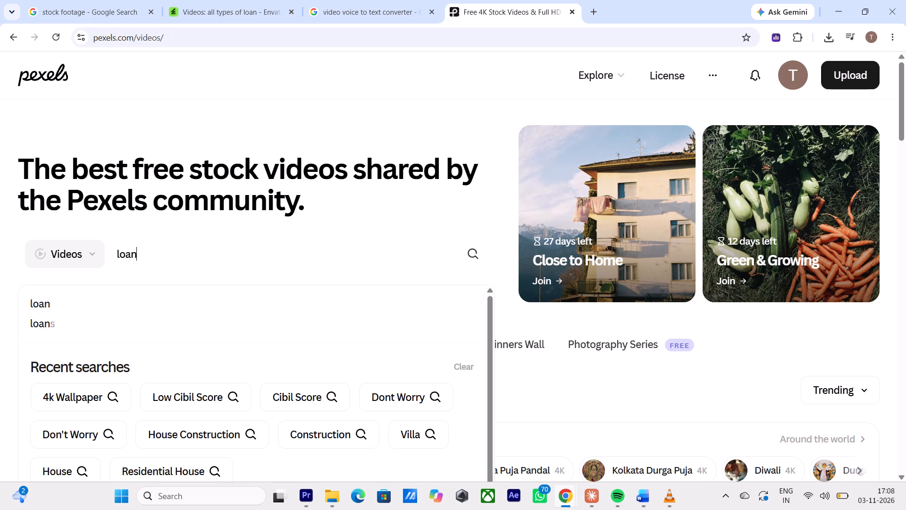
key("Return")
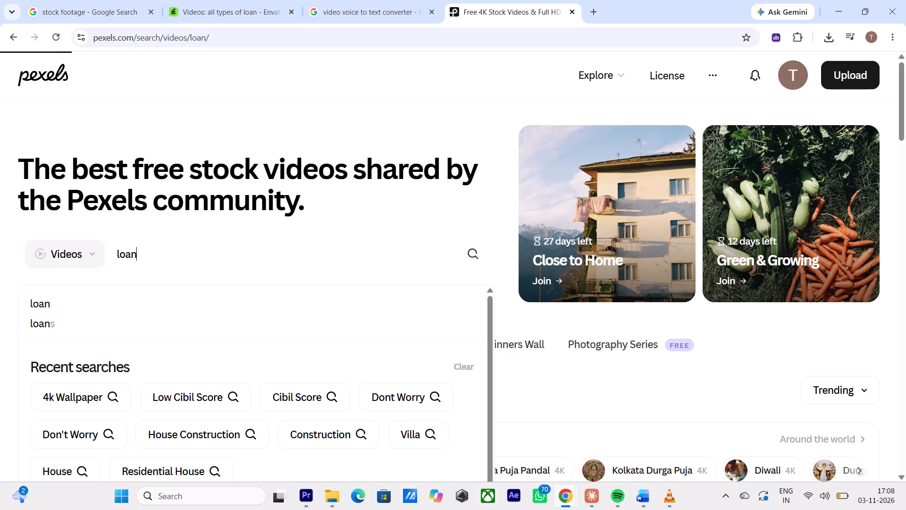
scroll(352, 351, "down", 2)
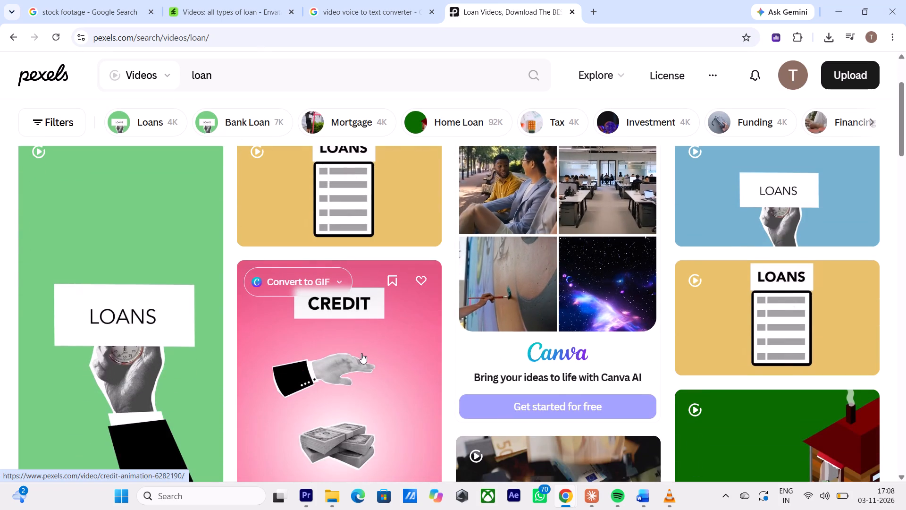
scroll(386, 351, "down", 3)
scroll(395, 351, "up", 3)
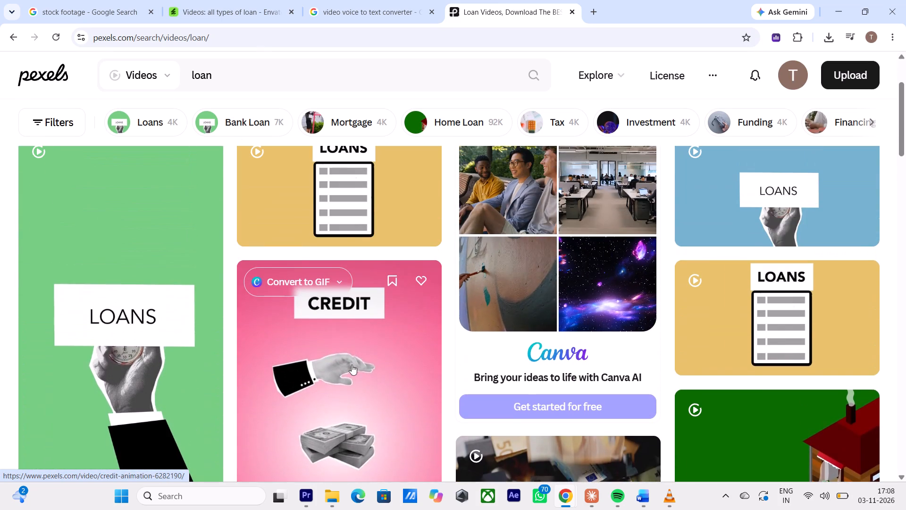
scroll(131, 347, "down", 2)
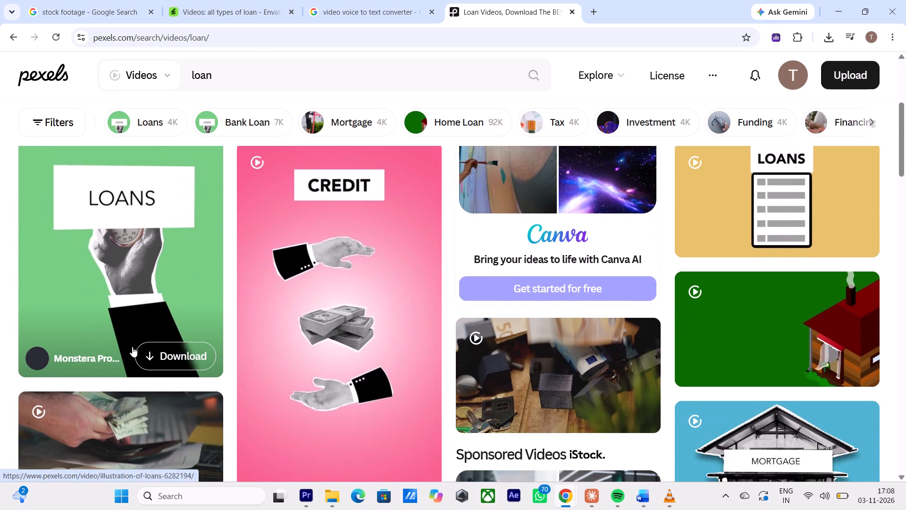
Change the Pexels video search term to "all type loan" and run the search.
left_click(225, 68)
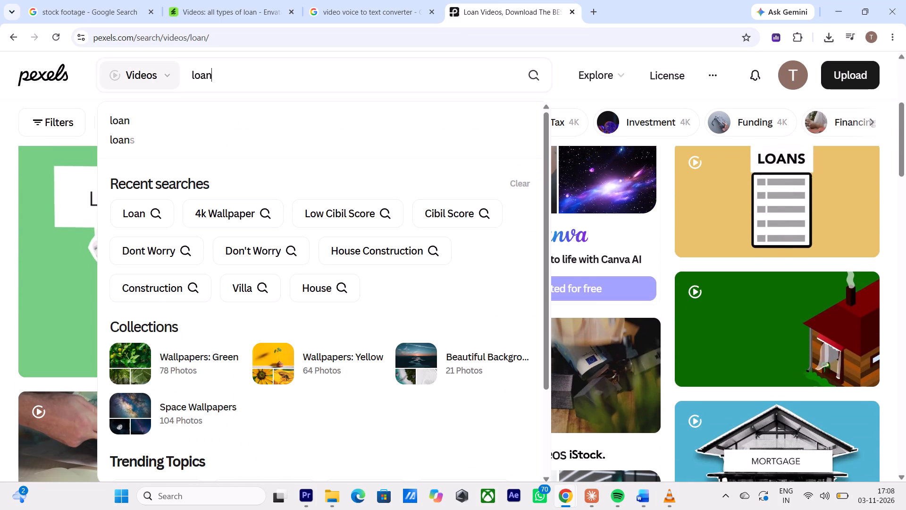
left_click_drag(194, 68, 179, 70)
left_click(239, 72)
left_click_drag(222, 72, 207, 75)
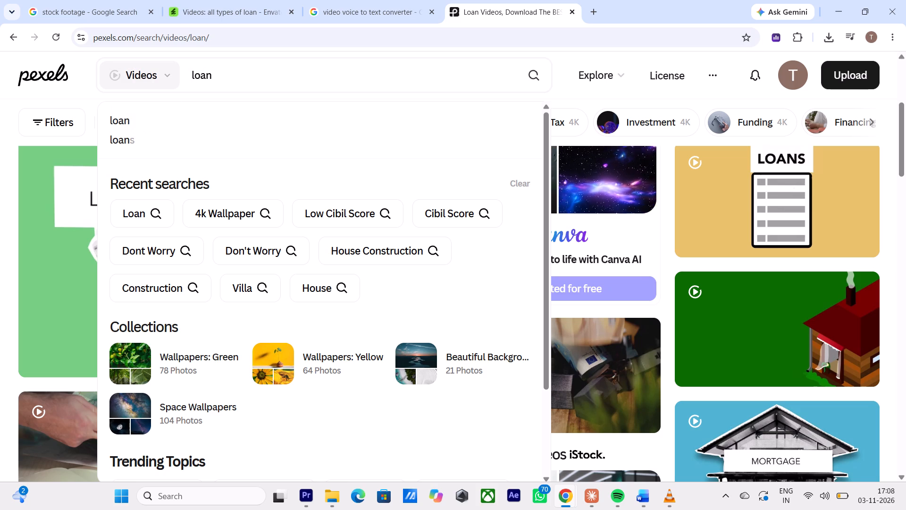
left_click_drag(207, 75, 207, 76)
left_click(192, 77)
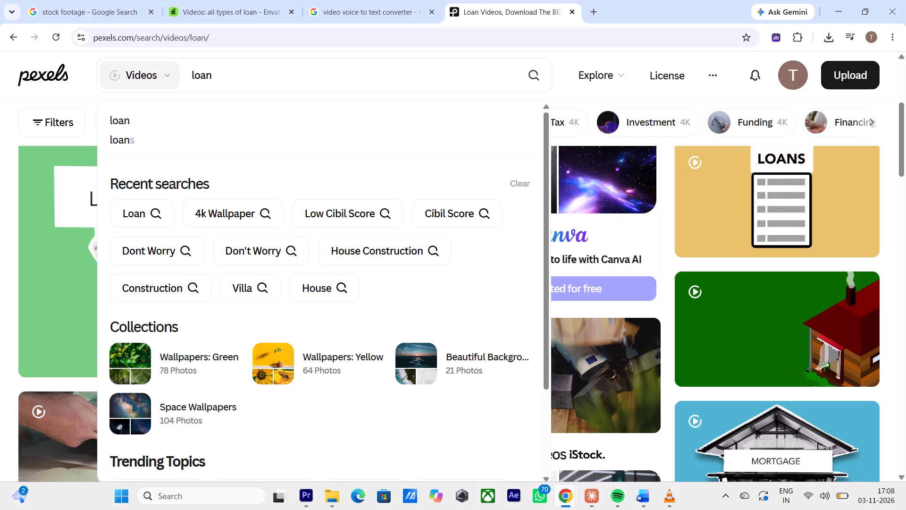
type("all type")
key("space")
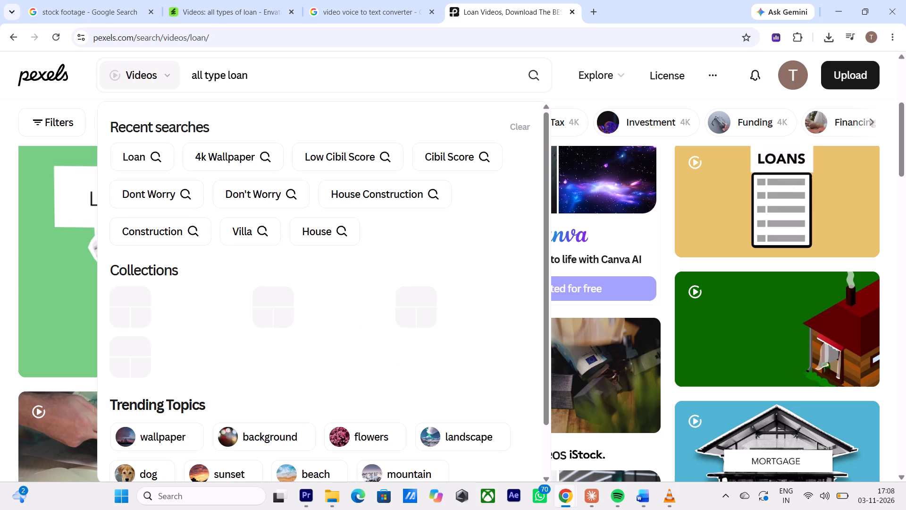
key("Return")
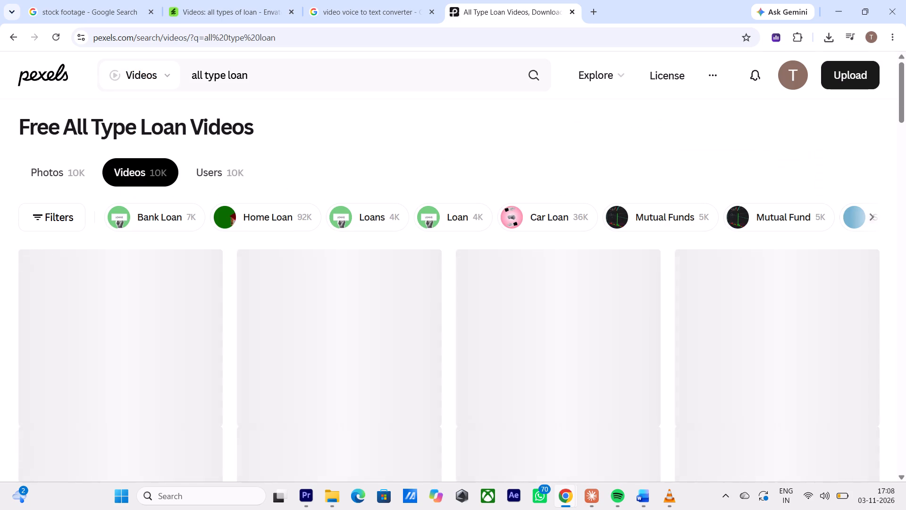
Look through the "all type loan" video results on Pexels for a clip showing various loan types.
scroll(358, 357, "down", 2)
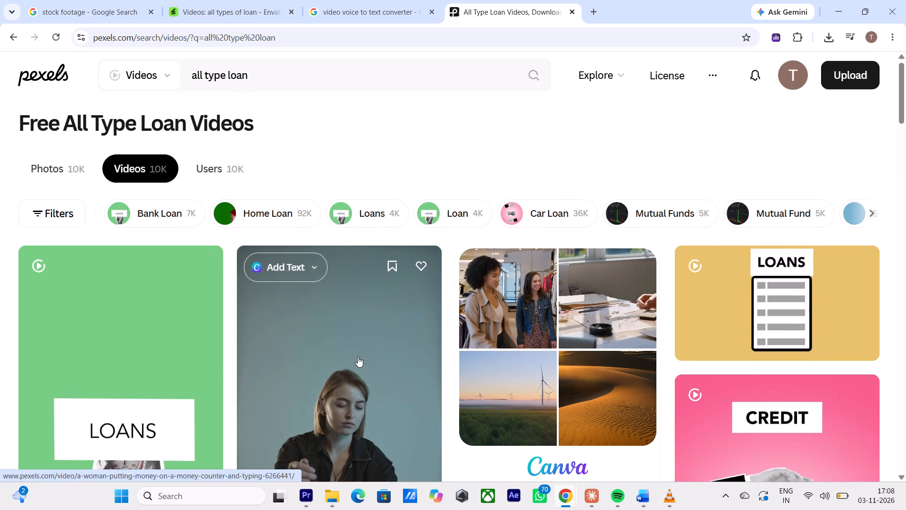
scroll(358, 357, "down", 8)
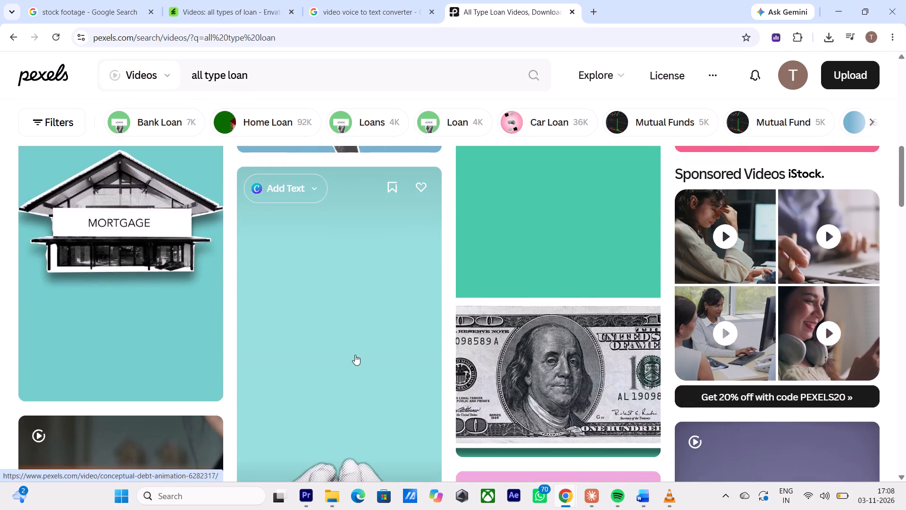
scroll(355, 355, "down", 2)
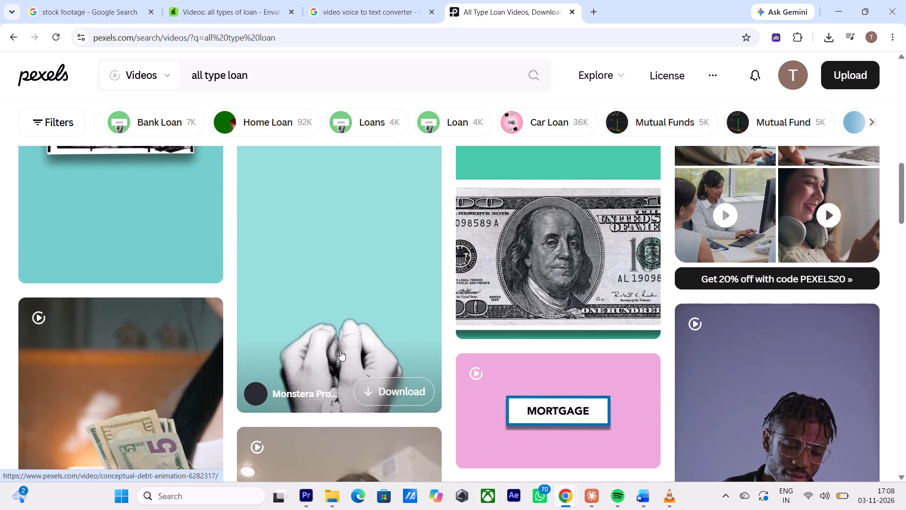
scroll(340, 350, "down", 2)
scroll(339, 350, "up", 9)
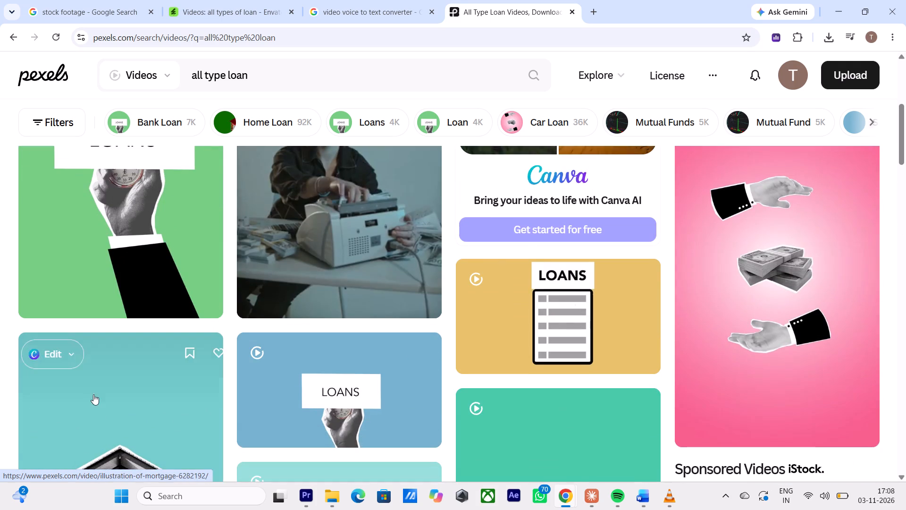
scroll(352, 267, "up", 2)
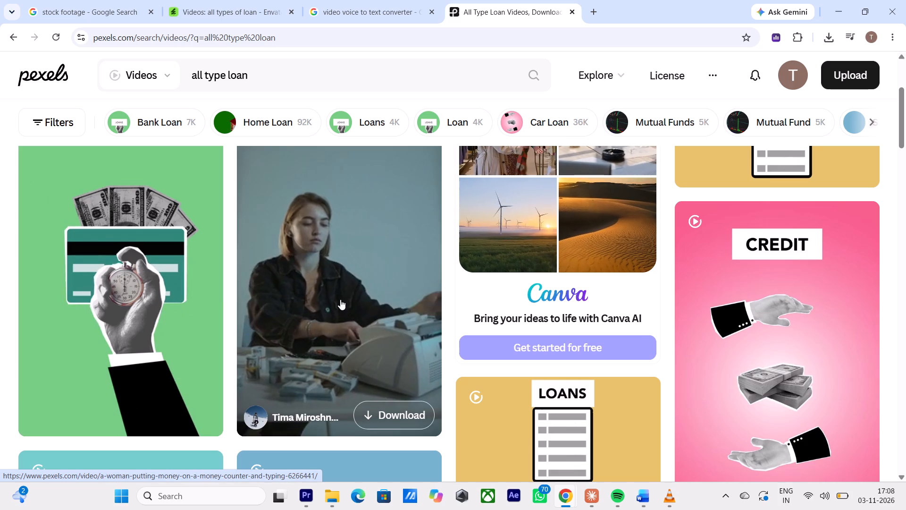
scroll(369, 292, "up", 6)
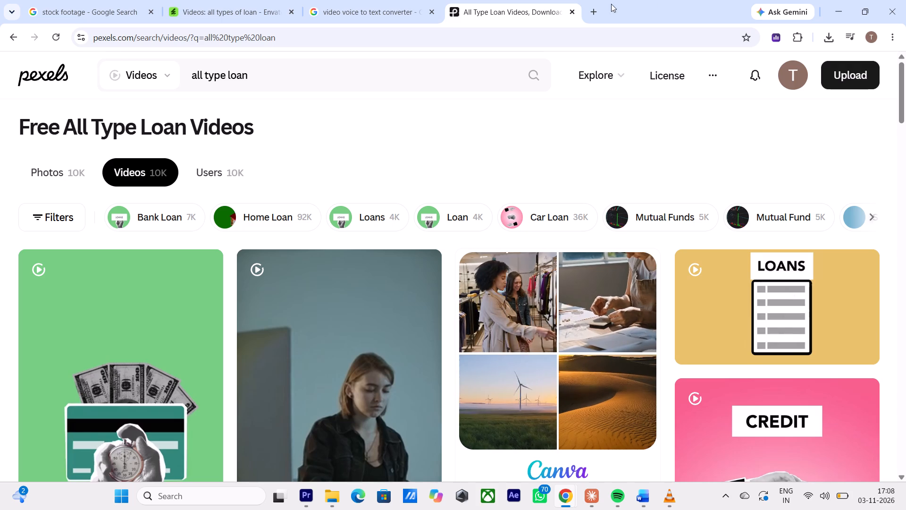
In a new browser tab, search Google for "stock footage" and open the Pixabay stock video page.
left_click(590, 14)
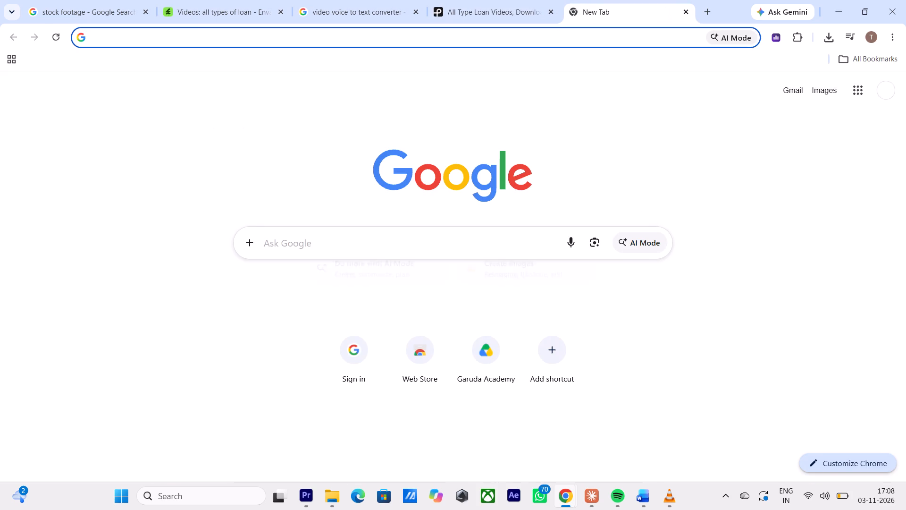
left_click(311, 241)
left_click(242, 271)
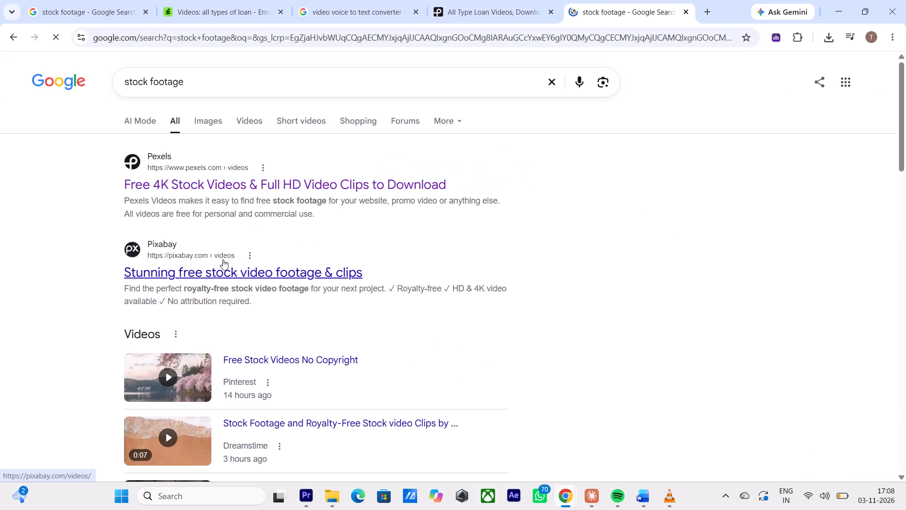
left_click(230, 270)
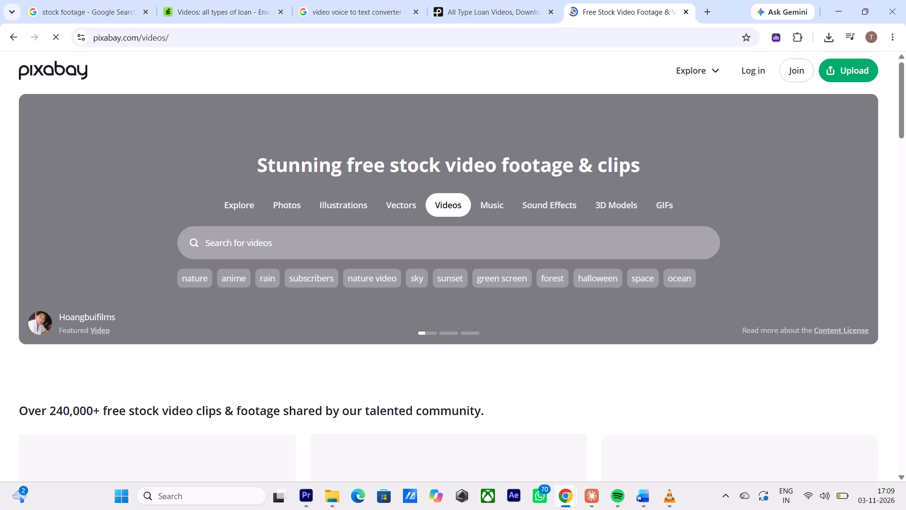
Search the Pixabay videos for "all types loan".
left_click(276, 250)
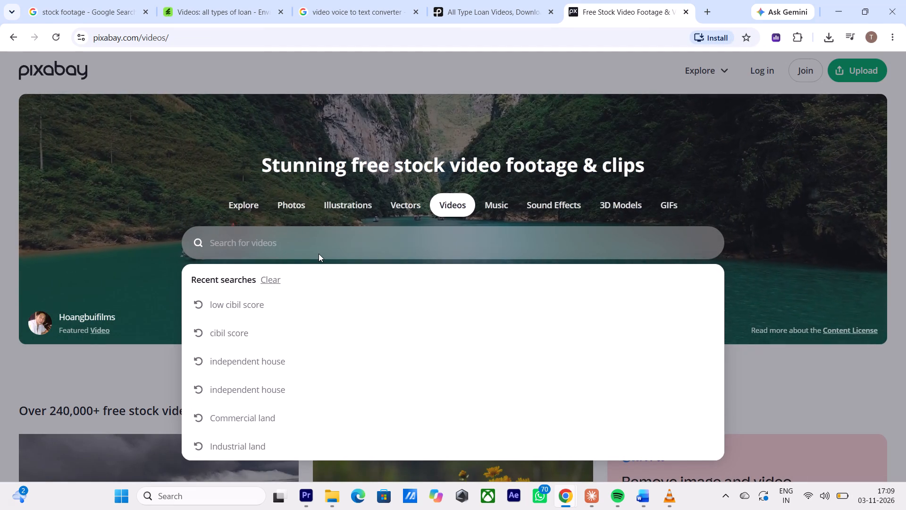
type("all")
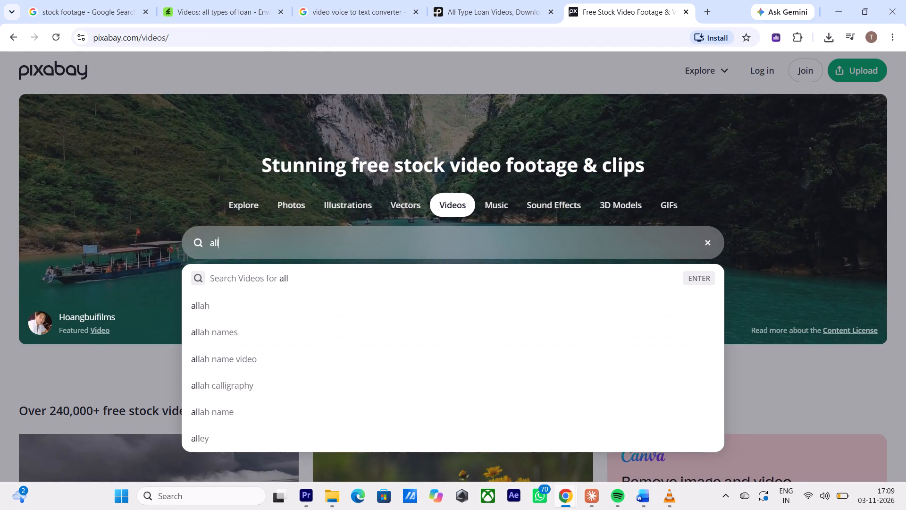
key("space")
type("ty")
type("pe")
key("s")
key("space")
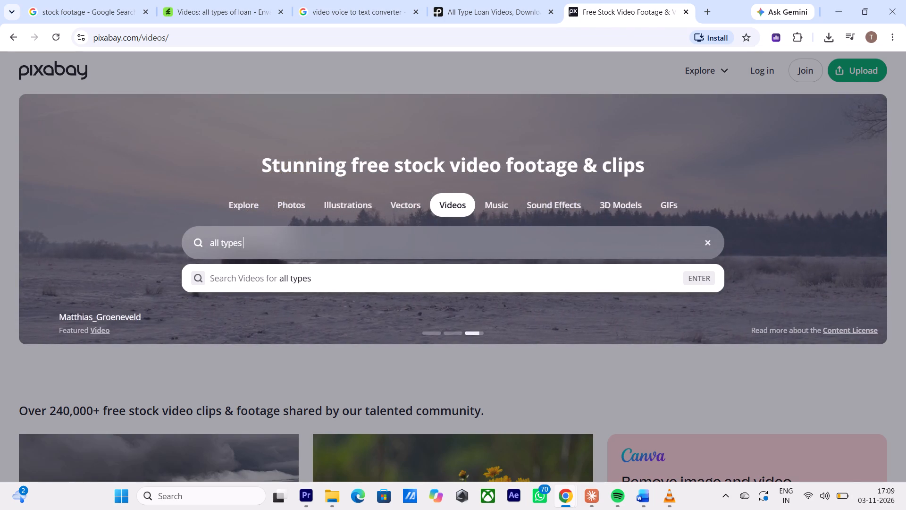
type("loan")
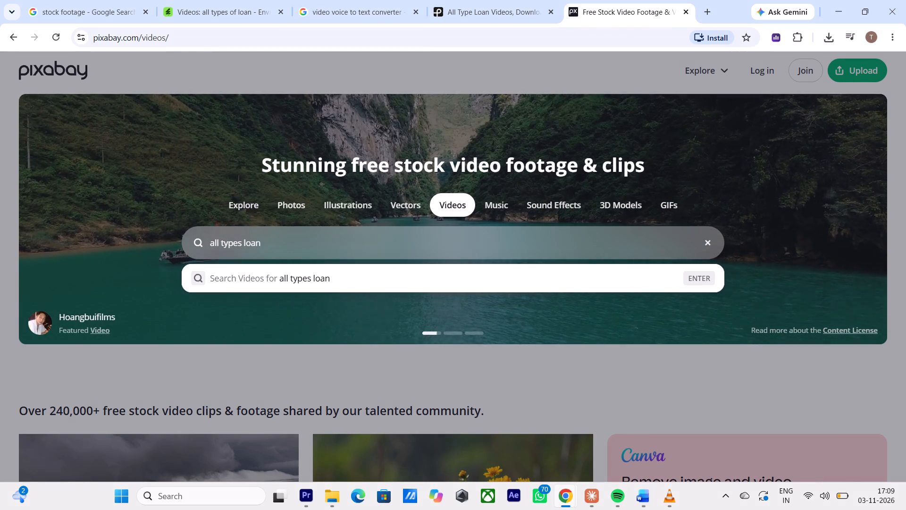
key("Return")
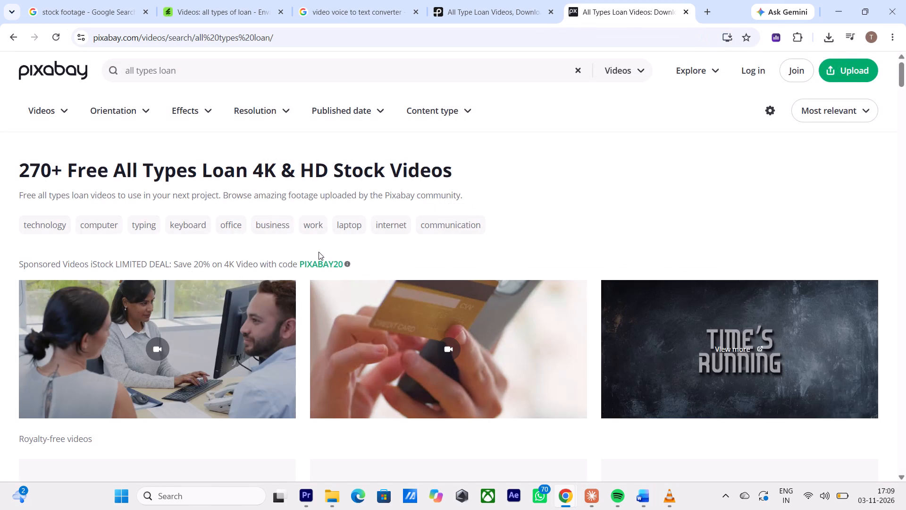
Look through the "all types loan" video results on Pixabay for a clip showing various loan types.
scroll(124, 305, "down", 3)
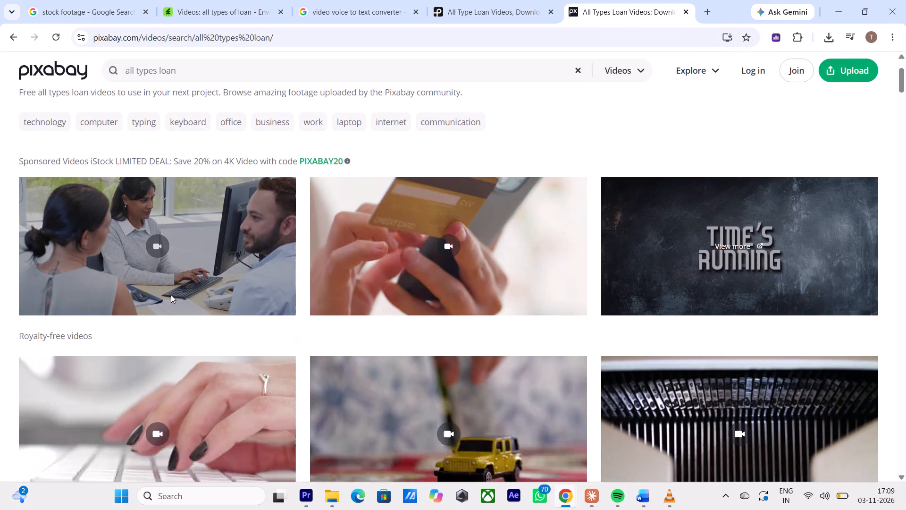
scroll(394, 281, "down", 2)
scroll(415, 270, "up", 1)
scroll(415, 270, "down", 6)
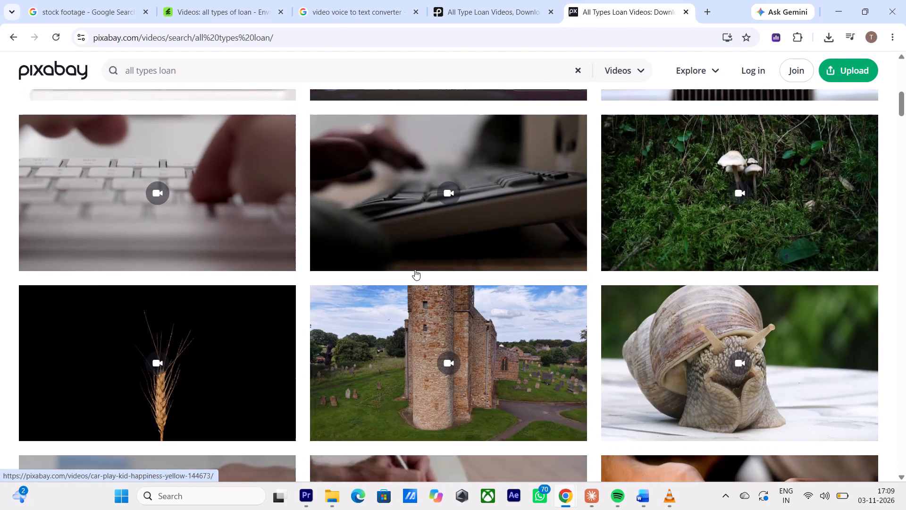
scroll(415, 270, "down", 8)
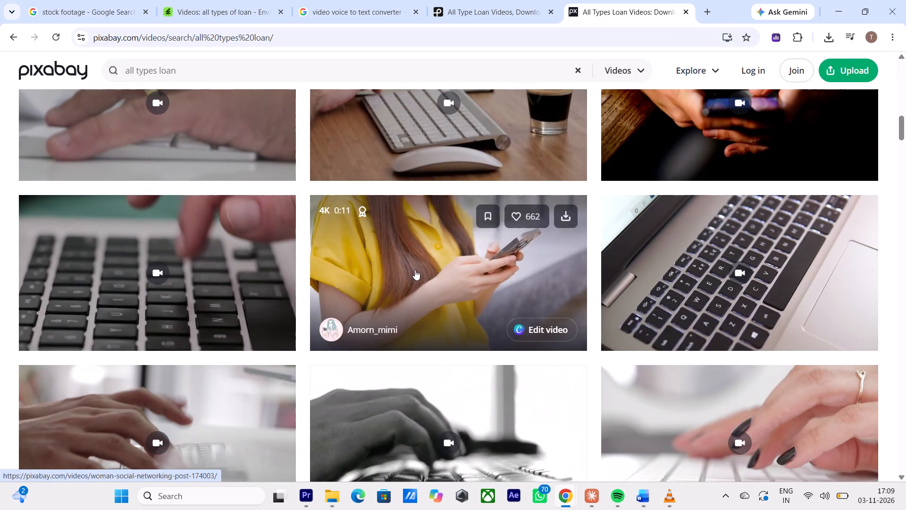
scroll(415, 270, "down", 1)
scroll(415, 270, "up", 20)
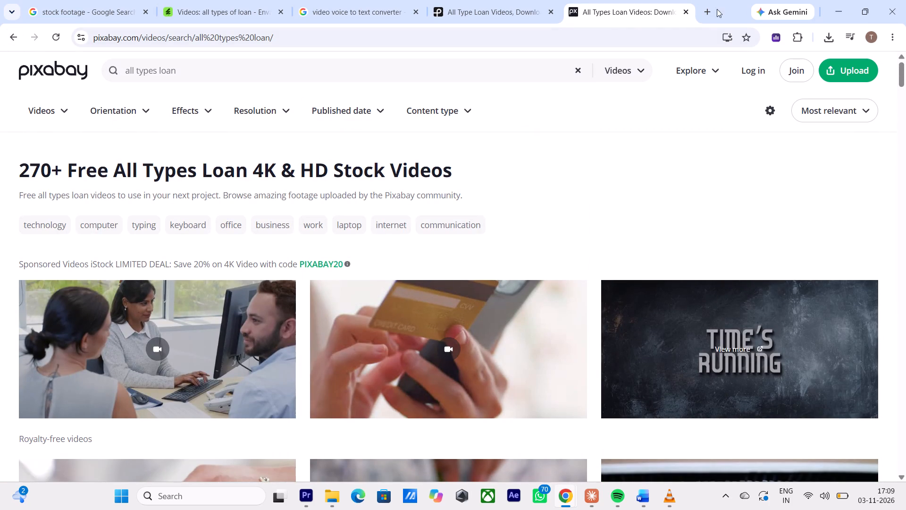
In a new browser tab, search Google for "stock footage" and open the Shutterstock stock video page.
left_click(699, 11)
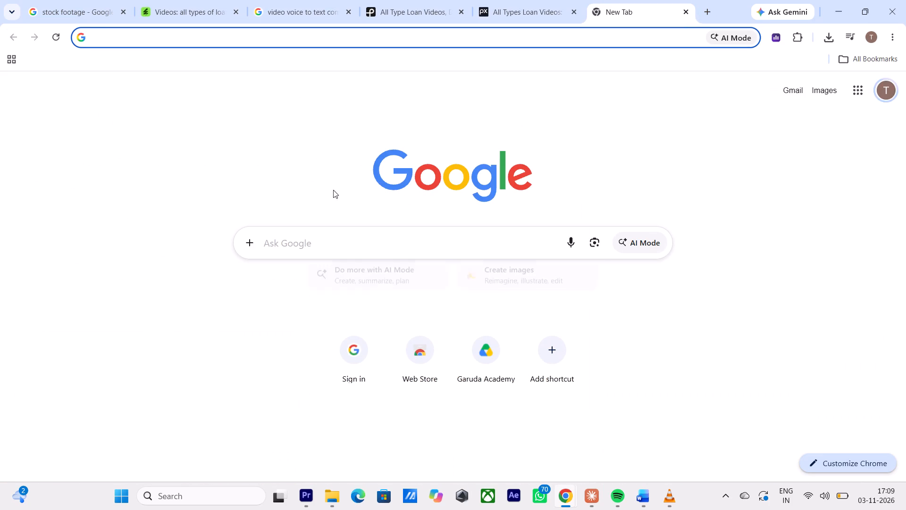
left_click(302, 243)
left_click(279, 280)
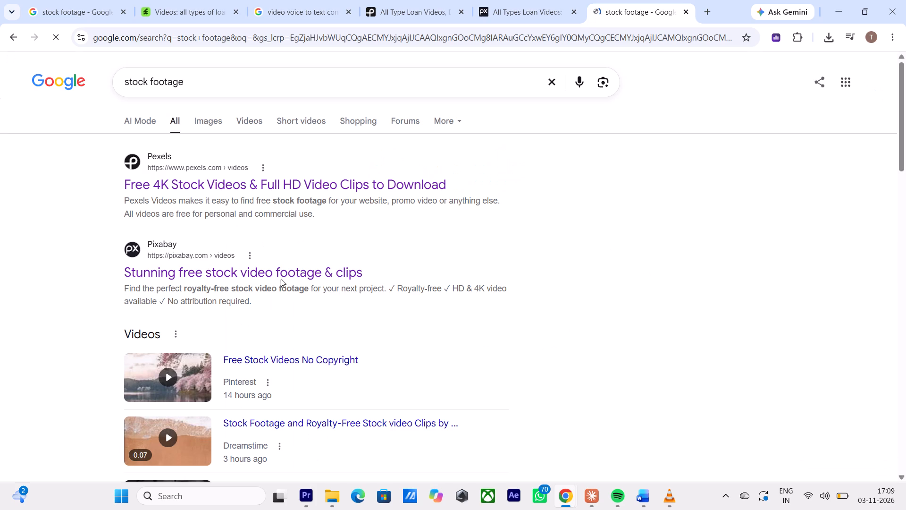
scroll(271, 242, "down", 5)
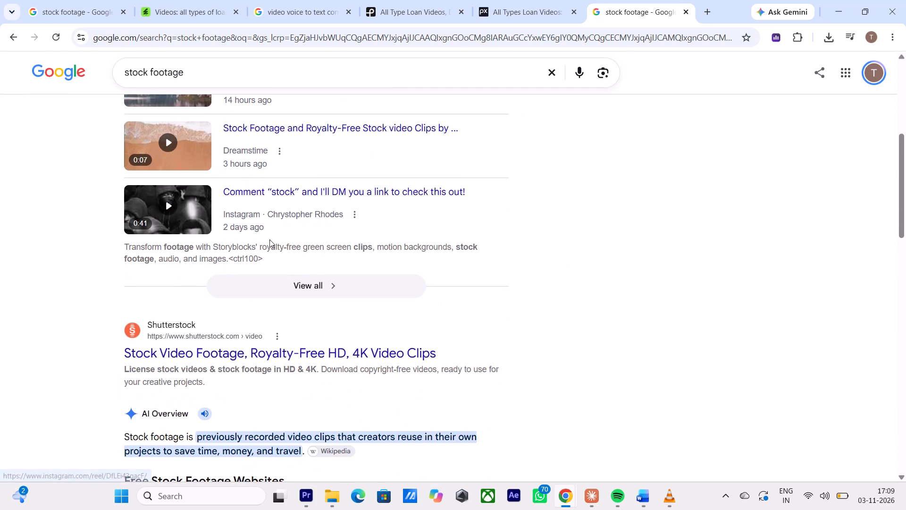
scroll(246, 256, "down", 2)
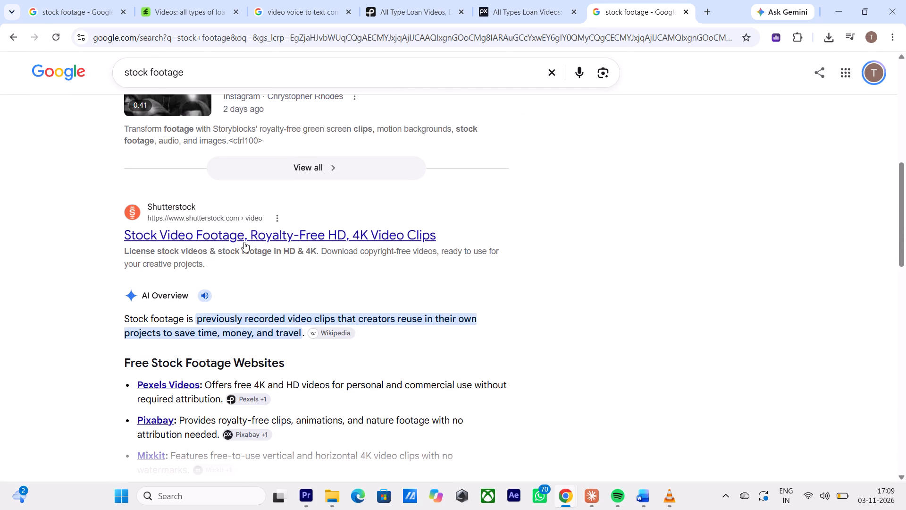
left_click(244, 237)
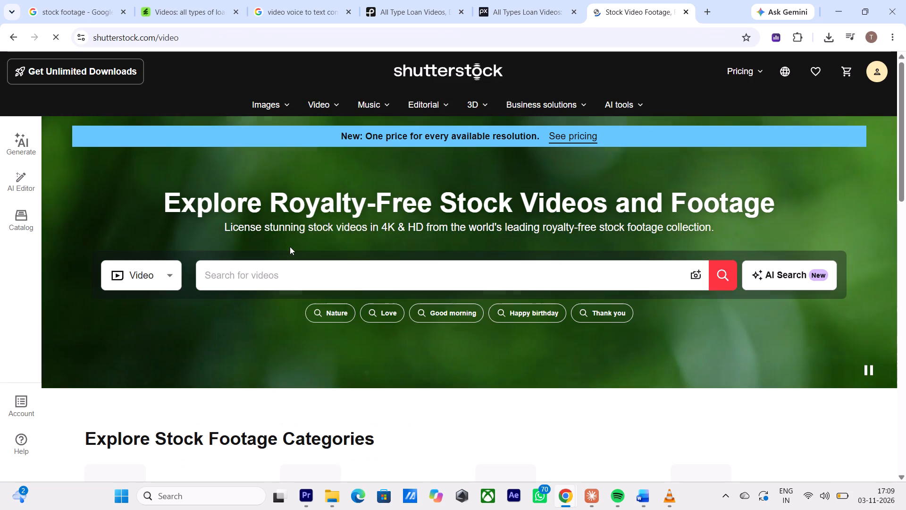
Search the Shutterstock videos for "all types loan", reusing the search term copied from the Pixabay page.
left_click(335, 270)
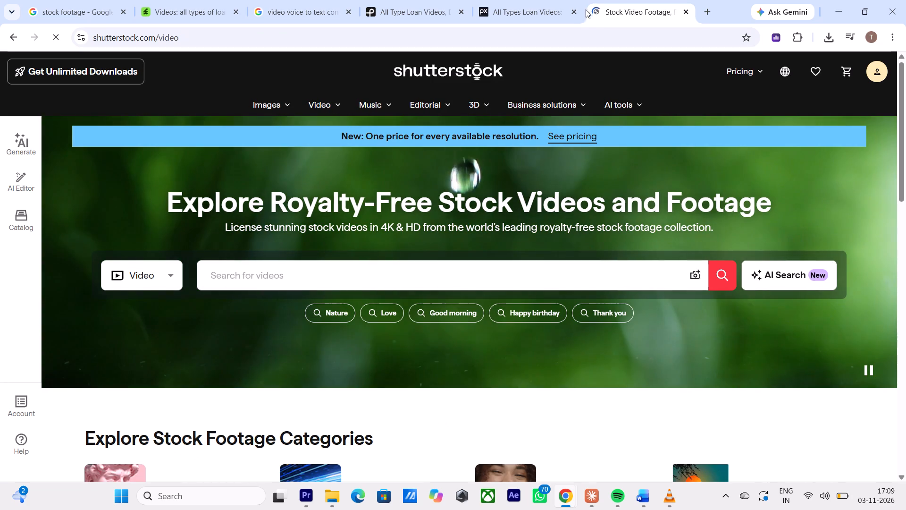
left_click(508, 9)
left_click_drag(236, 64, 228, 64)
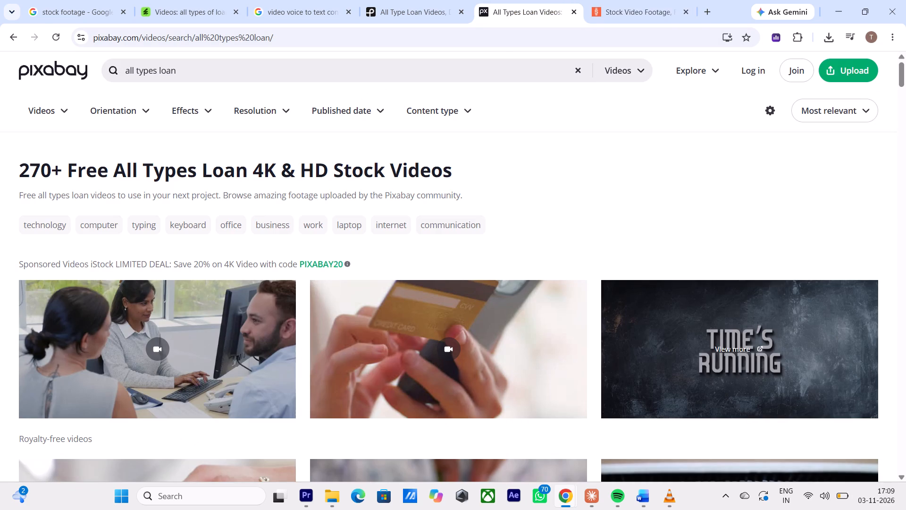
left_click_drag(228, 64, 223, 64)
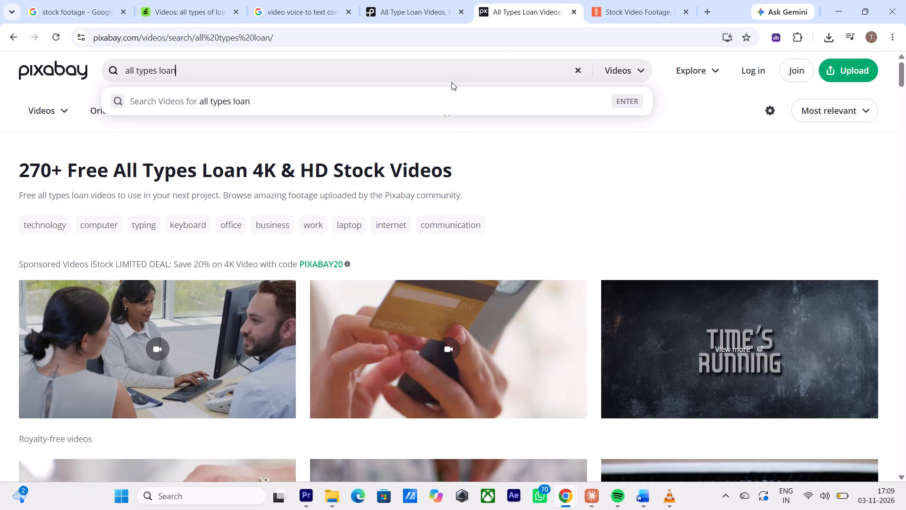
key("ctrl+a")
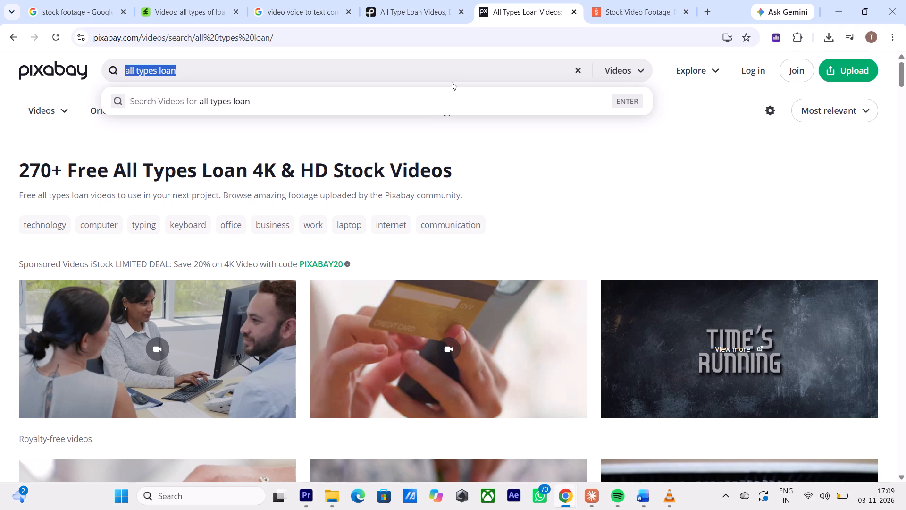
key("ctrl+c")
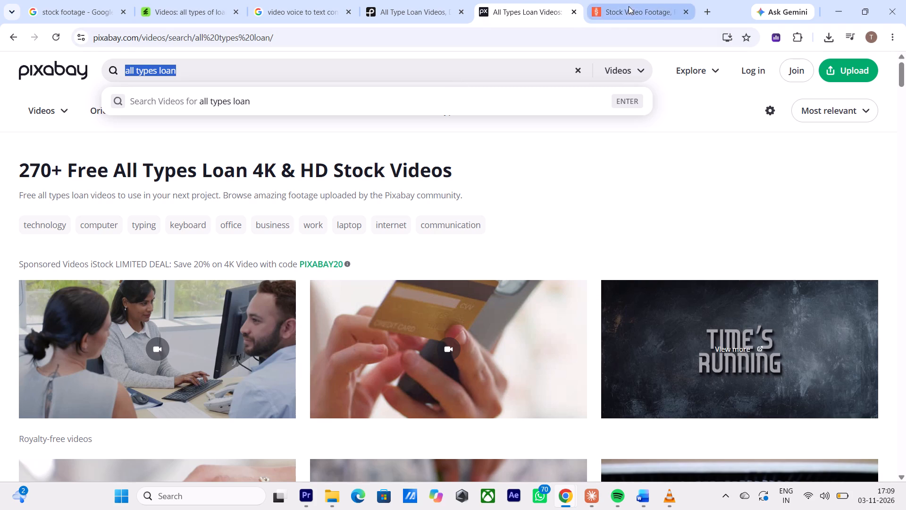
left_click(629, 6)
left_click(300, 277)
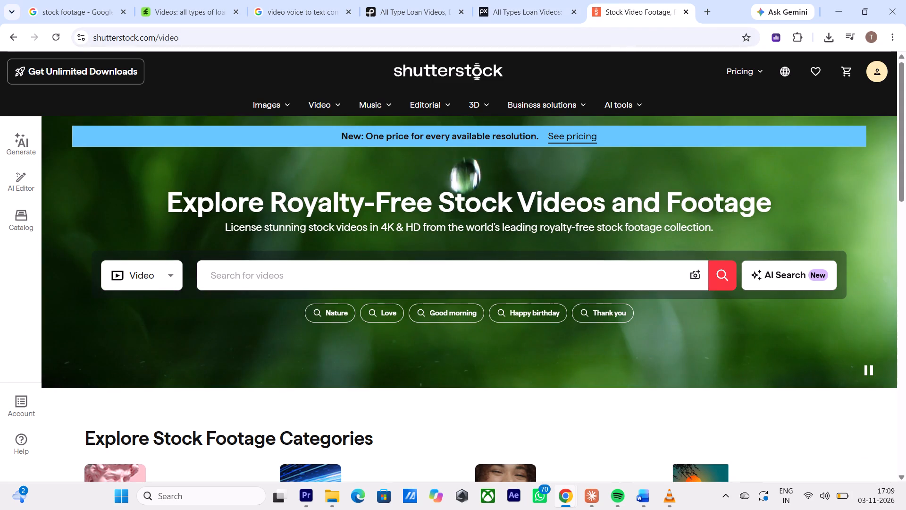
key("ctrl+v")
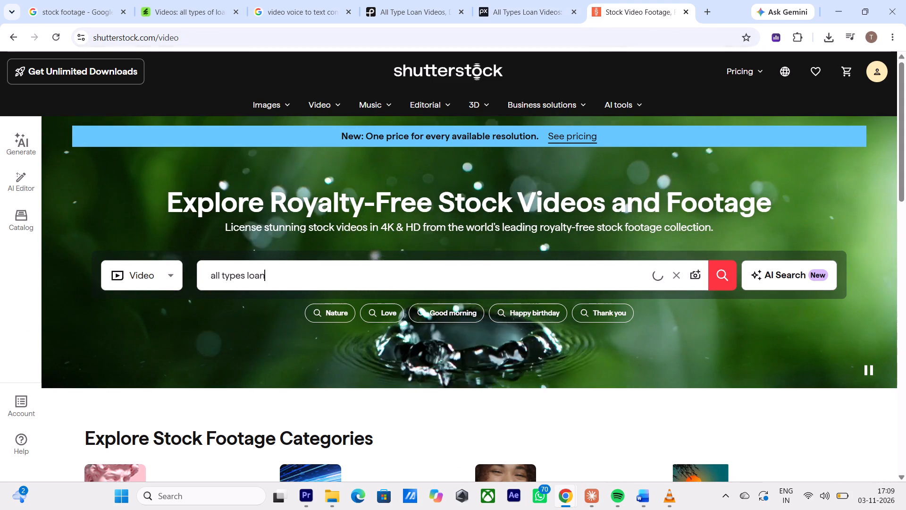
left_click(723, 277)
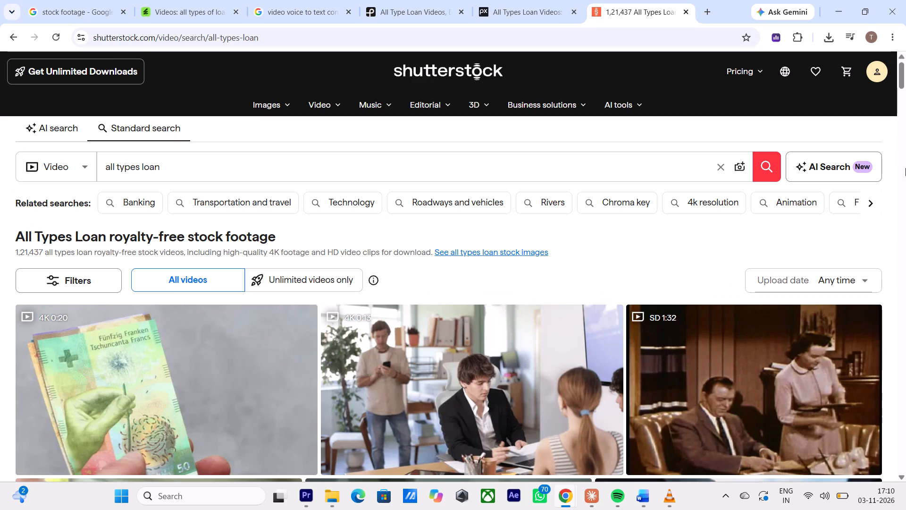
left_click(770, 171)
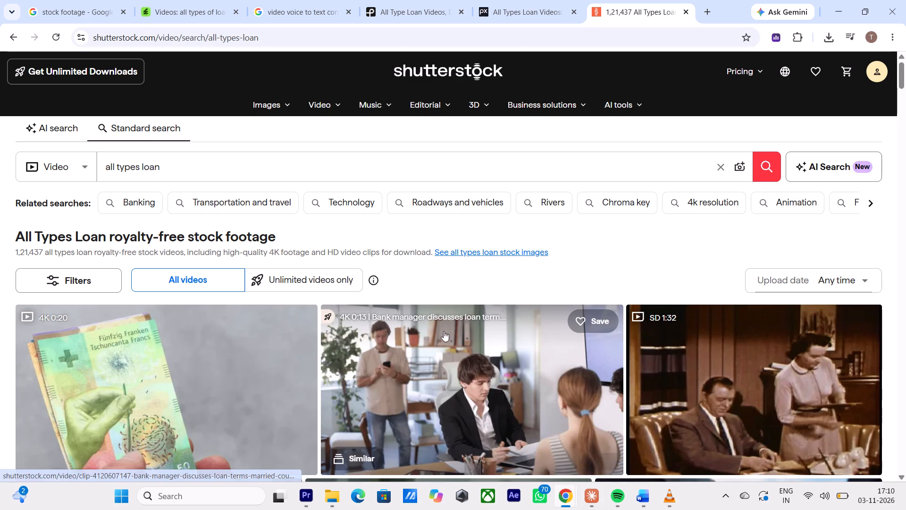
Look through the "all types loan" footage results on Shutterstock for a suitable loan clip, and close that page.
scroll(482, 331, "down", 3)
scroll(495, 317, "up", 2)
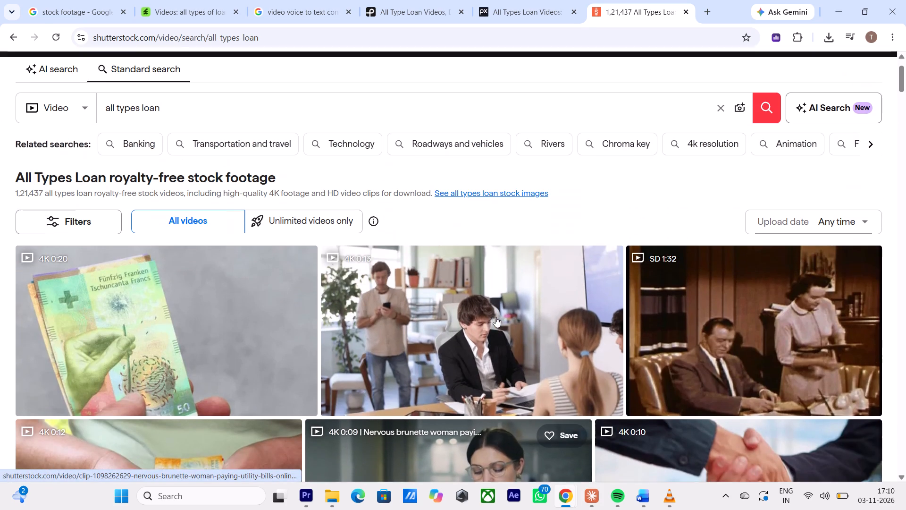
scroll(600, 344, "down", 4)
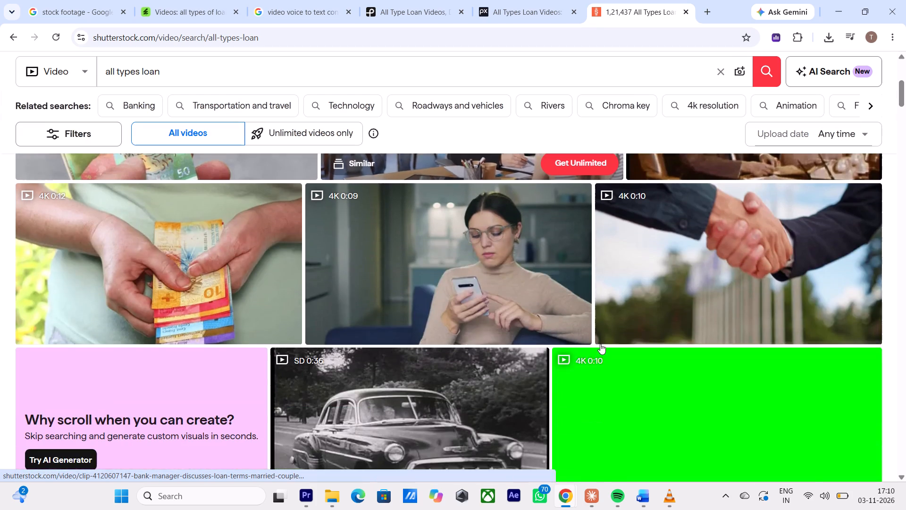
scroll(600, 344, "down", 6)
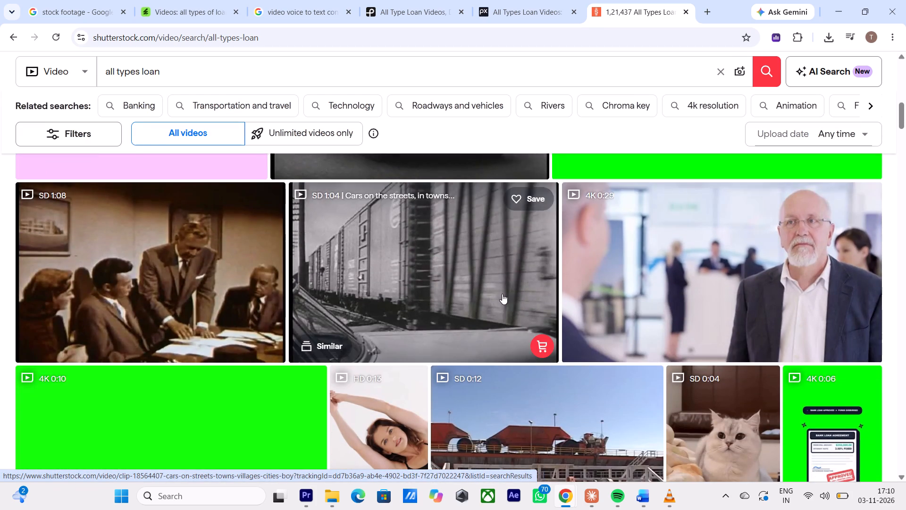
scroll(502, 294, "down", 3)
scroll(508, 283, "up", 9)
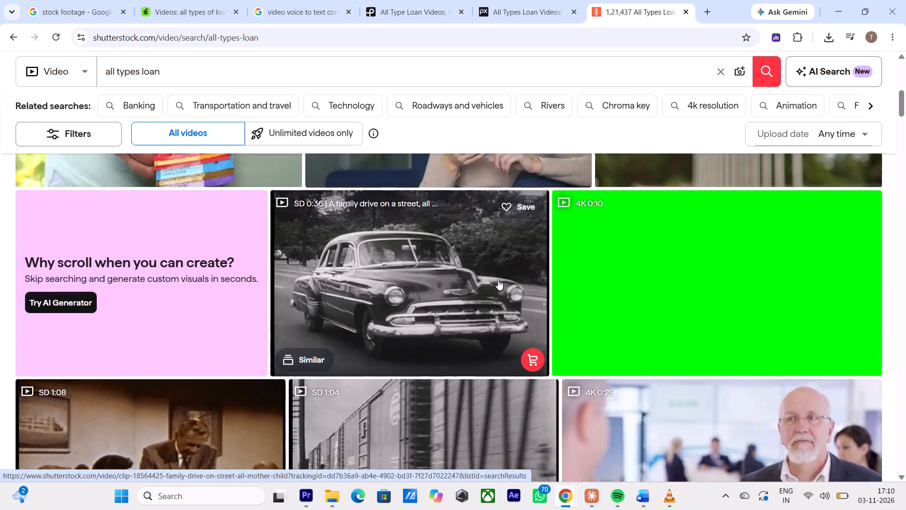
scroll(498, 280, "up", 10)
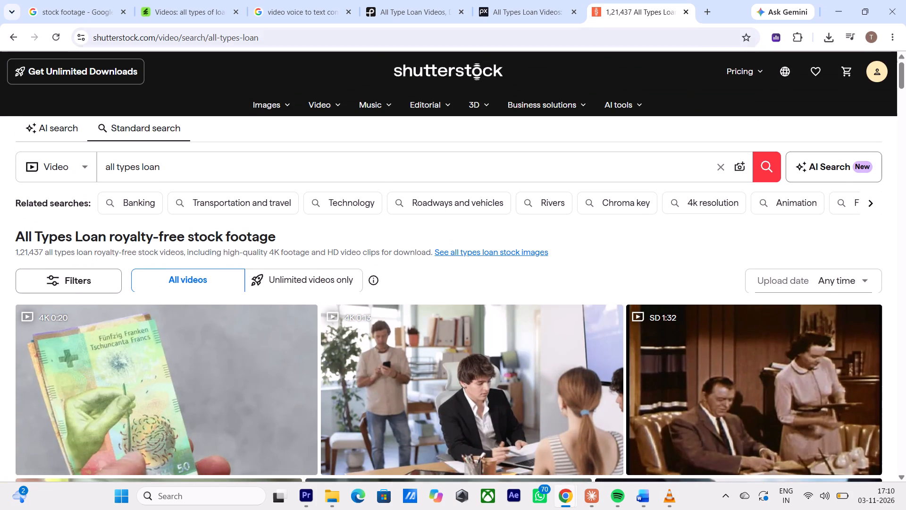
left_click(686, 9)
In a new browser tab, run the Google search for "stock footage" again.
left_click(705, 8)
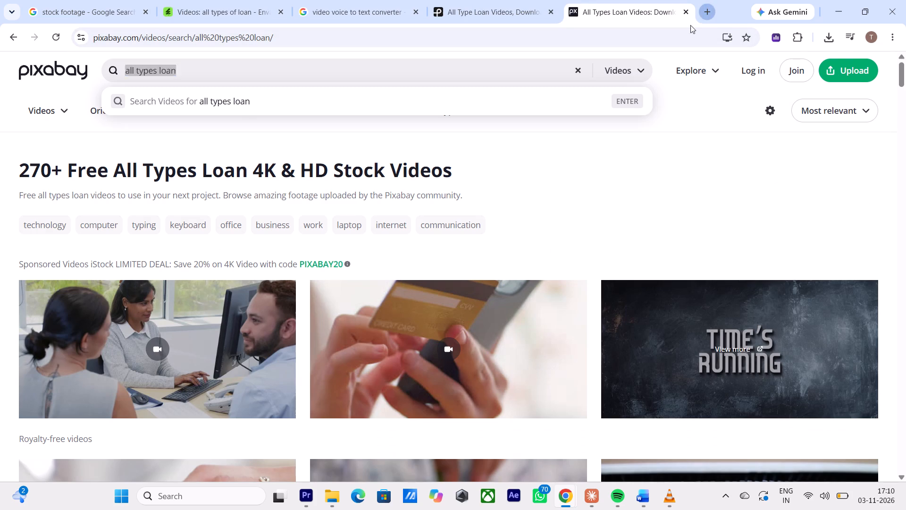
left_click(317, 258)
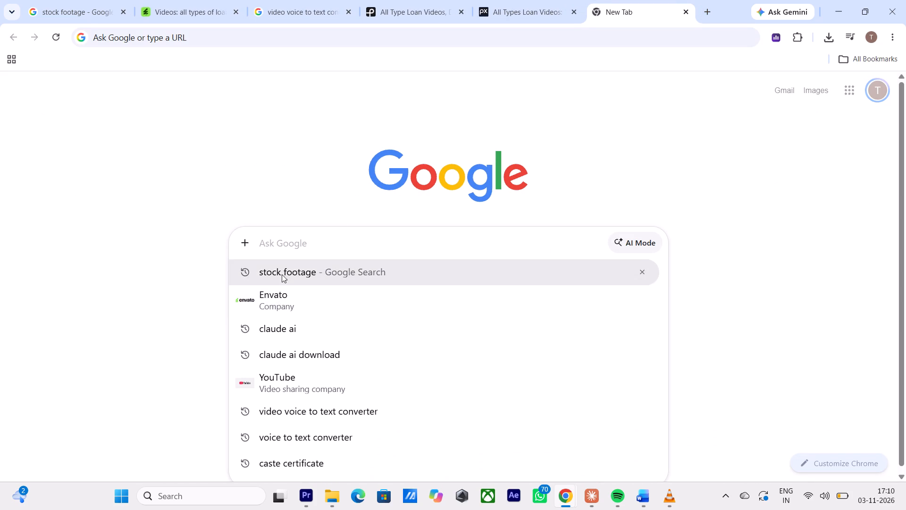
left_click(282, 274)
Look through the first page of "stock footage" results for another stock video site.
scroll(225, 272, "down", 9)
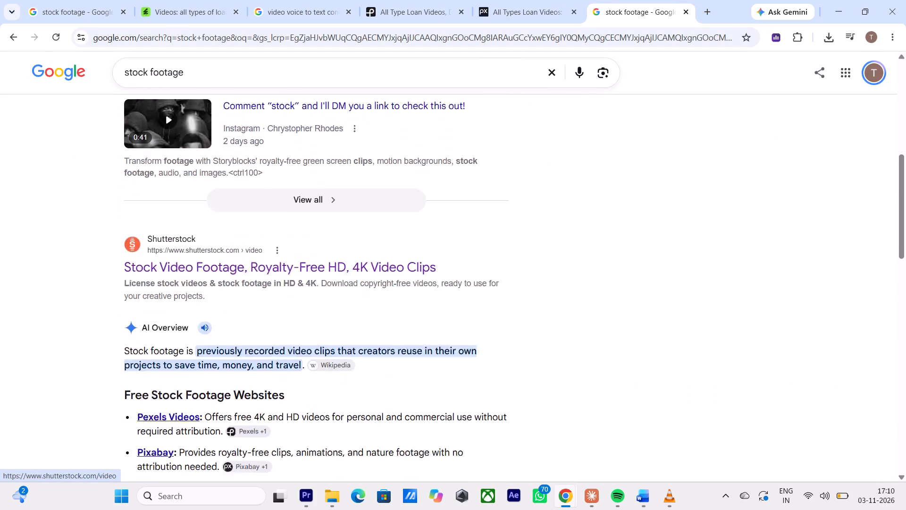
scroll(245, 309, "down", 5)
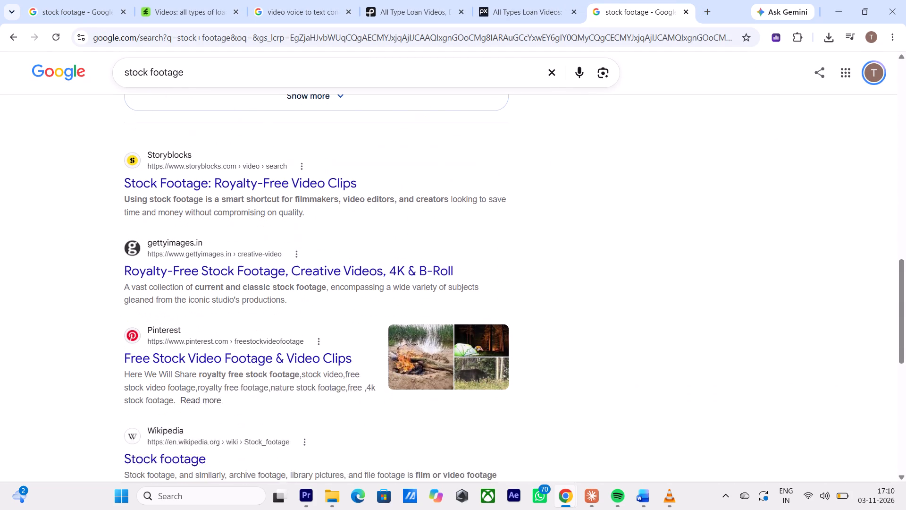
scroll(274, 299, "down", 1)
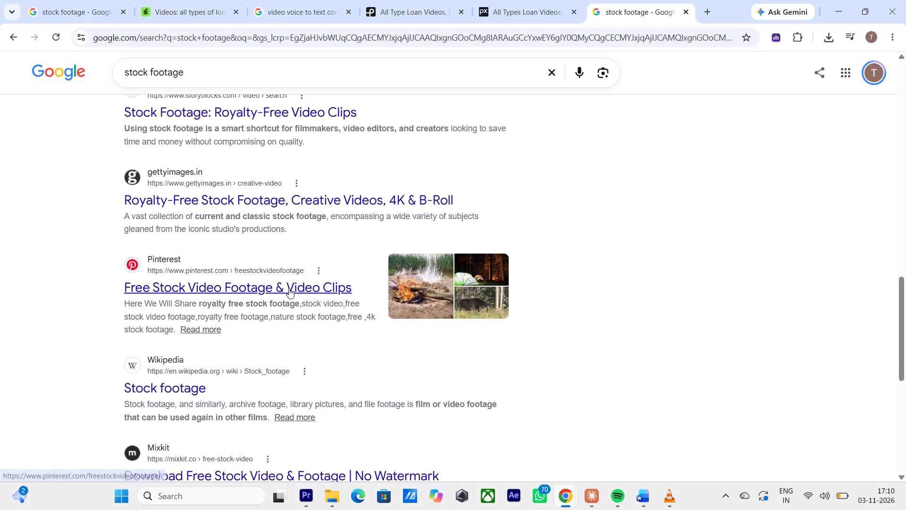
scroll(287, 278, "up", 2)
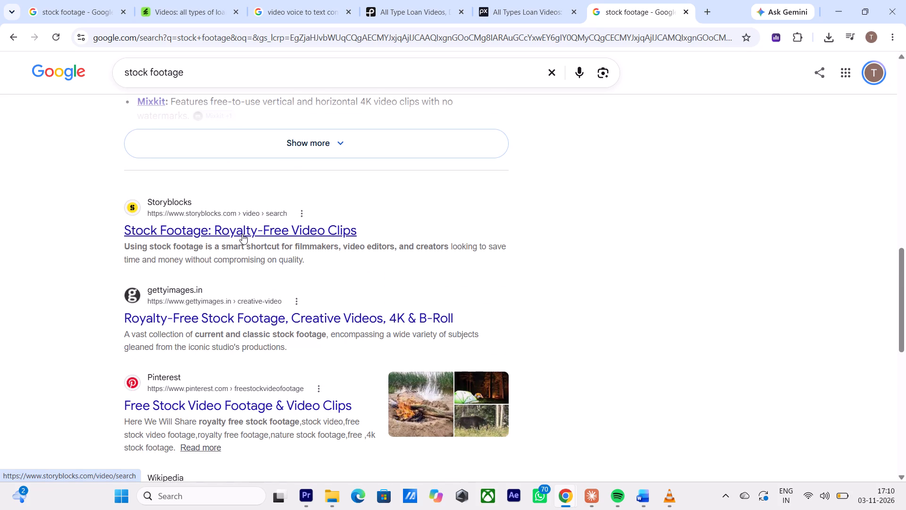
scroll(172, 291, "down", 10)
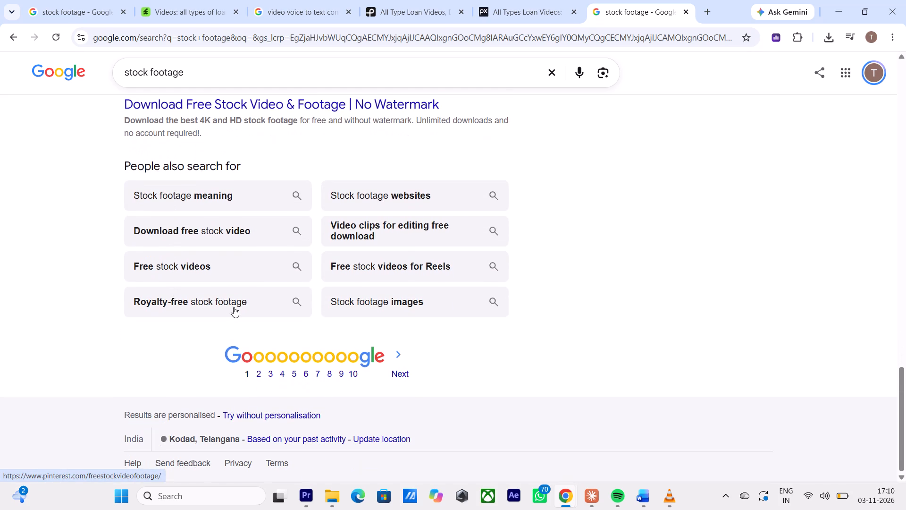
scroll(234, 307, "up", 20)
scroll(234, 307, "up", 6)
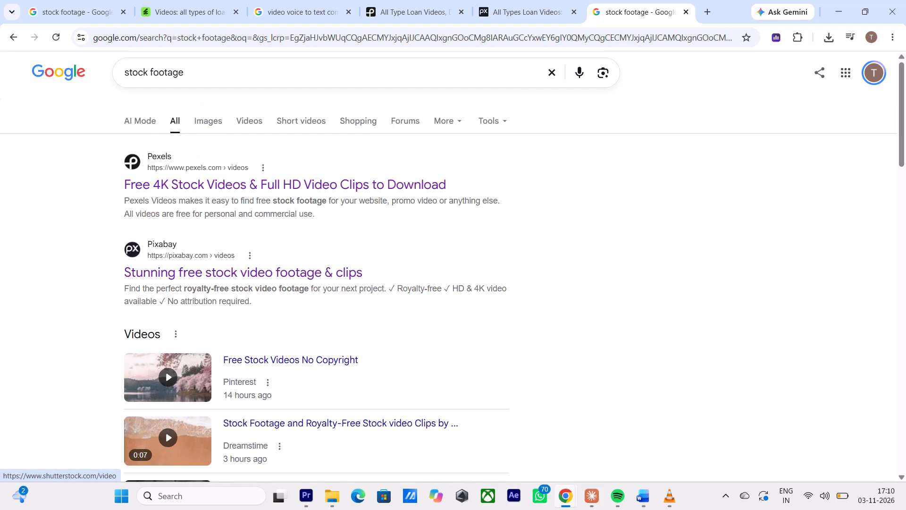
scroll(228, 300, "down", 20)
scroll(228, 300, "down", 1)
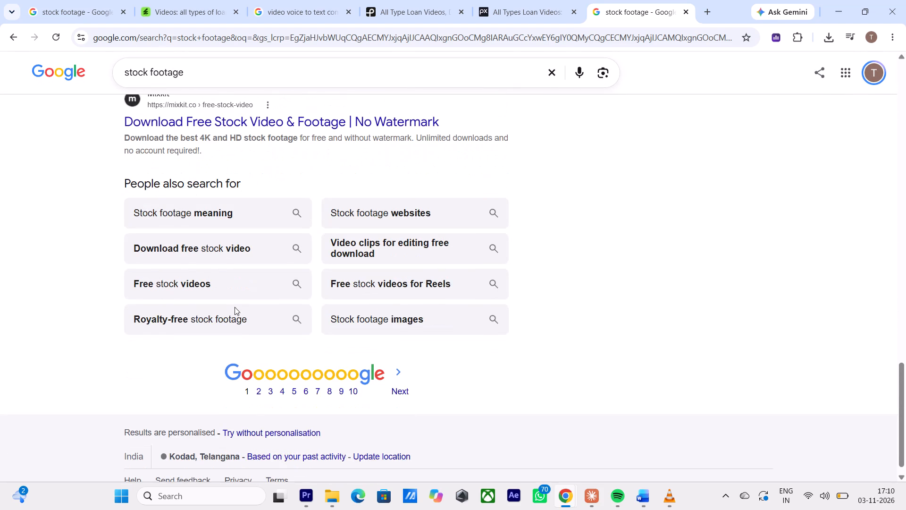
Go to the second page of the "stock footage" results and open Canva's free stock videos page.
left_click(261, 393)
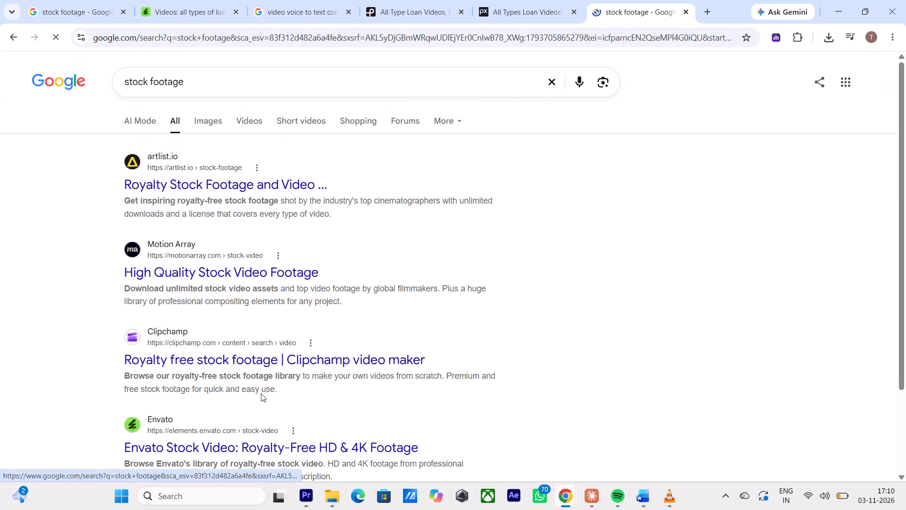
scroll(264, 373, "down", 1)
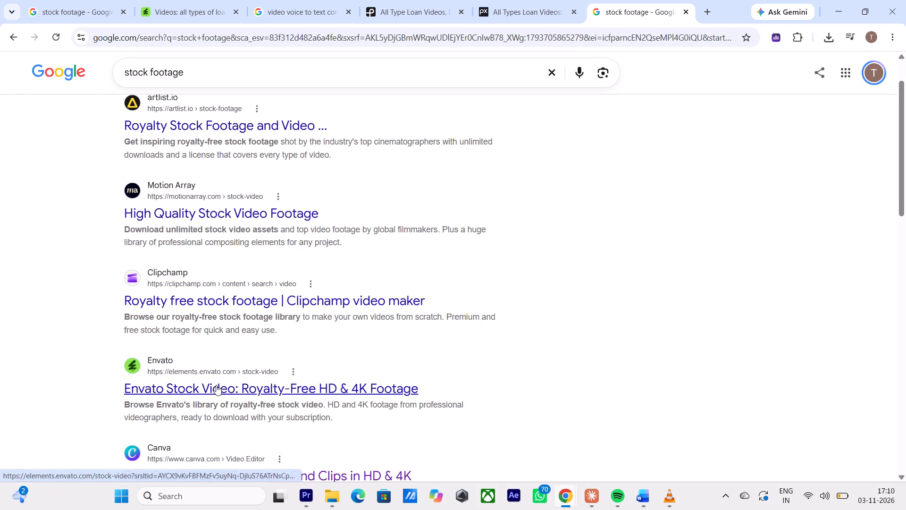
scroll(284, 263, "down", 4)
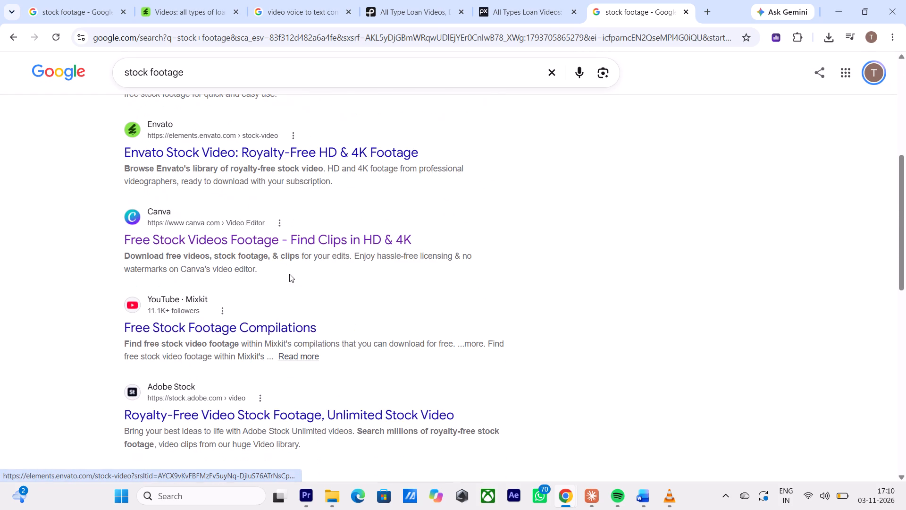
left_click(269, 246)
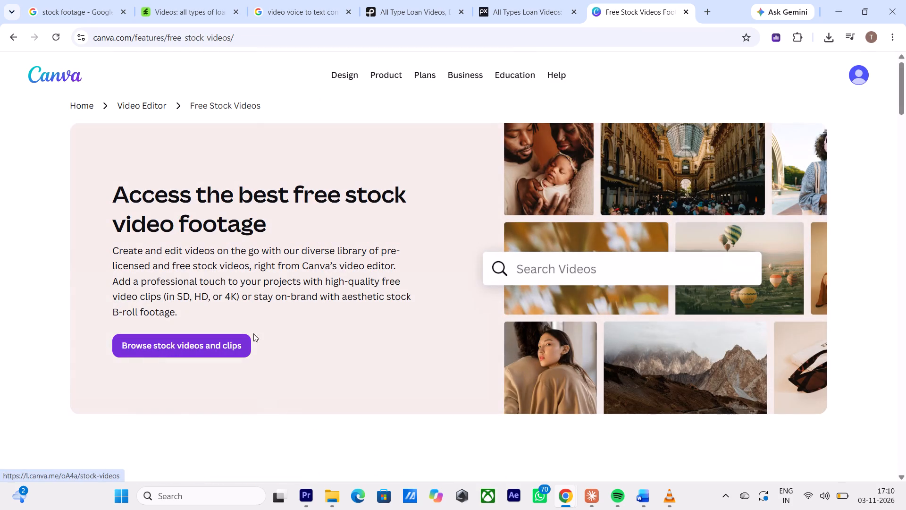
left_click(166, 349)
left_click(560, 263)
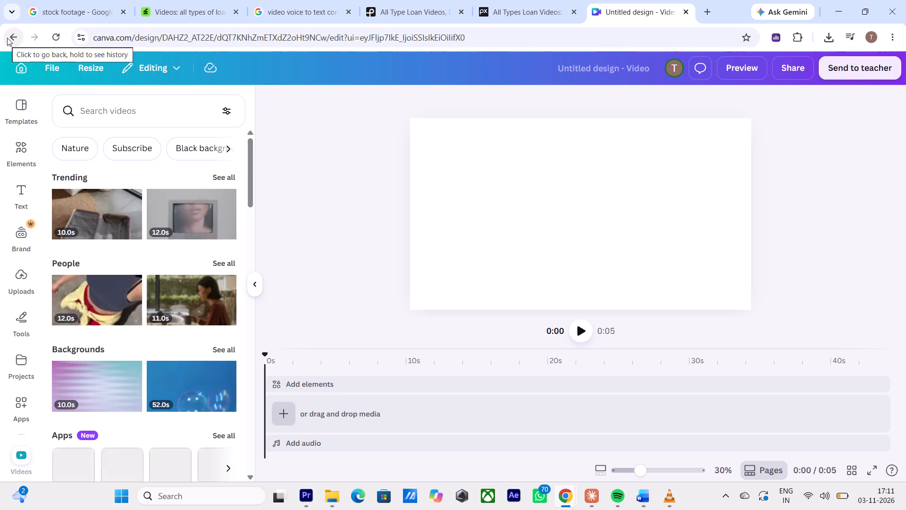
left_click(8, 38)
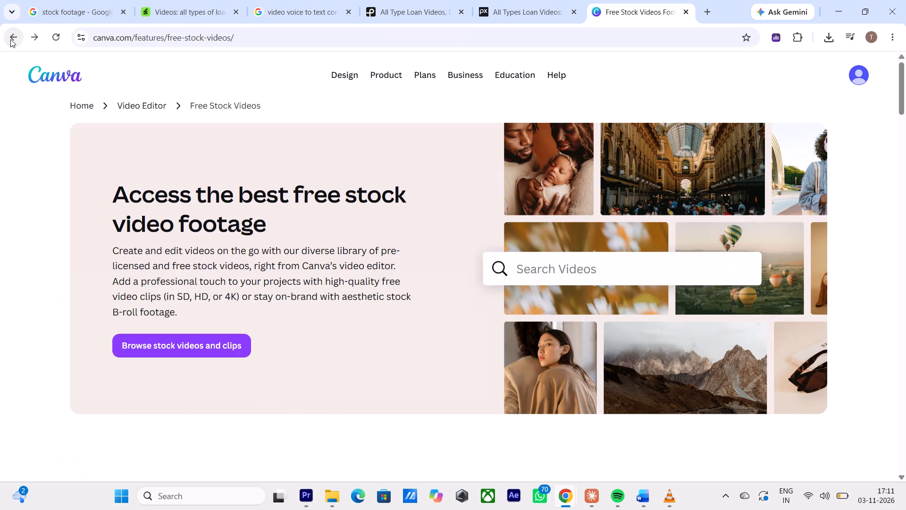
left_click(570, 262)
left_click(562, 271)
Open Canva's stock video library in a new video design and search the videos for "all types loan".
left_click(161, 352)
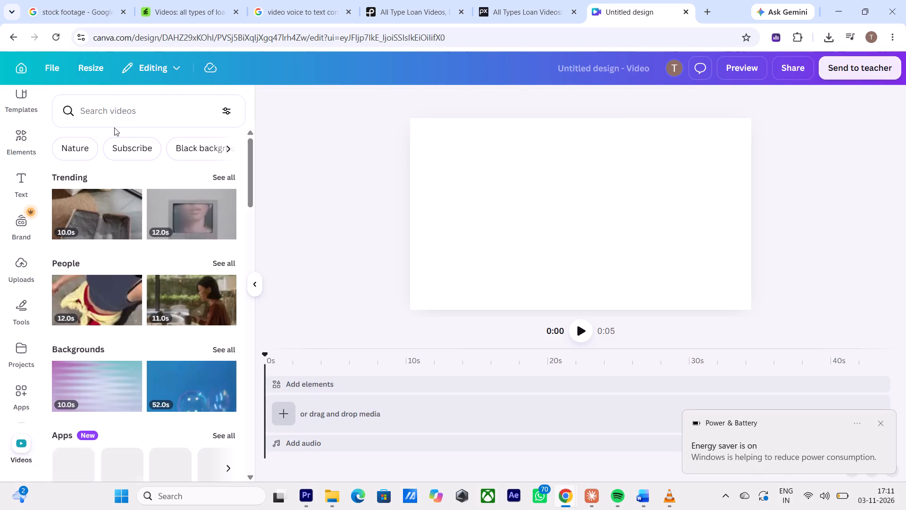
left_click(112, 116)
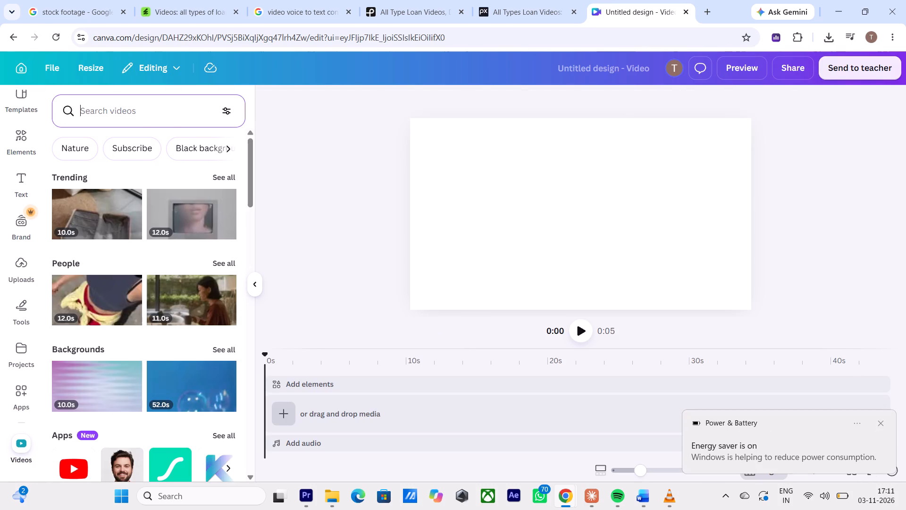
type("all")
key("BackSpace")
key("BackSpace")
key("BackSpace")
key("BackSpace")
key("ctrl+v")
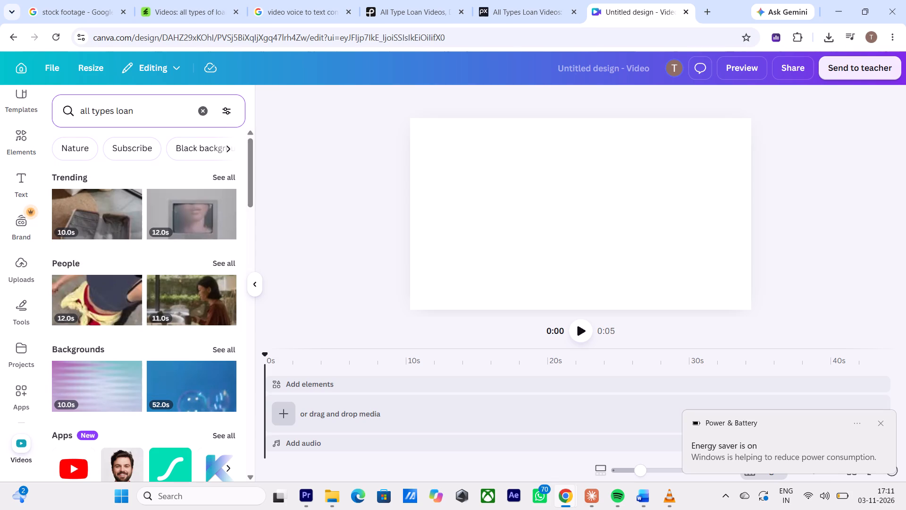
key("Return")
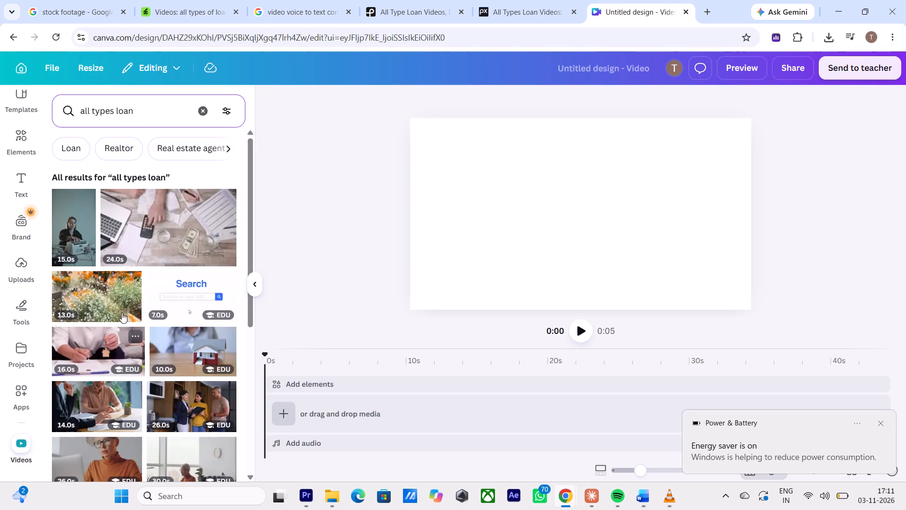
Look through Canva's "all types loan" video results for a clip showing various loan types.
scroll(122, 313, "down", 3)
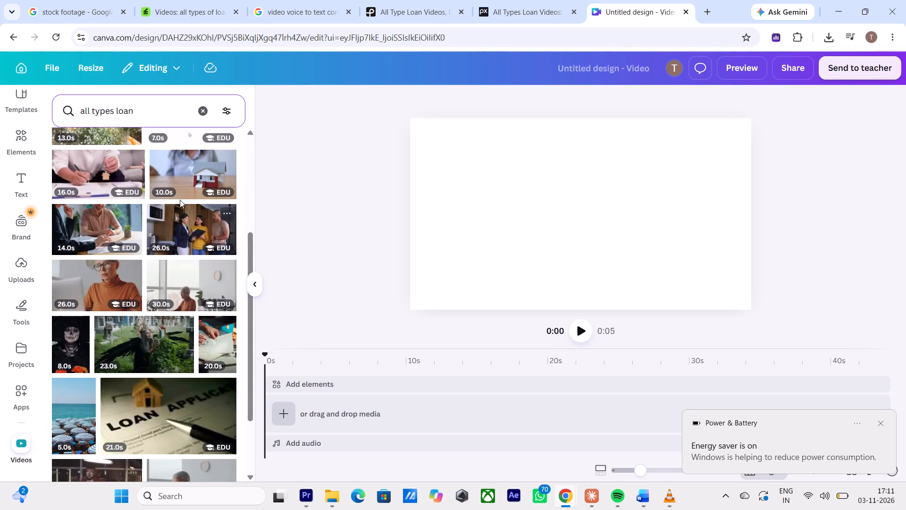
scroll(80, 347, "down", 2)
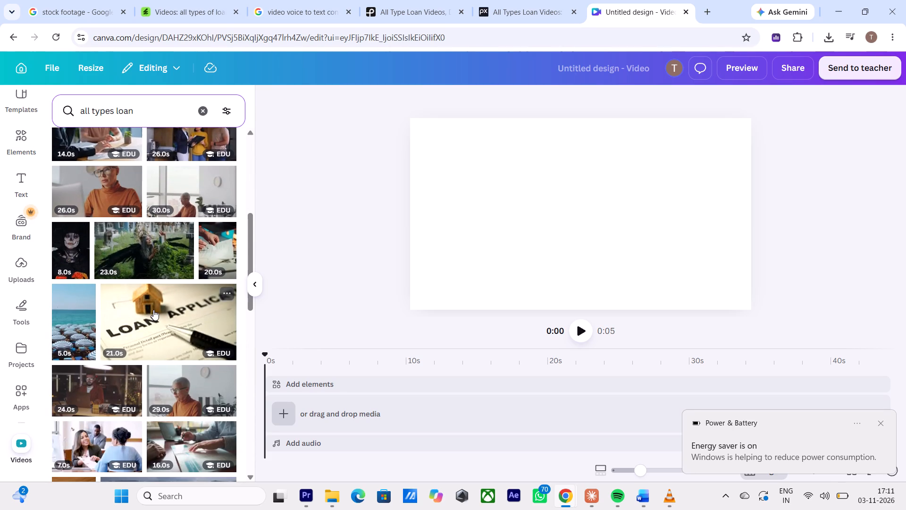
scroll(153, 310, "down", 2)
scroll(162, 419, "down", 4)
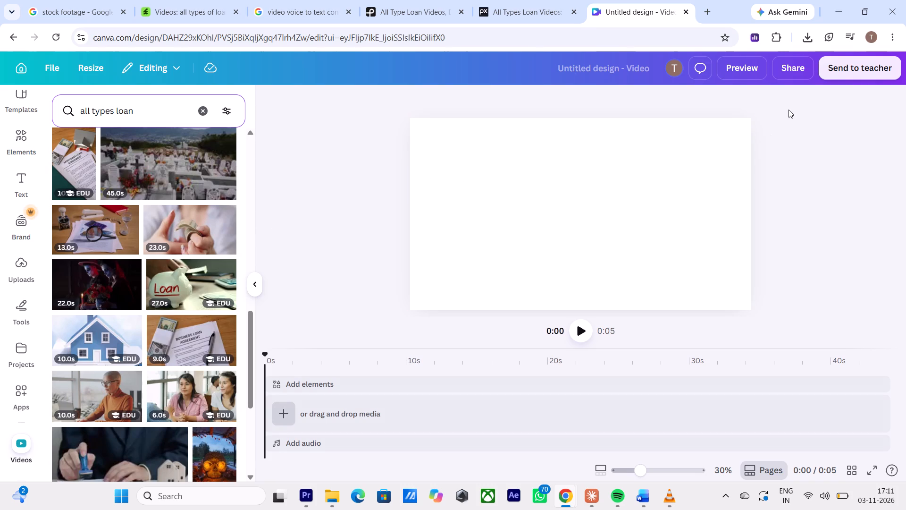
scroll(801, 249, "down", 2)
scroll(151, 342, "down", 2)
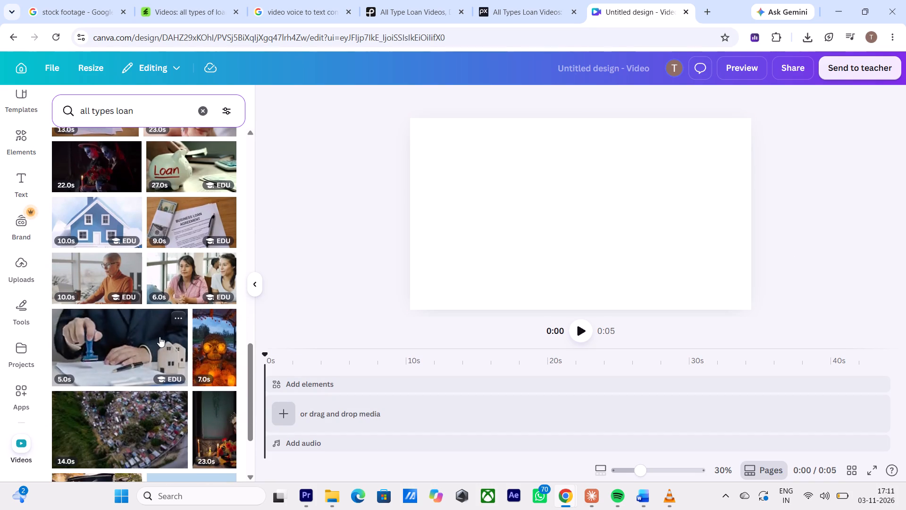
scroll(159, 337, "up", 2)
scroll(165, 333, "down", 3)
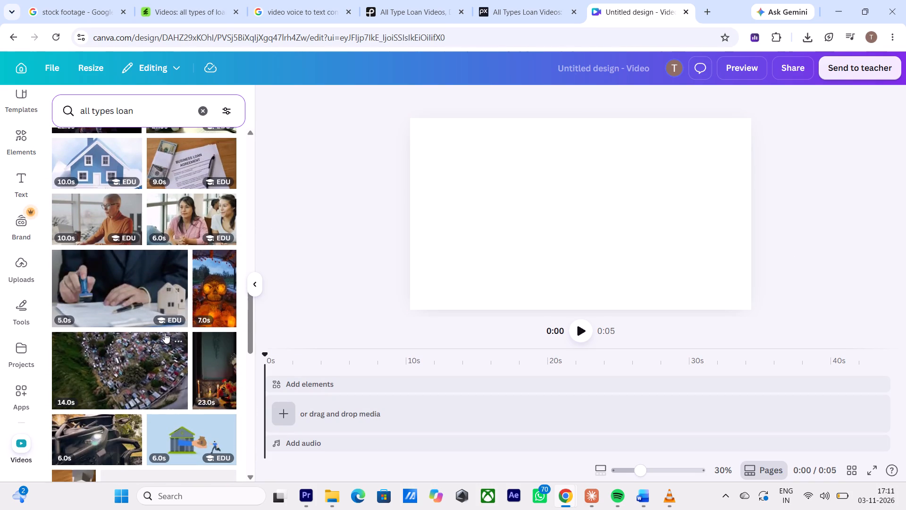
scroll(165, 333, "down", 8)
scroll(165, 333, "up", 3)
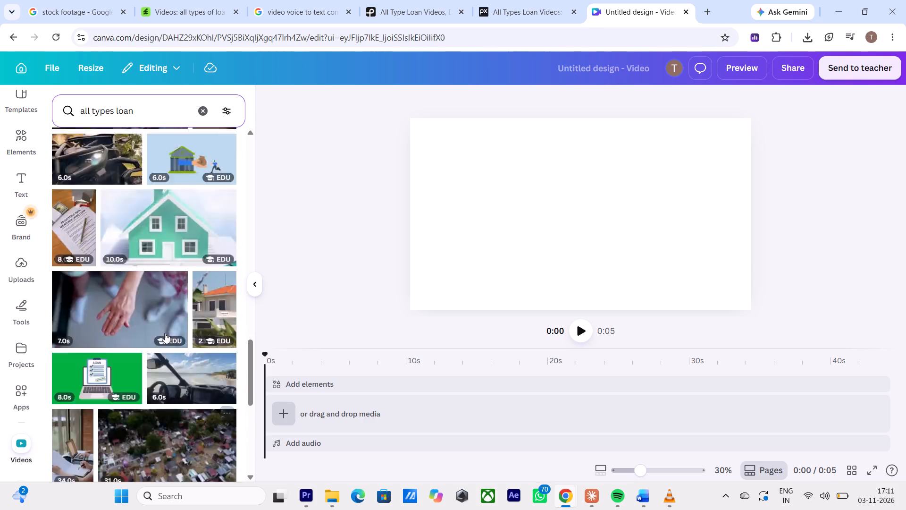
scroll(165, 333, "up", 5)
Extend the Canva video search to "all types loan text".
left_click(152, 99)
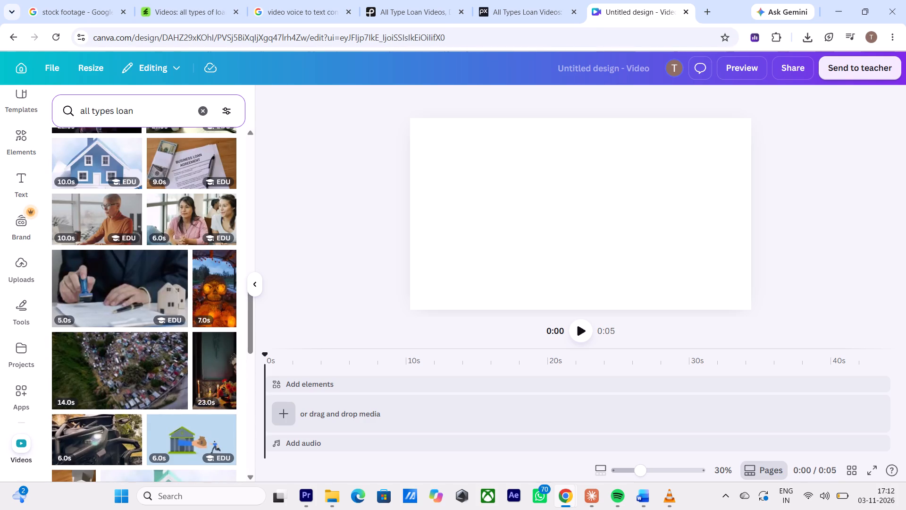
key("space")
type("text")
key("Return")
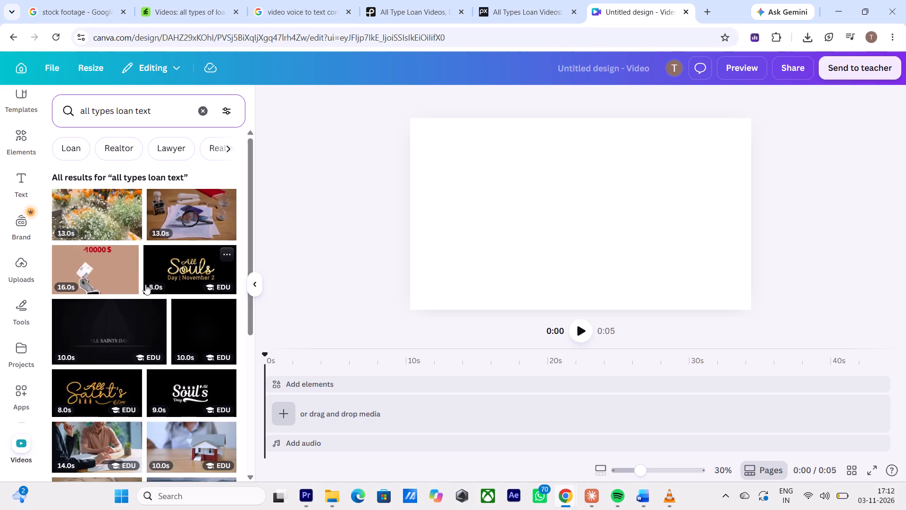
Shorten the Canva video search to "loan text" and run it.
left_click(114, 110)
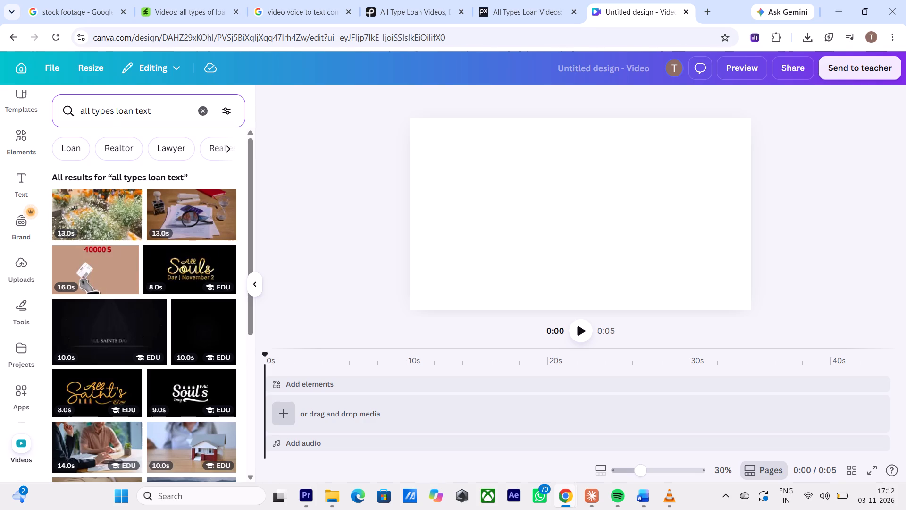
key("BackSpace")
key("BackSpace")
key("BackSpace")
key("BackSpace")
key("BackSpace")
key("BackSpace")
key("BackSpace")
key("BackSpace")
key("BackSpace")
key("BackSpace")
key("BackSpace")
key("BackSpace")
key("BackSpace")
key("BackSpace")
key("BackSpace")
key("BackSpace")
key("BackSpace")
key("BackSpace")
key("BackSpace")
key("BackSpace")
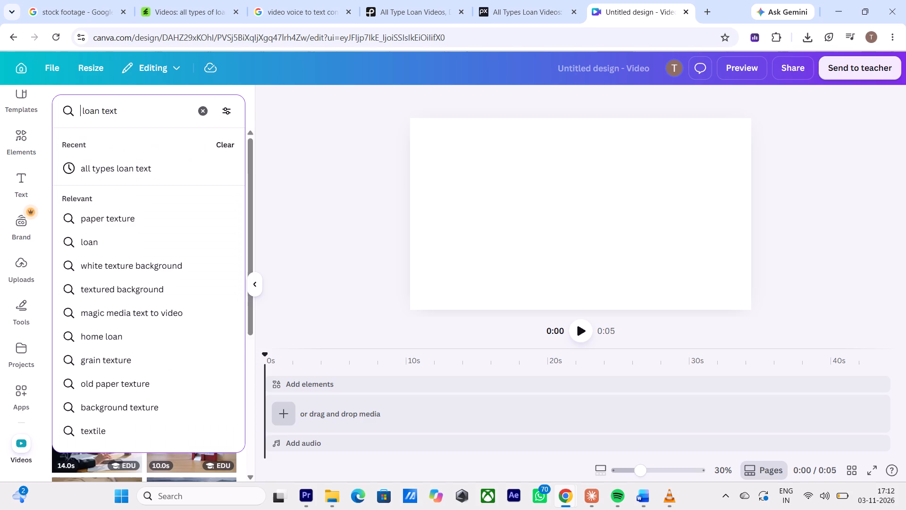
key("Return")
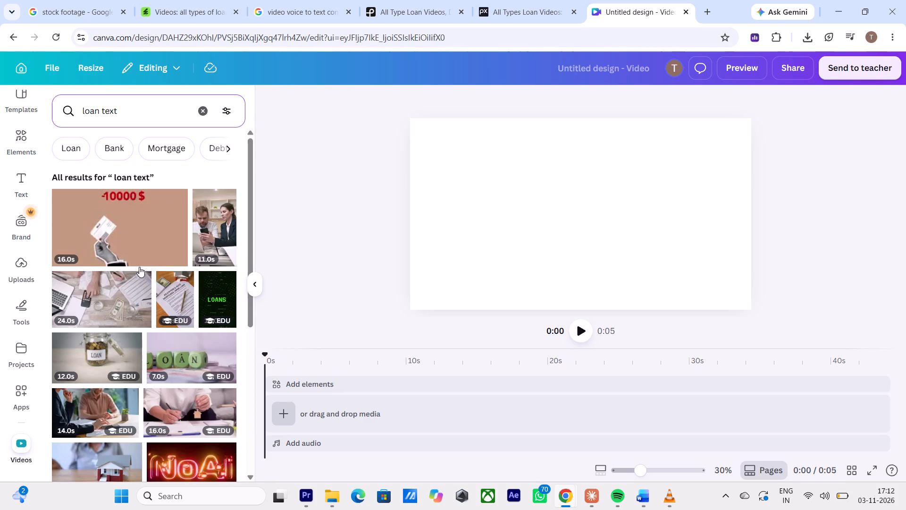
Add the clip with green LOANS lettering on a black background to the empty Canva video design.
scroll(114, 301, "down", 1)
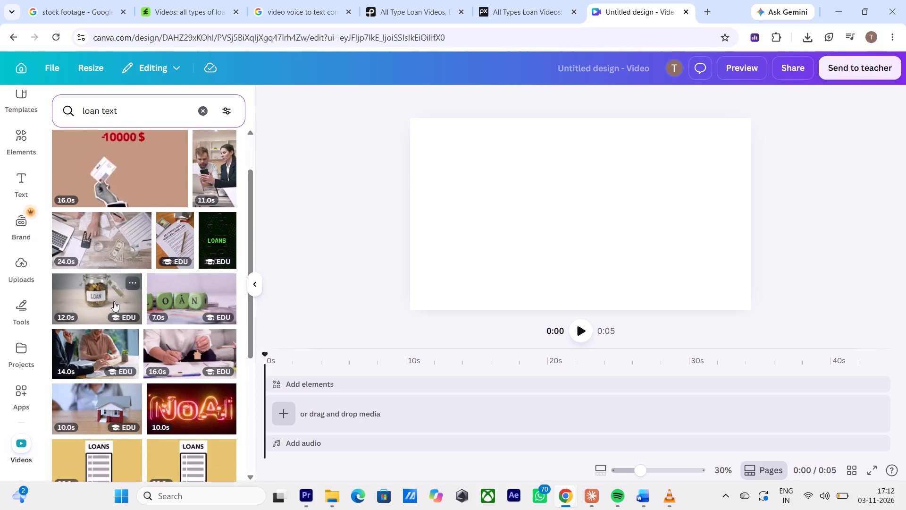
left_click(217, 239)
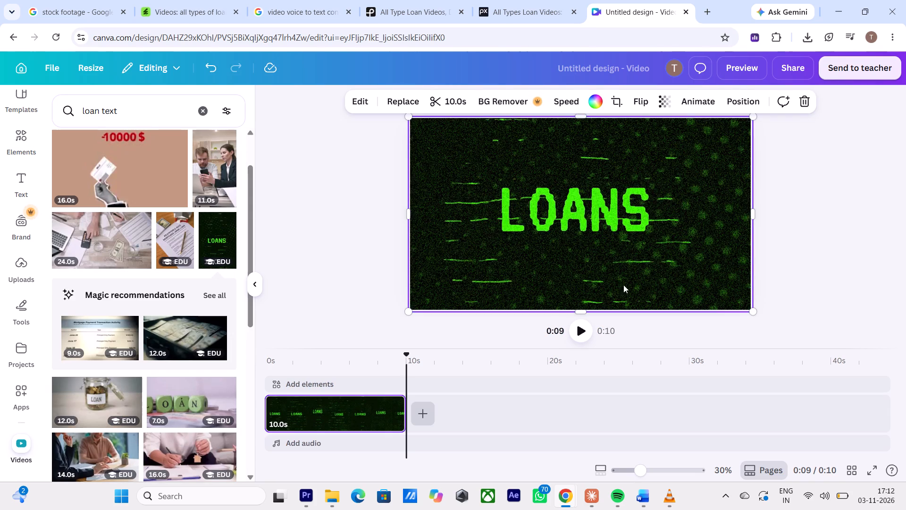
Play back the green LOANS clip in the Canva video design.
left_click(580, 333)
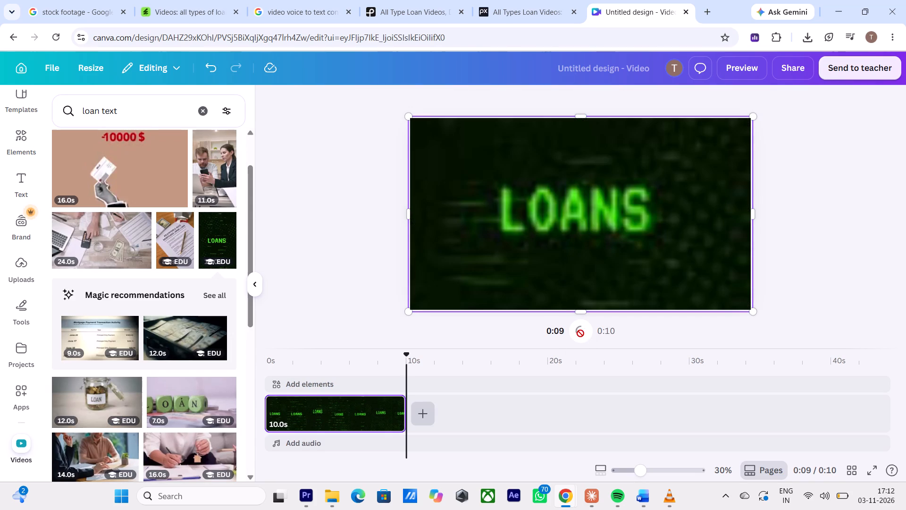
left_click(580, 333)
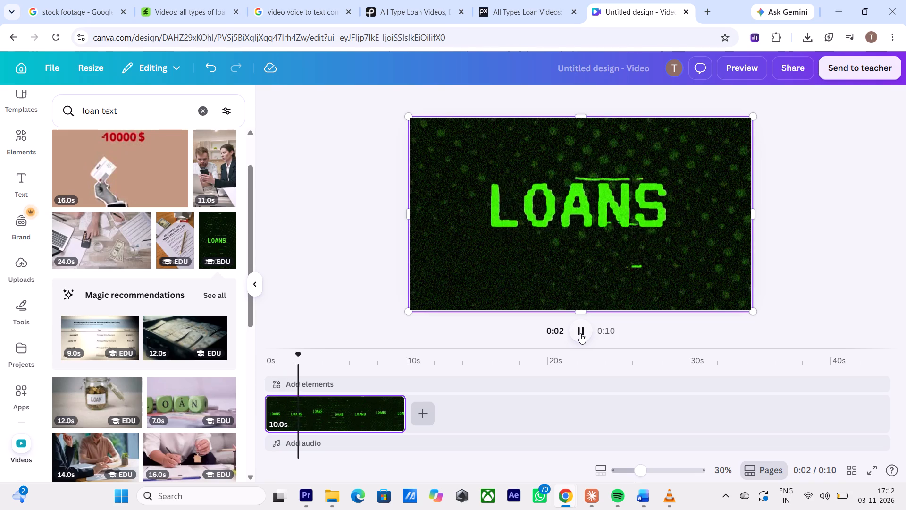
left_click(580, 333)
Look through Canva's "loan text" video results for other clips showing loan wording or loan types.
scroll(240, 323, "down", 3)
scroll(181, 281, "down", 2)
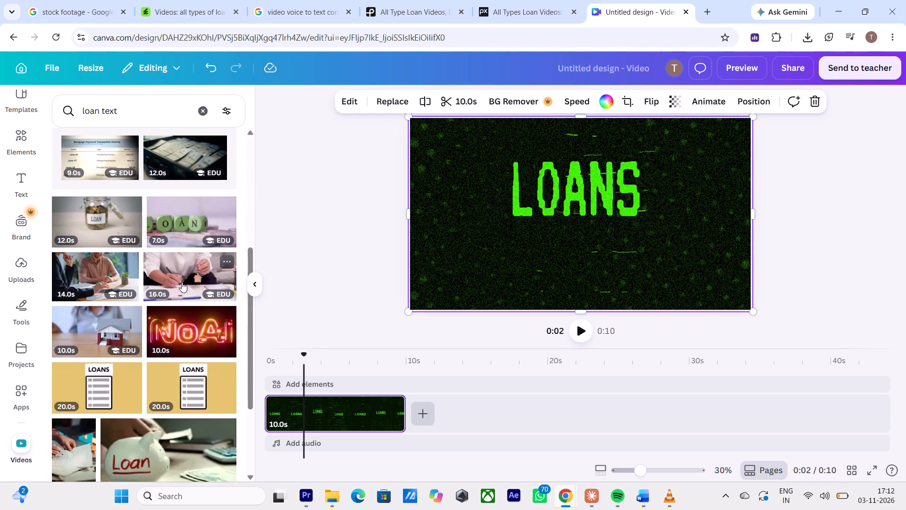
scroll(183, 282, "up", 1)
scroll(183, 294, "down", 4)
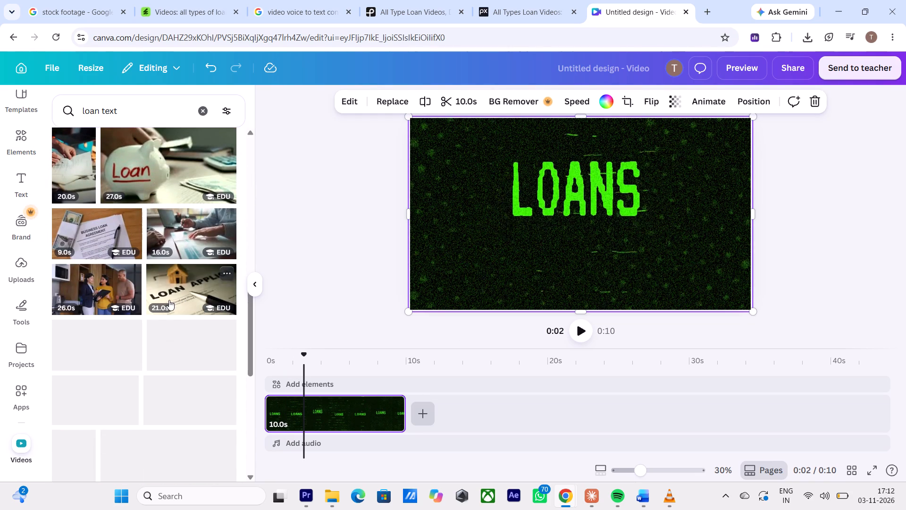
scroll(127, 208, "down", 2)
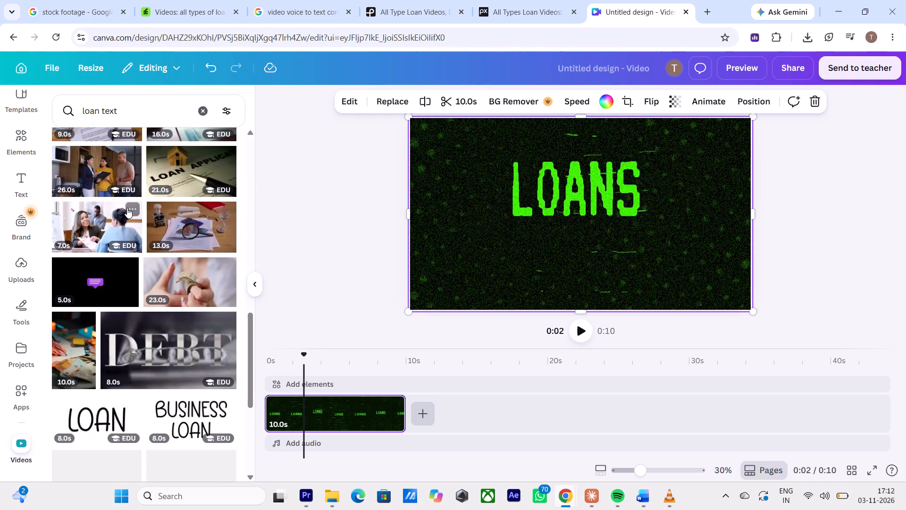
scroll(156, 306, "down", 3)
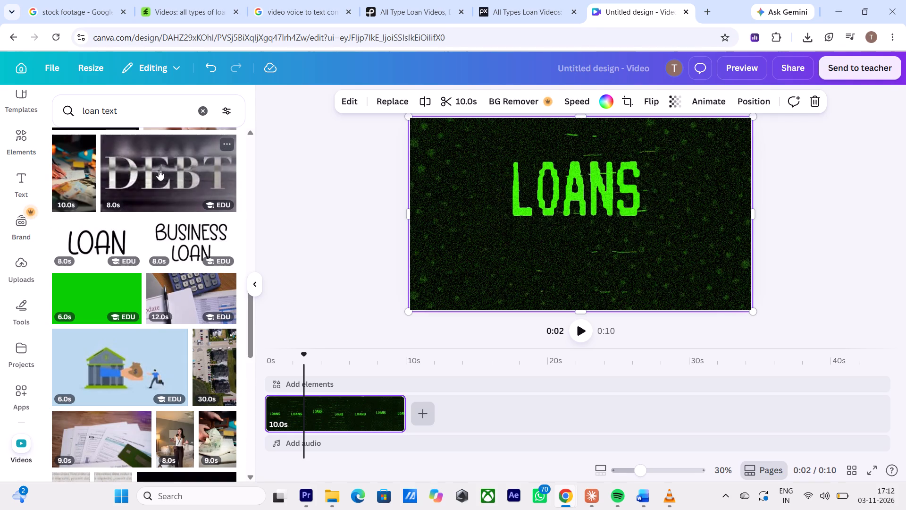
scroll(160, 172, "down", 1)
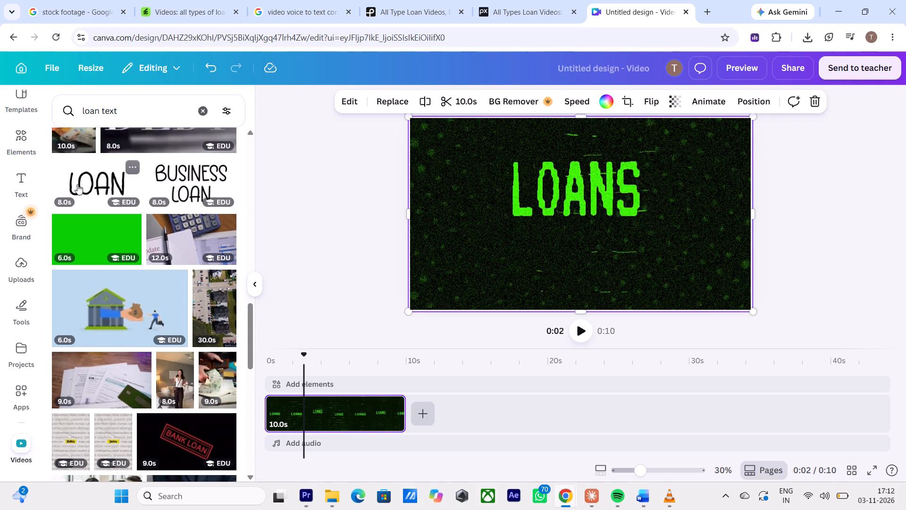
scroll(129, 251, "down", 3)
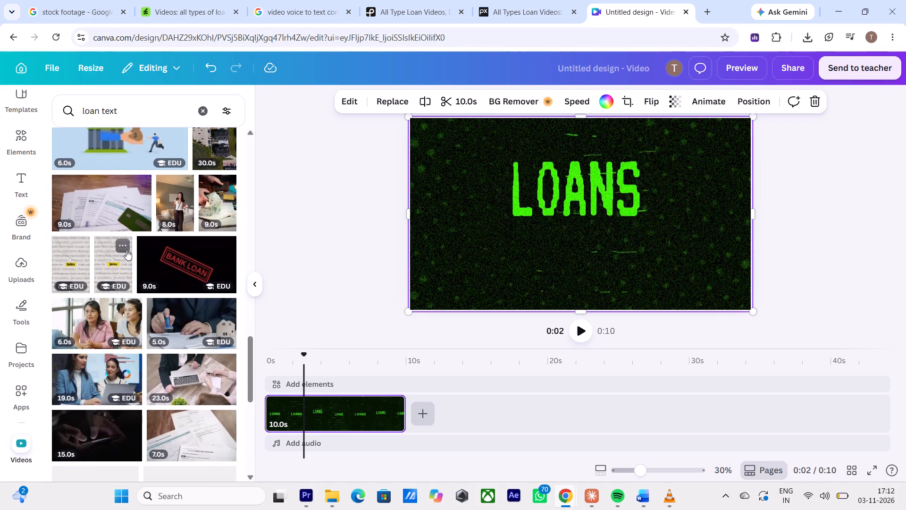
scroll(151, 247, "up", 16)
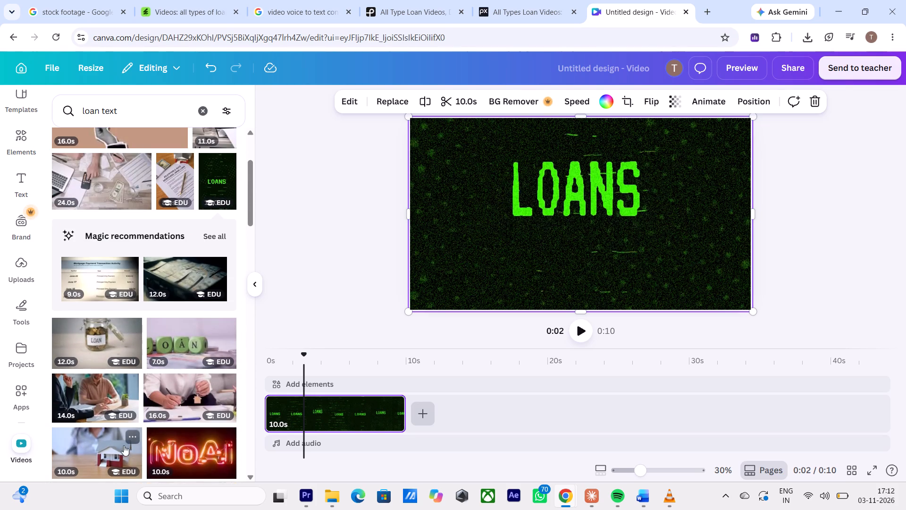
scroll(172, 405, "down", 6)
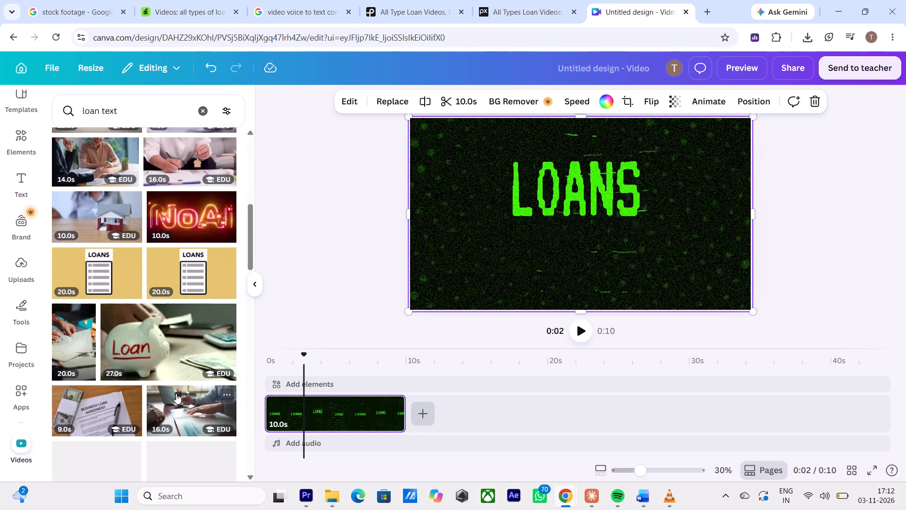
scroll(176, 393, "down", 2)
scroll(165, 344, "down", 3)
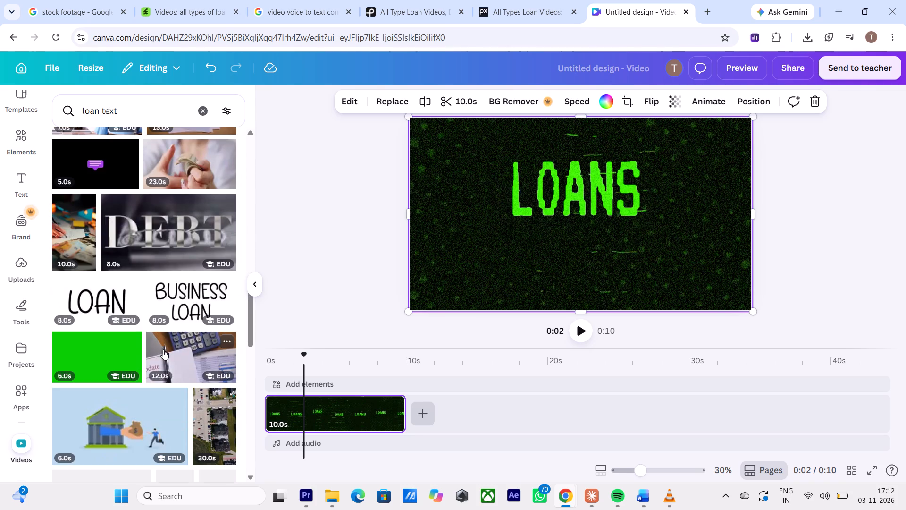
scroll(117, 378, "down", 4)
scroll(151, 360, "down", 2)
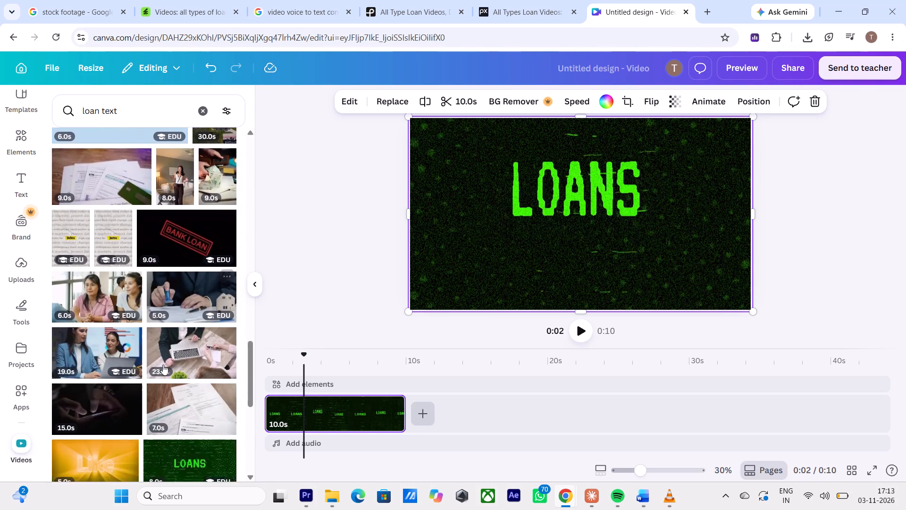
scroll(163, 365, "down", 1)
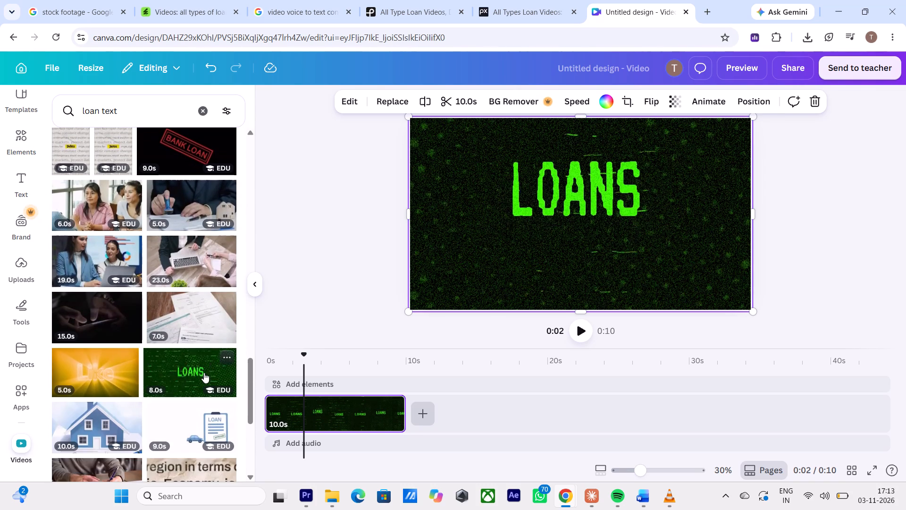
scroll(205, 373, "down", 3)
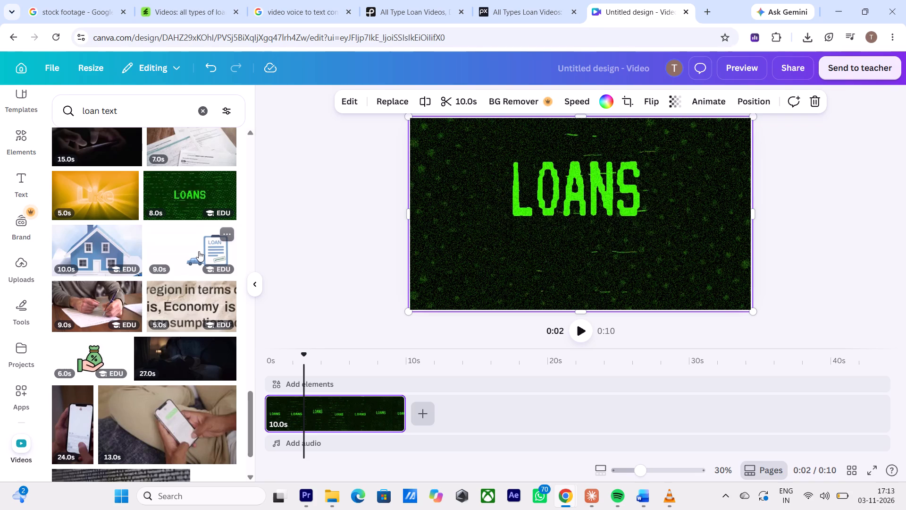
scroll(248, 354, "down", 3)
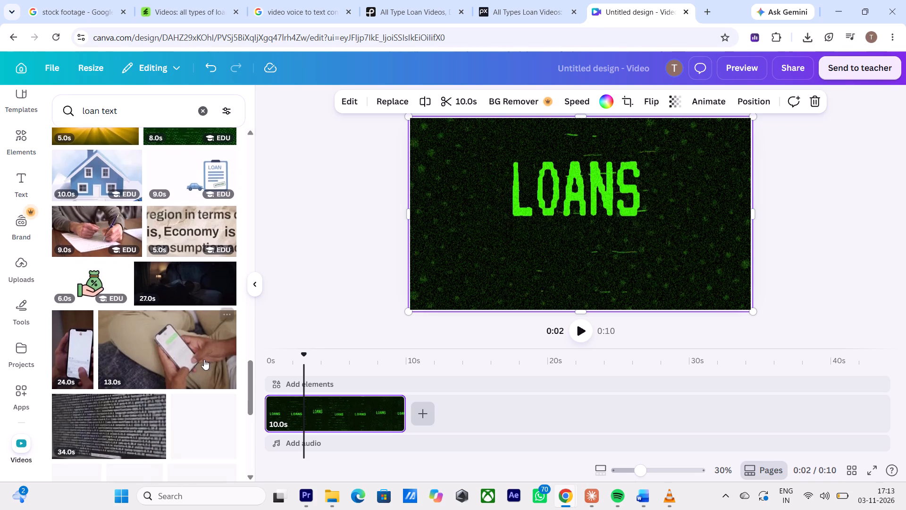
scroll(196, 359, "down", 4)
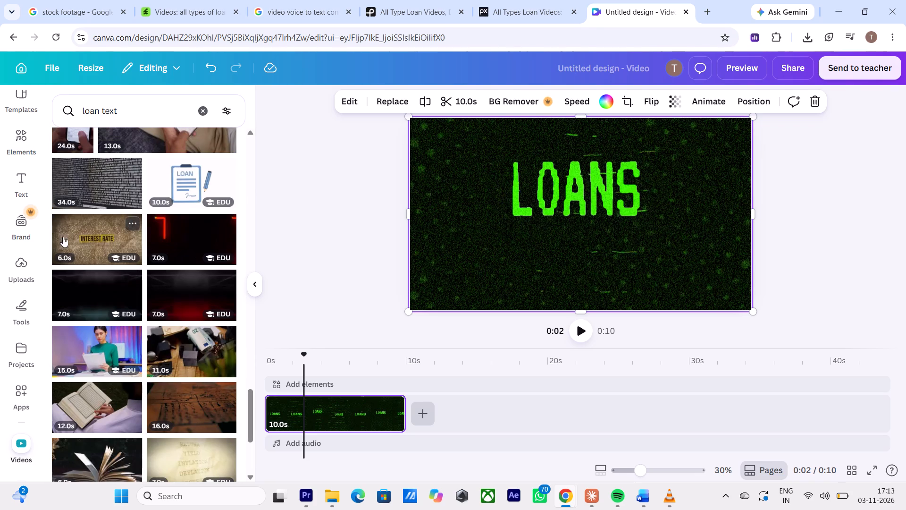
scroll(176, 255, "down", 6)
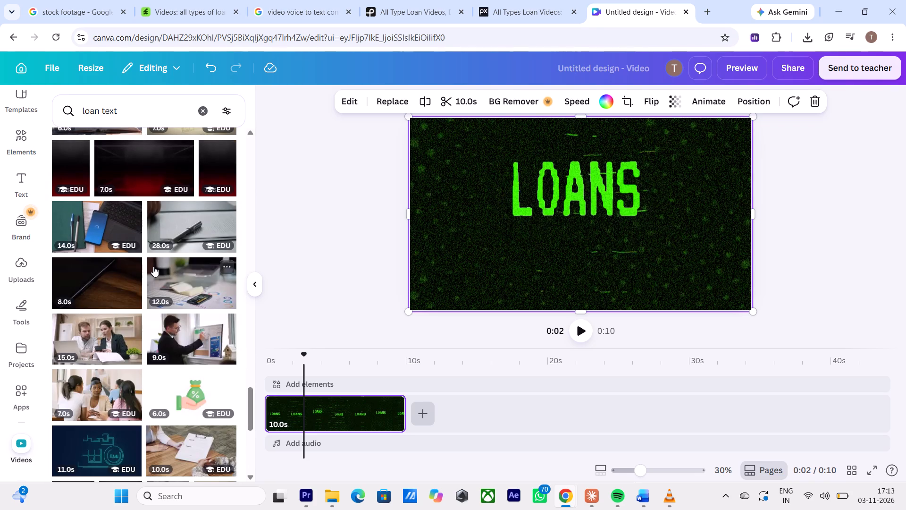
scroll(153, 266, "up", 2)
scroll(153, 266, "down", 2)
scroll(153, 266, "up", 10)
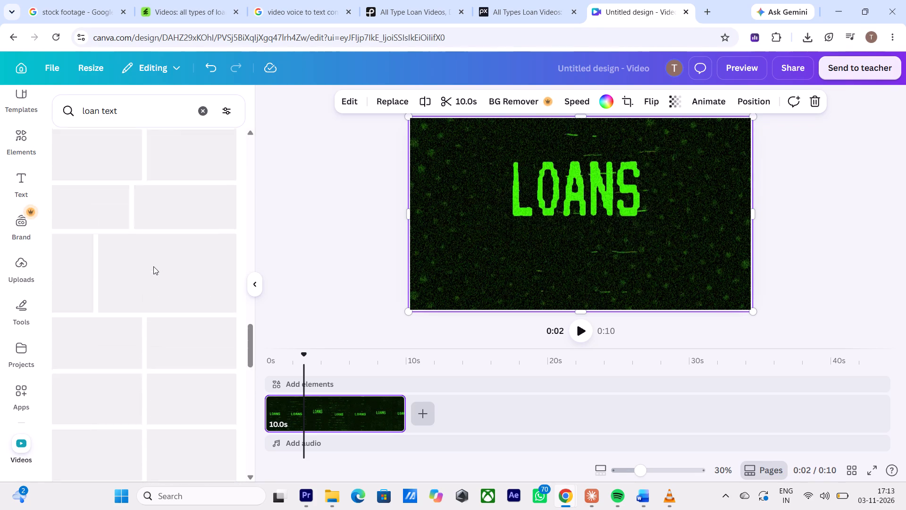
scroll(153, 266, "up", 20)
scroll(153, 266, "up", 6)
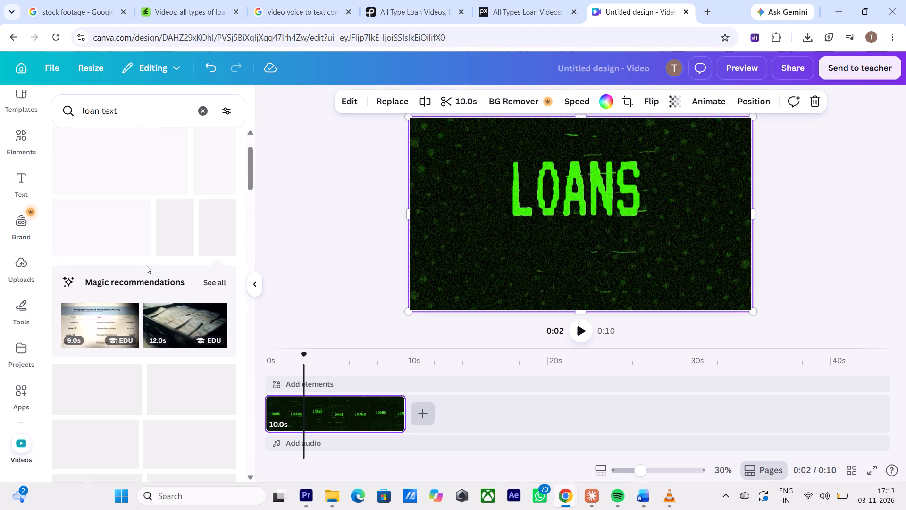
scroll(146, 265, "up", 6)
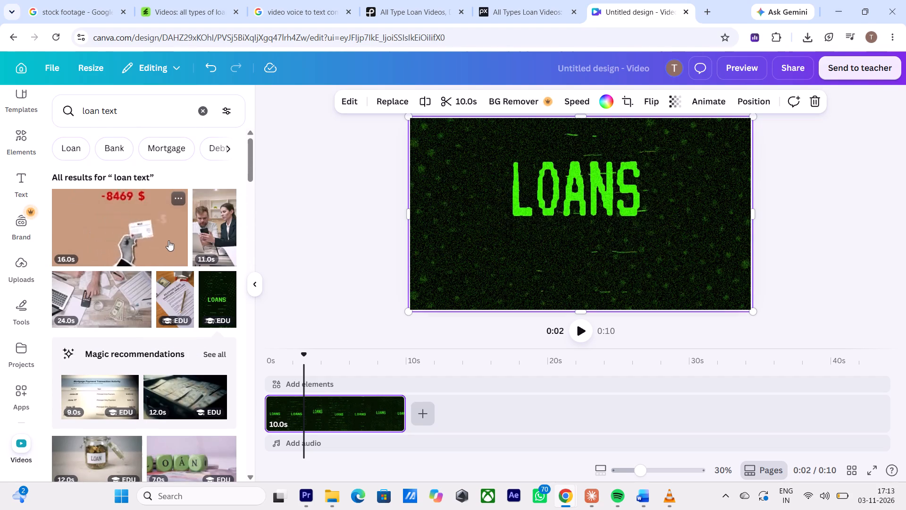
scroll(170, 235, "down", 2)
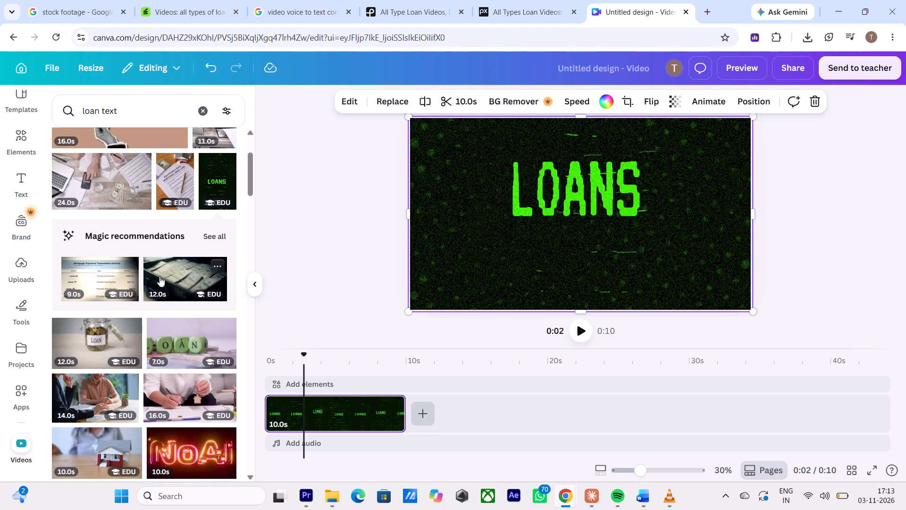
scroll(159, 256, "up", 3)
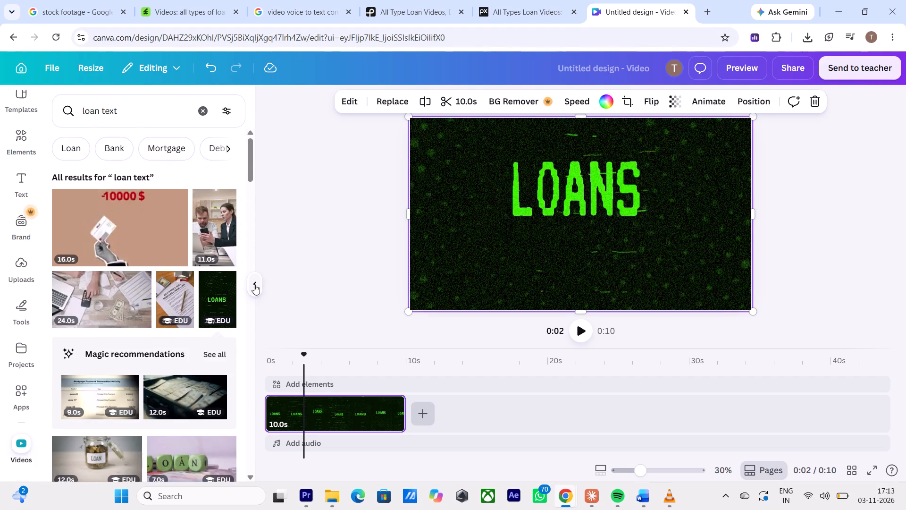
Hide the video results and undo adding the green LOANS clip, back to an empty design.
left_click(254, 284)
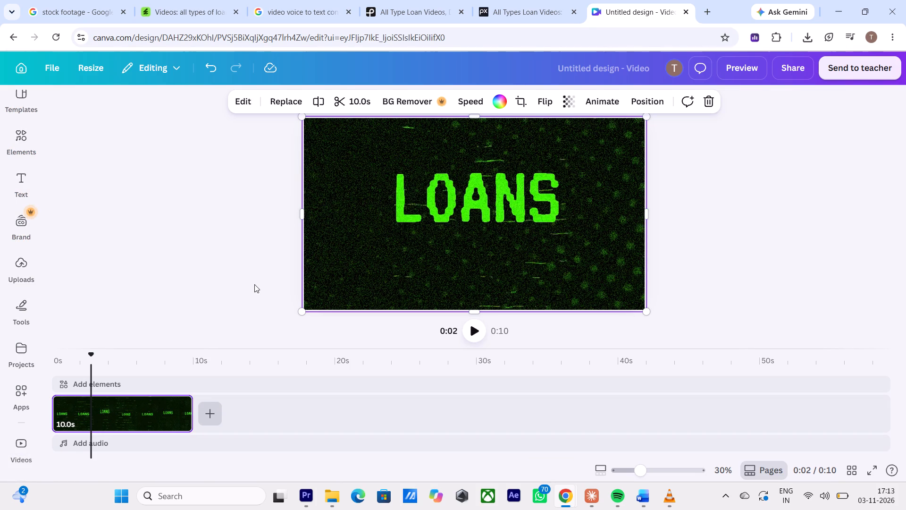
key("ctrl+z")
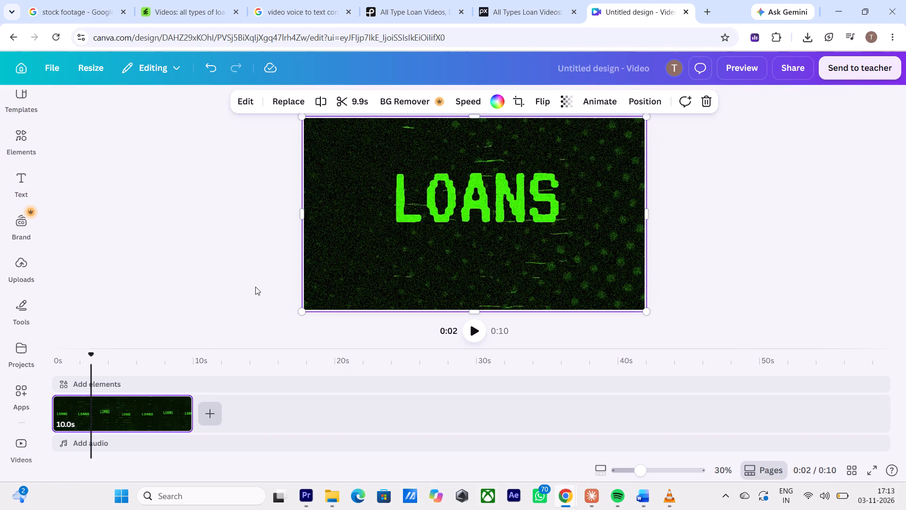
key("ctrl+z")
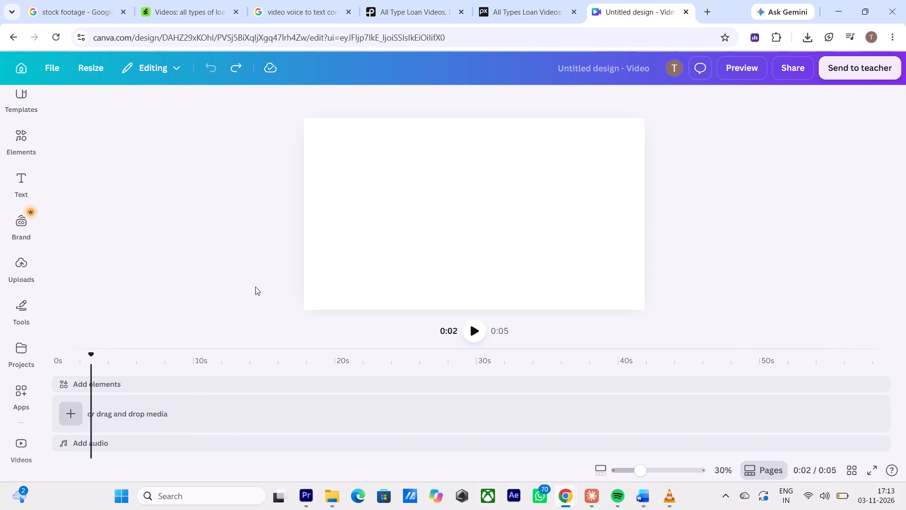
Go back to Canva's free stock videos page and open a new blank video design from it.
left_click(17, 39)
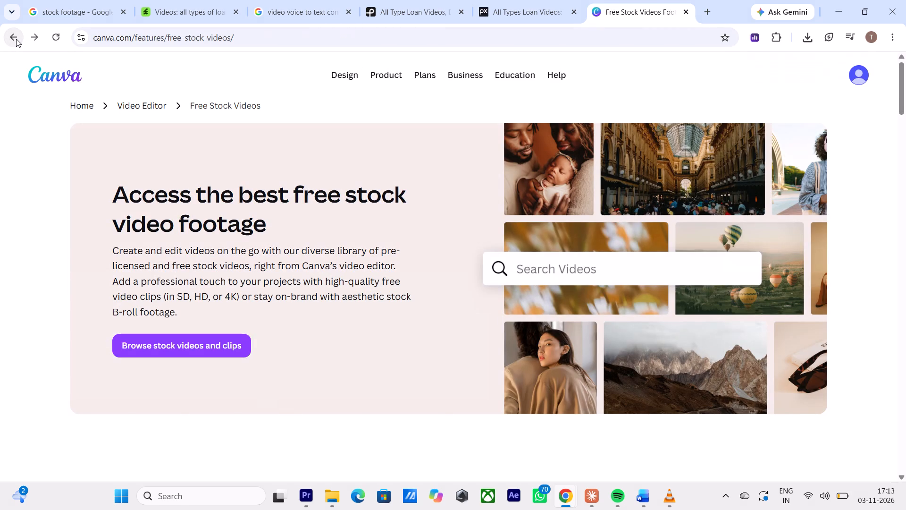
left_click(177, 349)
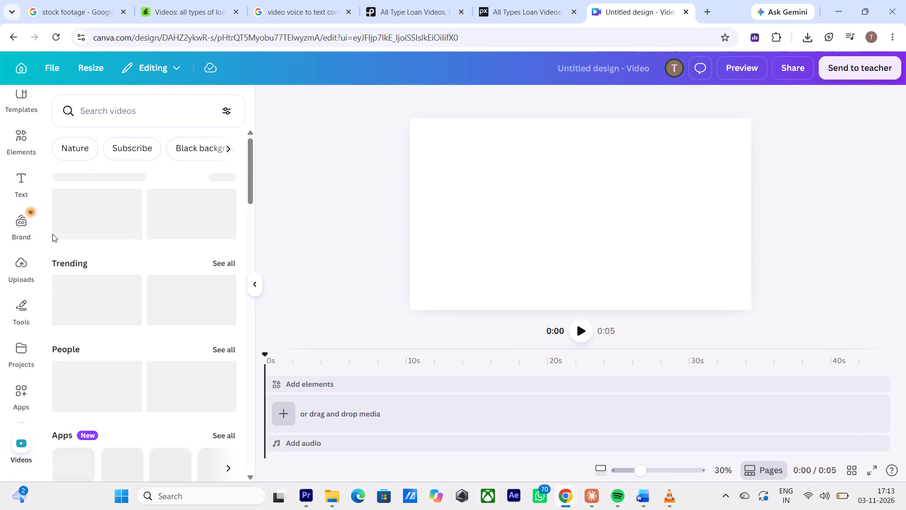
Rerun the recent "loan text" search among Canva's videos.
left_click(148, 123)
left_click(126, 115)
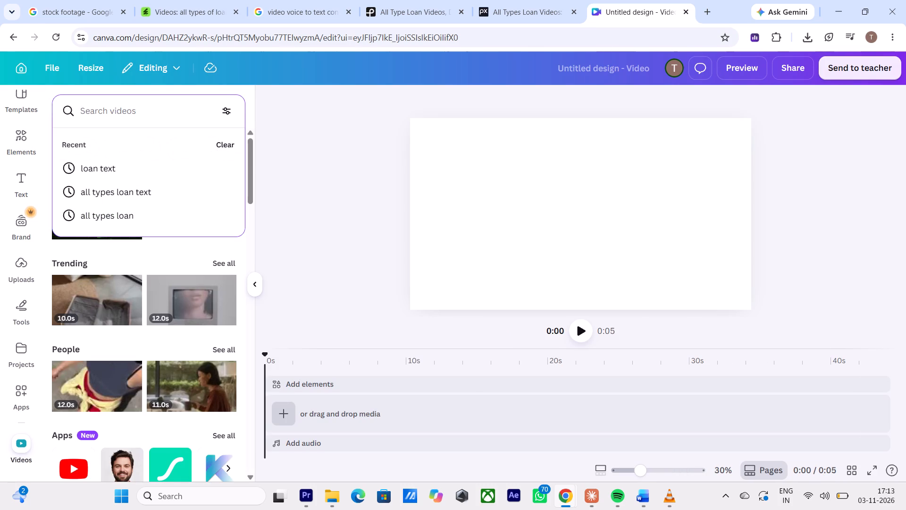
left_click(109, 173)
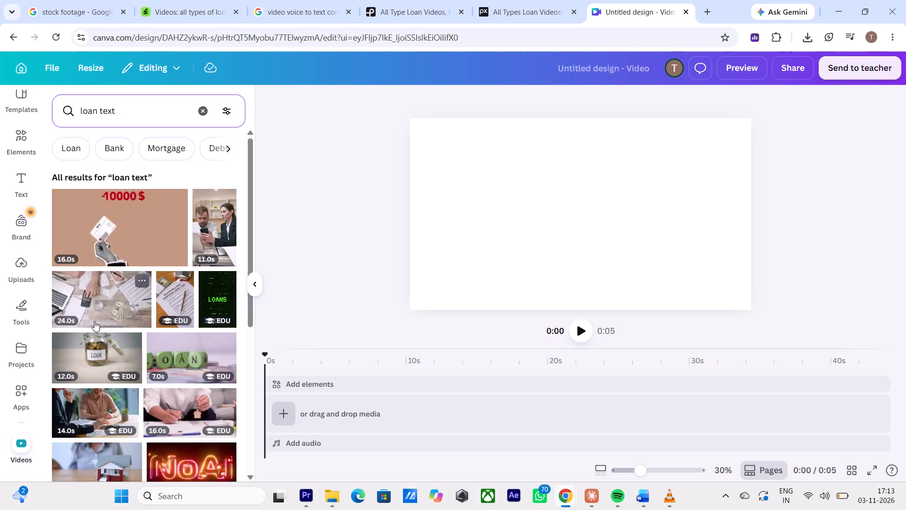
Add the 7-second clip of green letter dice spelling LOAN to the blank video design and preview it.
left_click(173, 357)
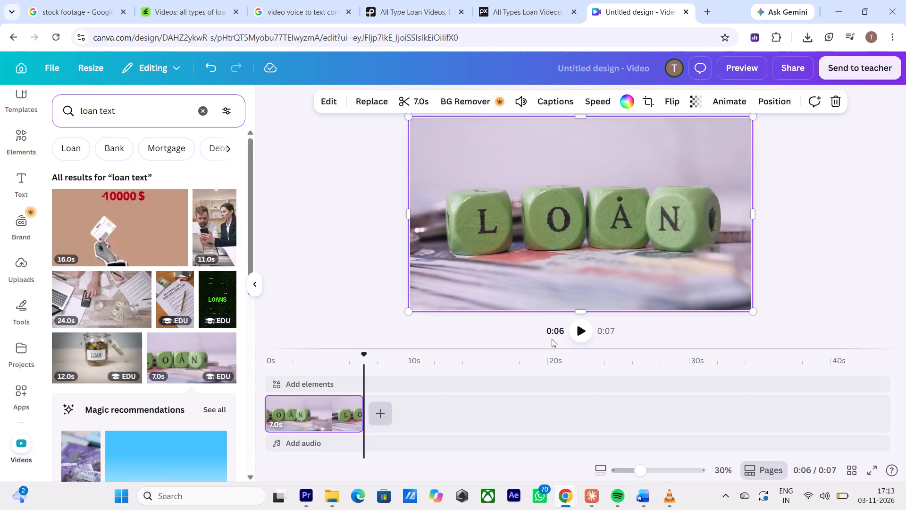
left_click(579, 328)
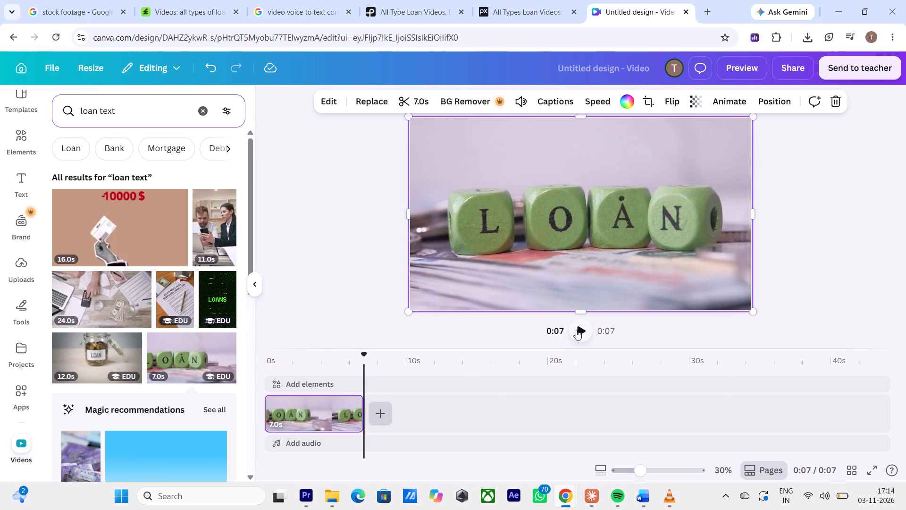
left_click(576, 331)
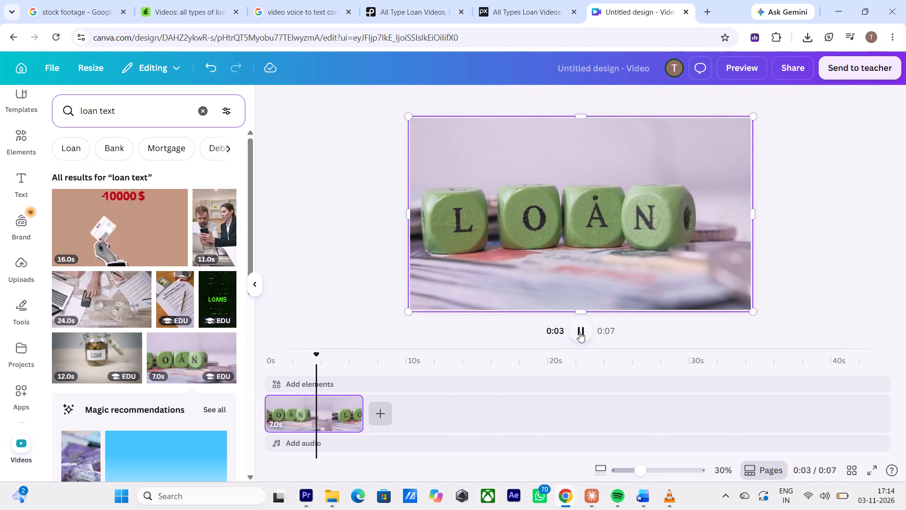
left_click(579, 332)
Look through more of the "loan text" video results for other usable loan clips.
scroll(103, 365, "down", 2)
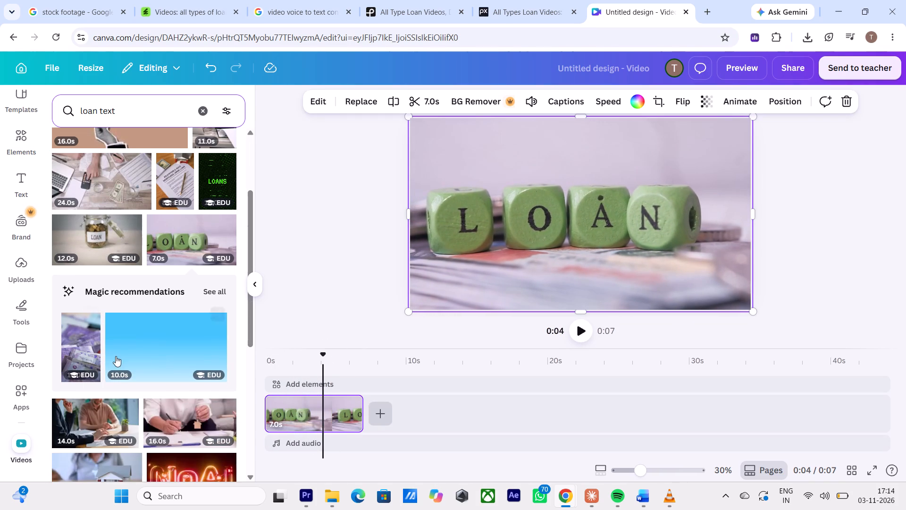
scroll(150, 351, "down", 1)
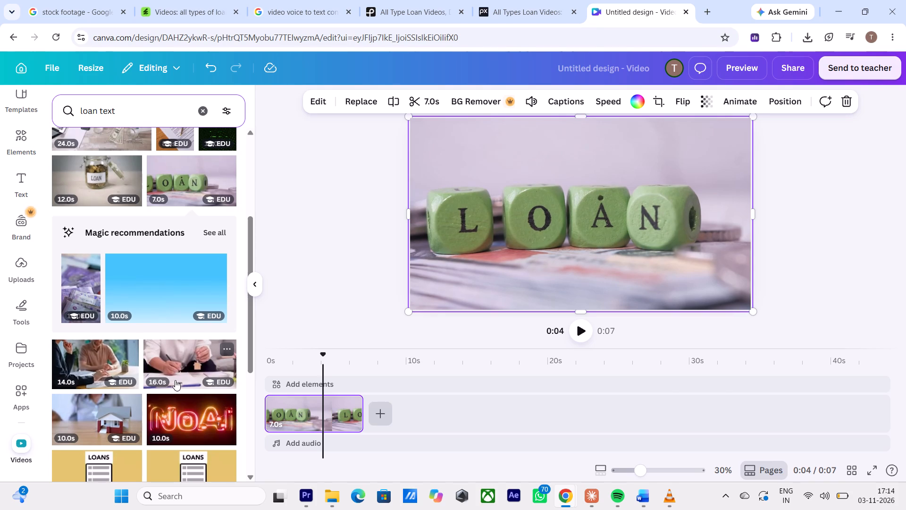
scroll(169, 406, "down", 3)
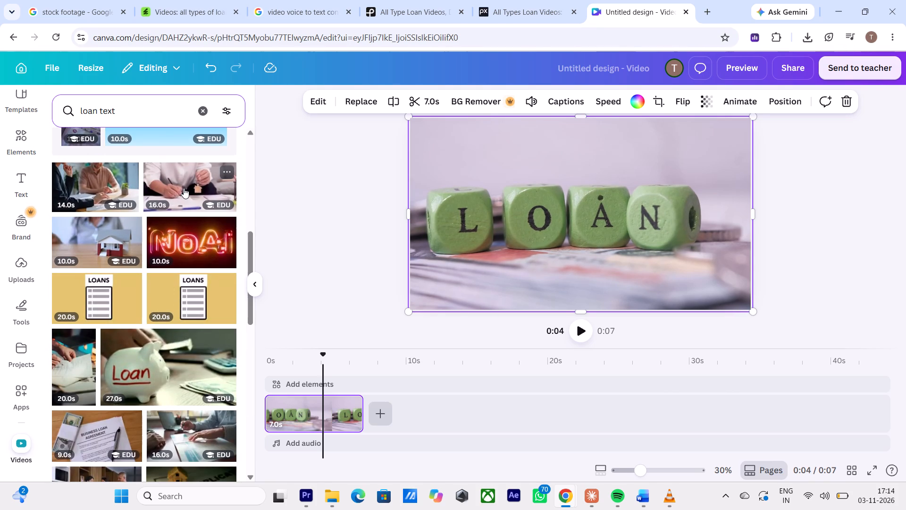
scroll(198, 170, "down", 1)
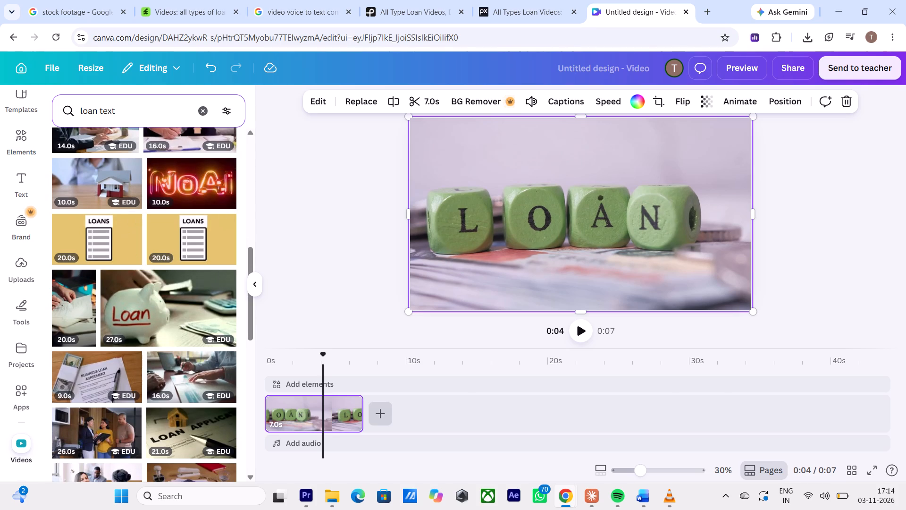
Rerun the recent "all types loan" search among the videos and look through its results for a suitable clip.
left_click(200, 110)
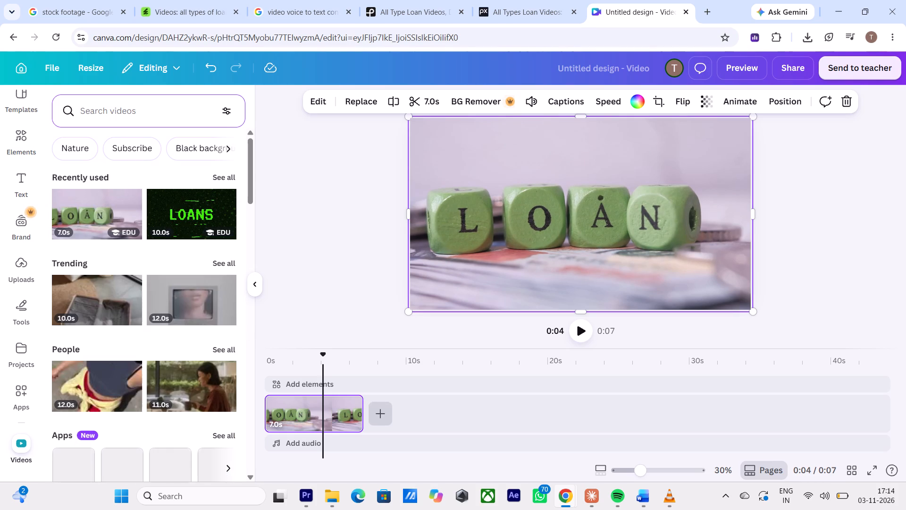
left_click(109, 112)
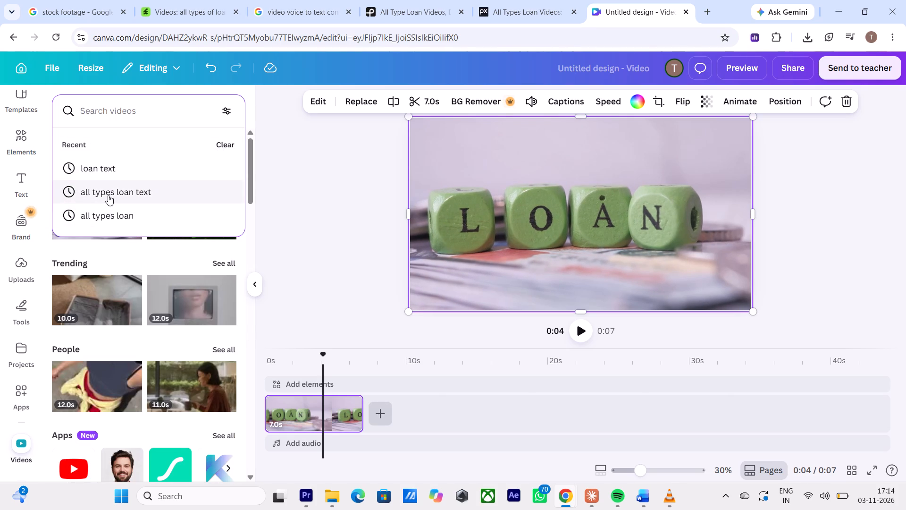
left_click(108, 217)
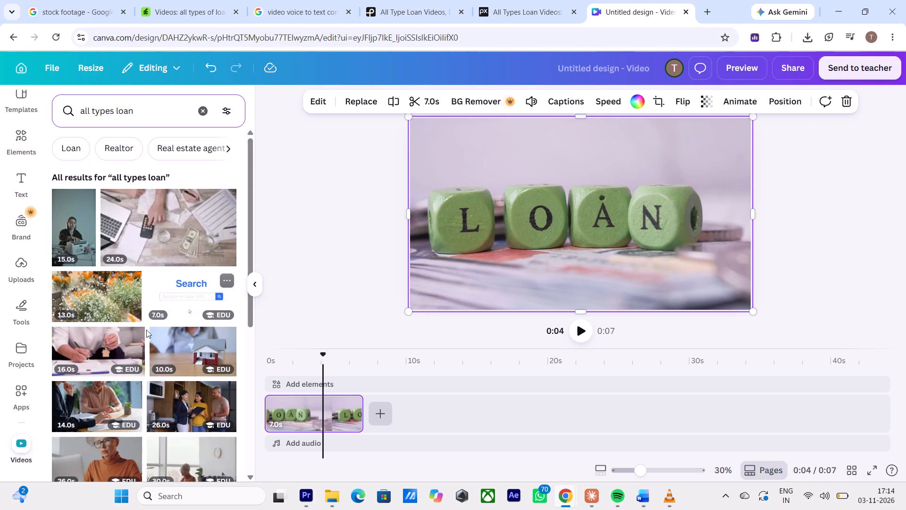
scroll(146, 414, "down", 1)
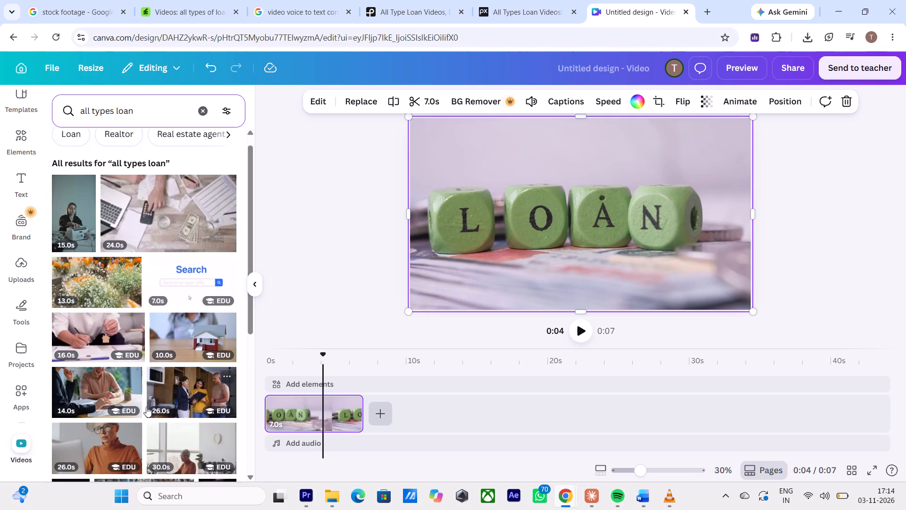
scroll(146, 407, "down", 2)
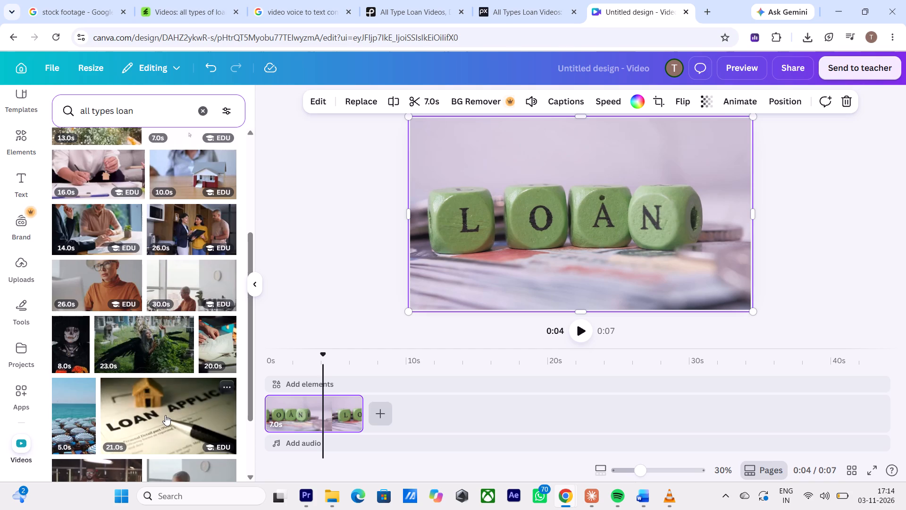
scroll(166, 415, "down", 4)
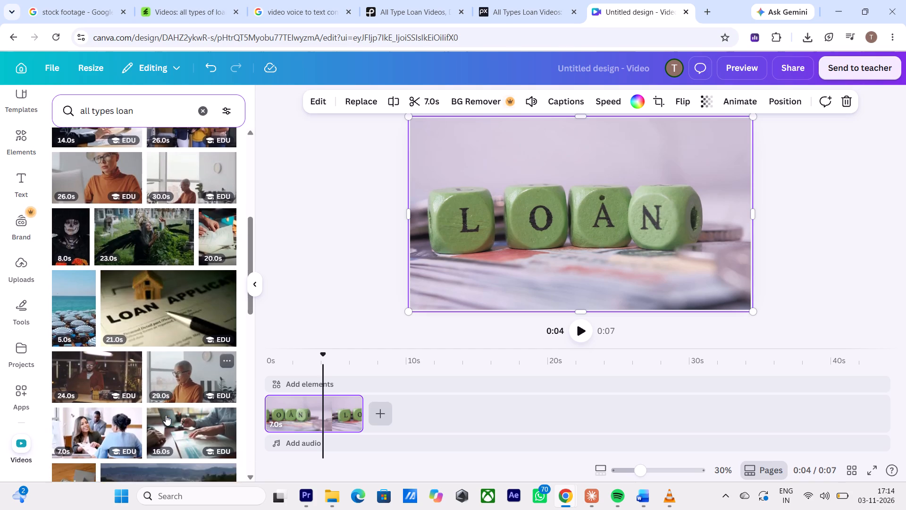
scroll(168, 406, "down", 3)
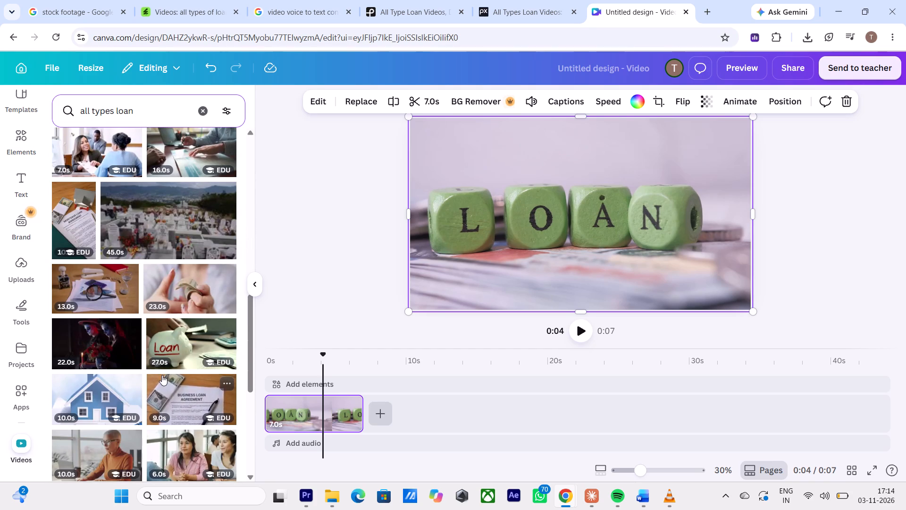
scroll(162, 375, "up", 12)
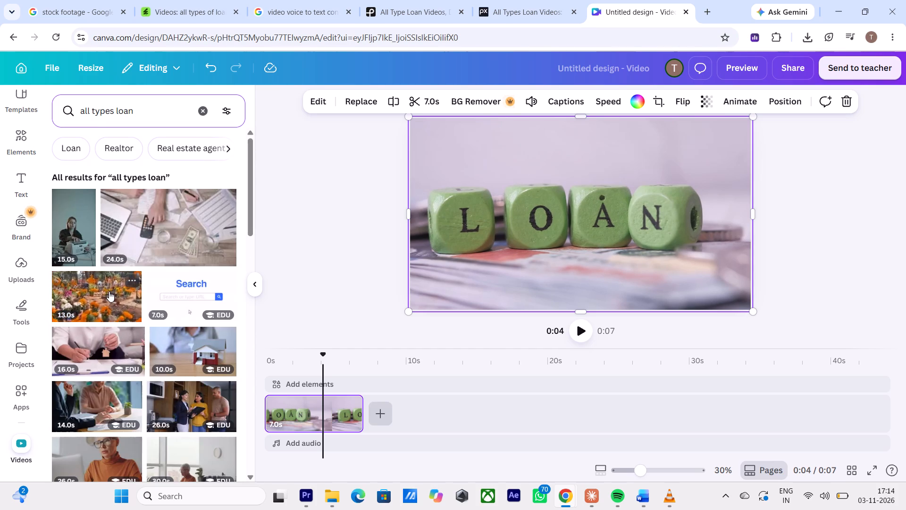
Replace the video search with a new one for "loan".
left_click(196, 113)
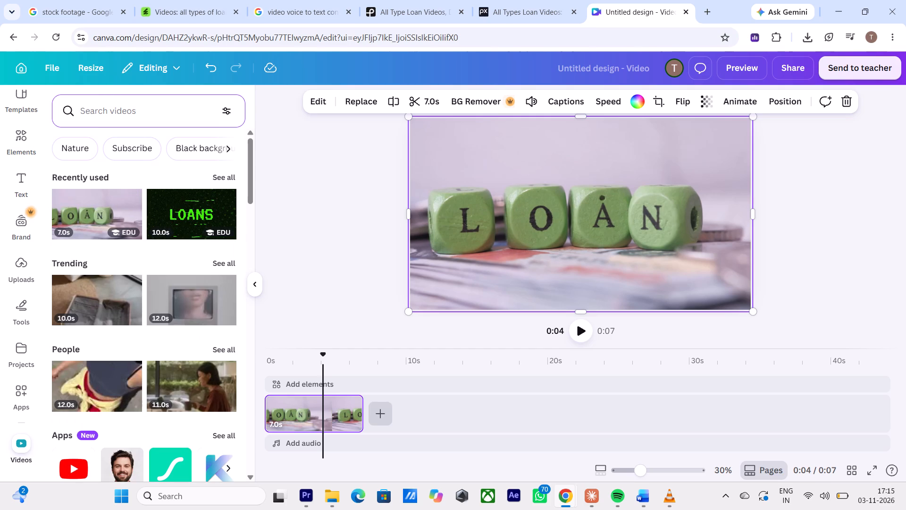
left_click(121, 114)
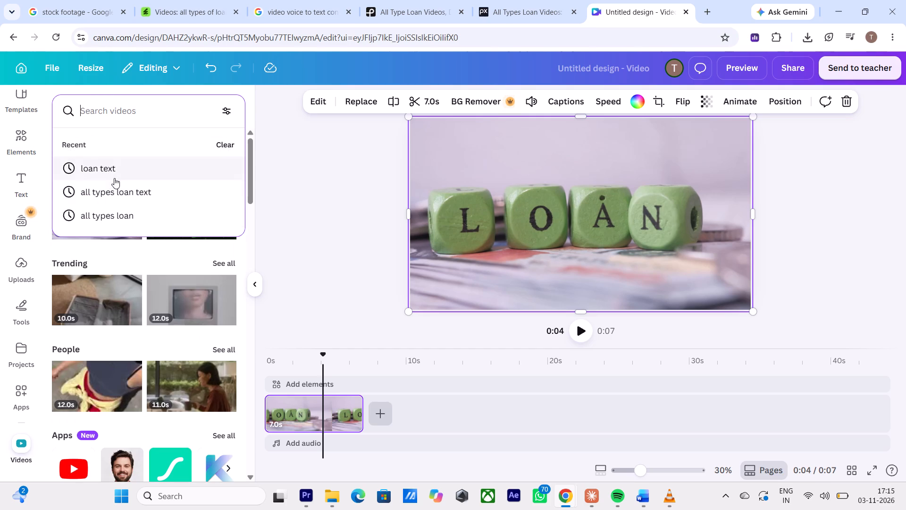
left_click(141, 111)
type("loan")
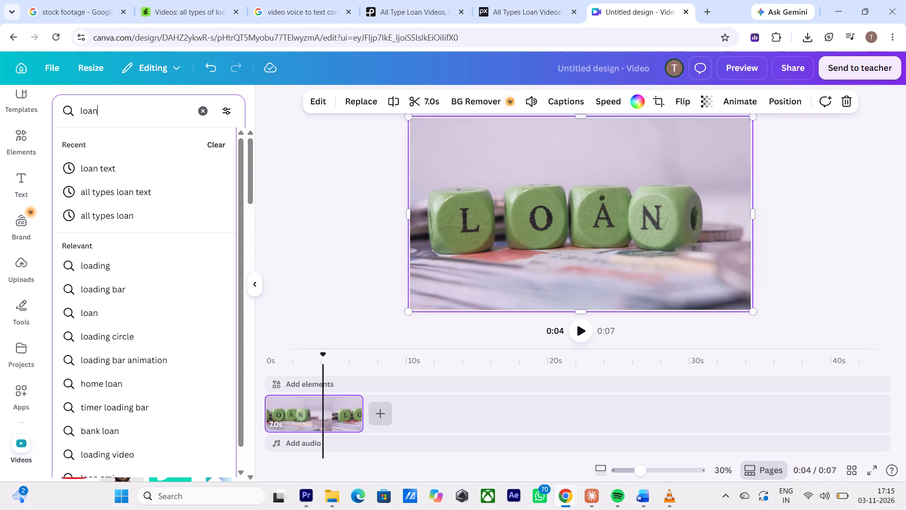
key("Return")
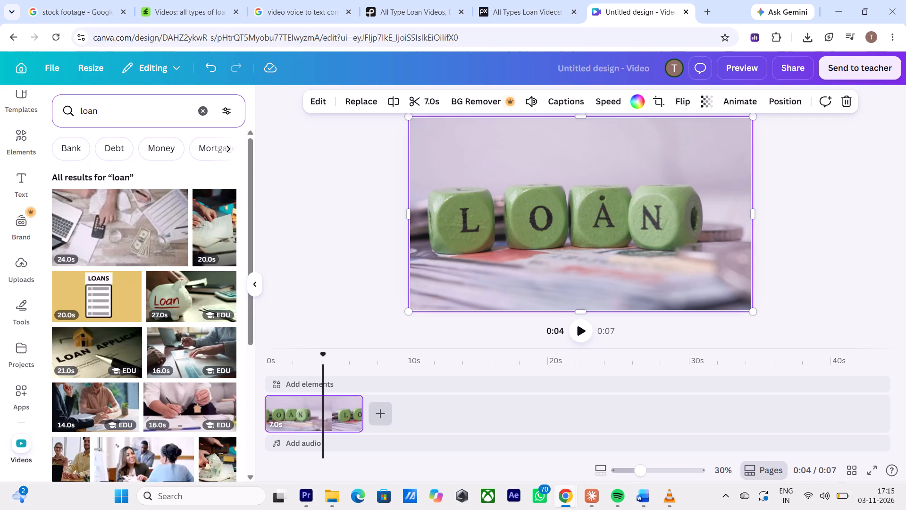